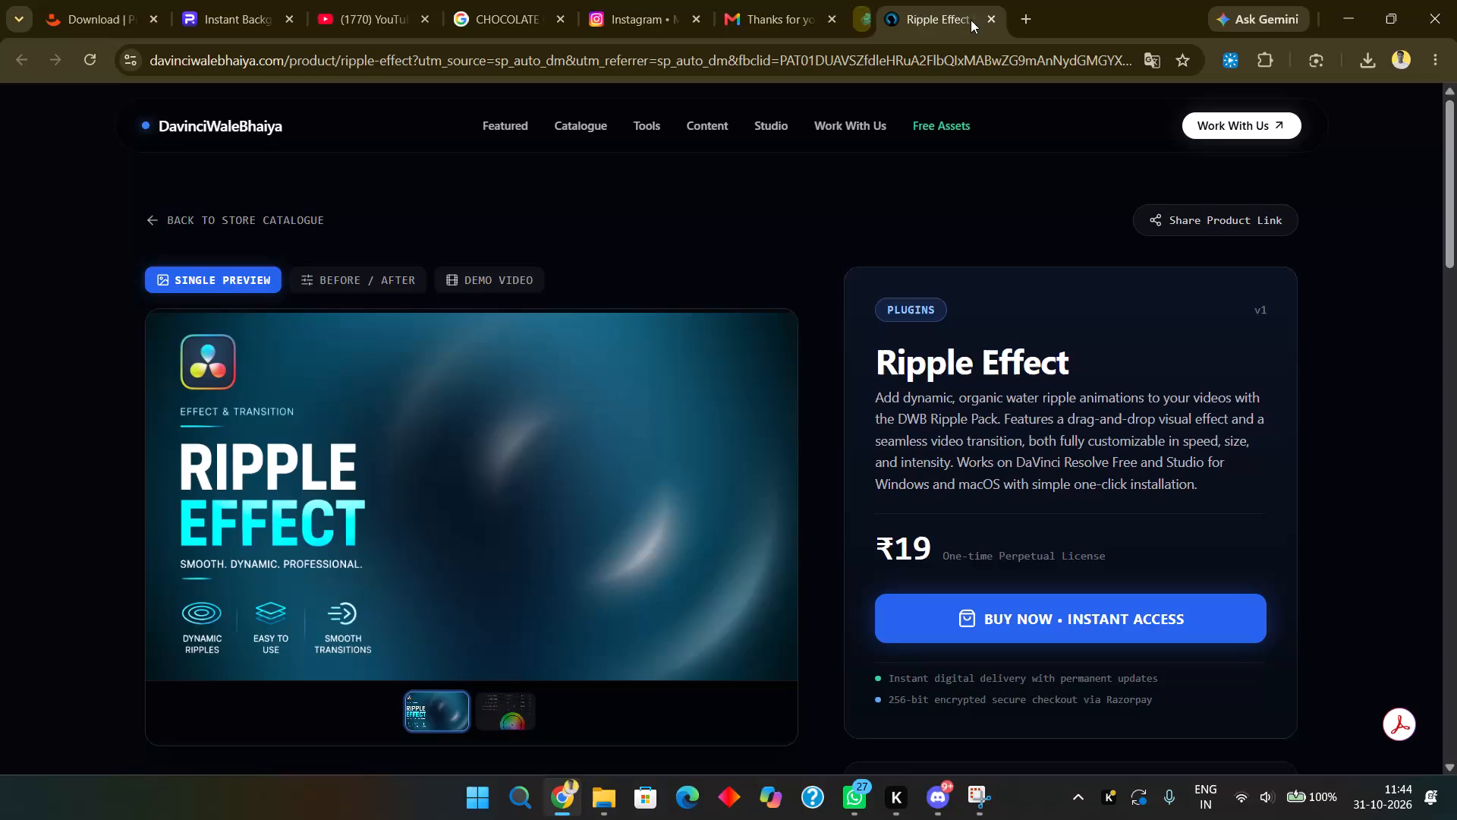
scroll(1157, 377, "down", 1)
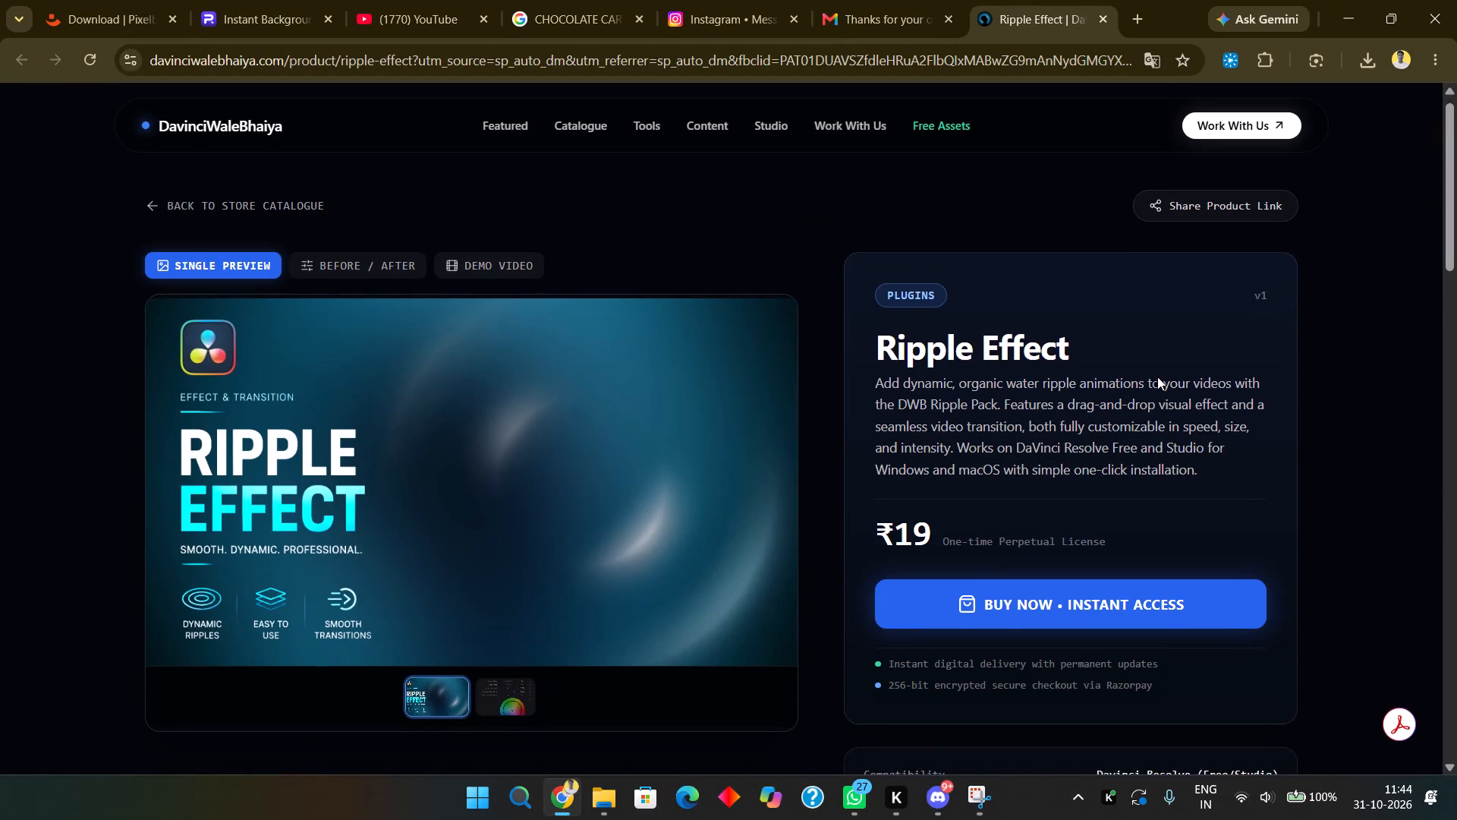
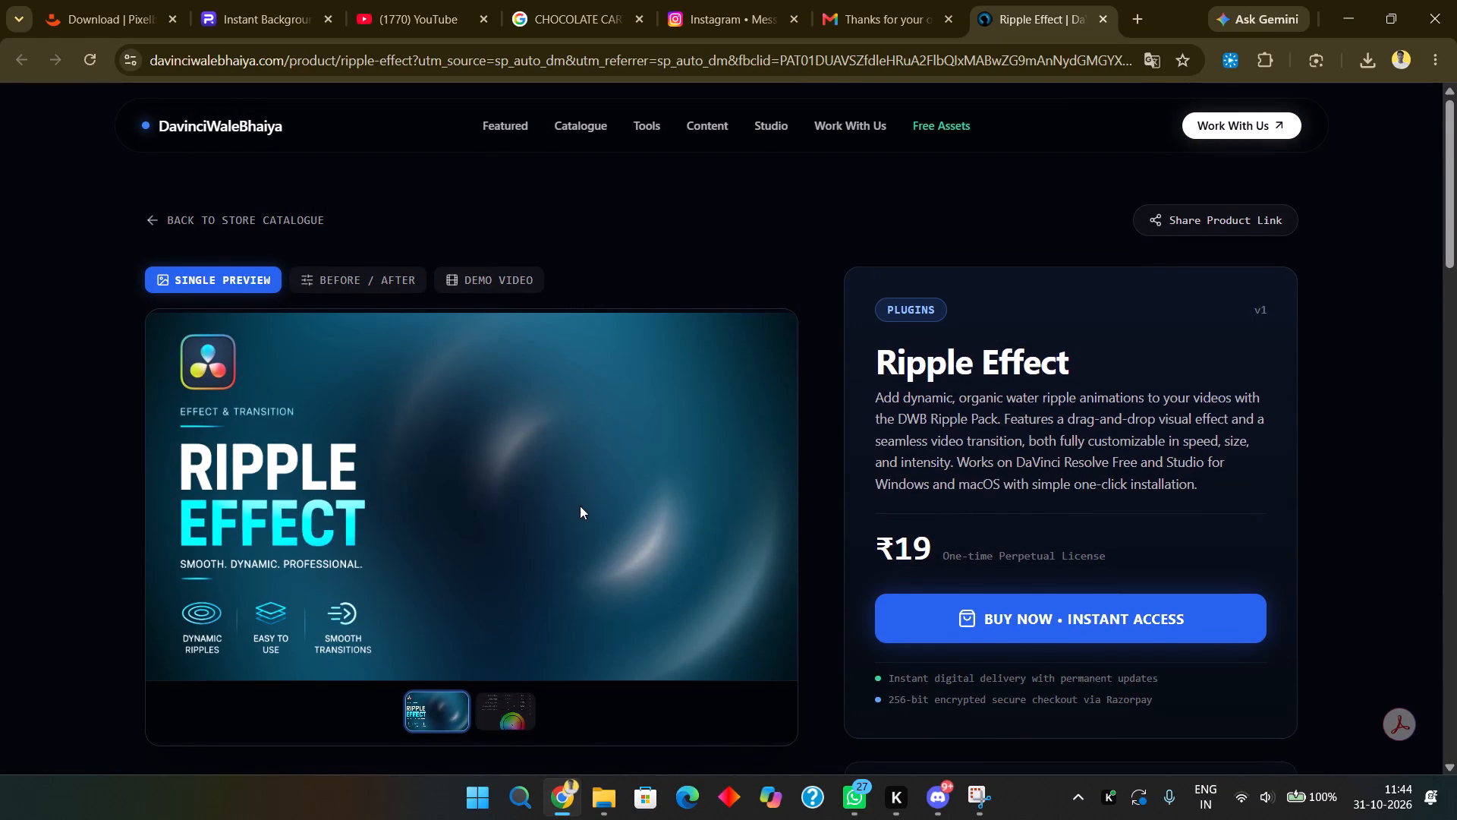
Look over the Ripple Effect product page, including its preview image, description, price, compatibility and download size details.
scroll(580, 506, "down", 9)
scroll(574, 435, "down", 6)
scroll(574, 434, "up", 12)
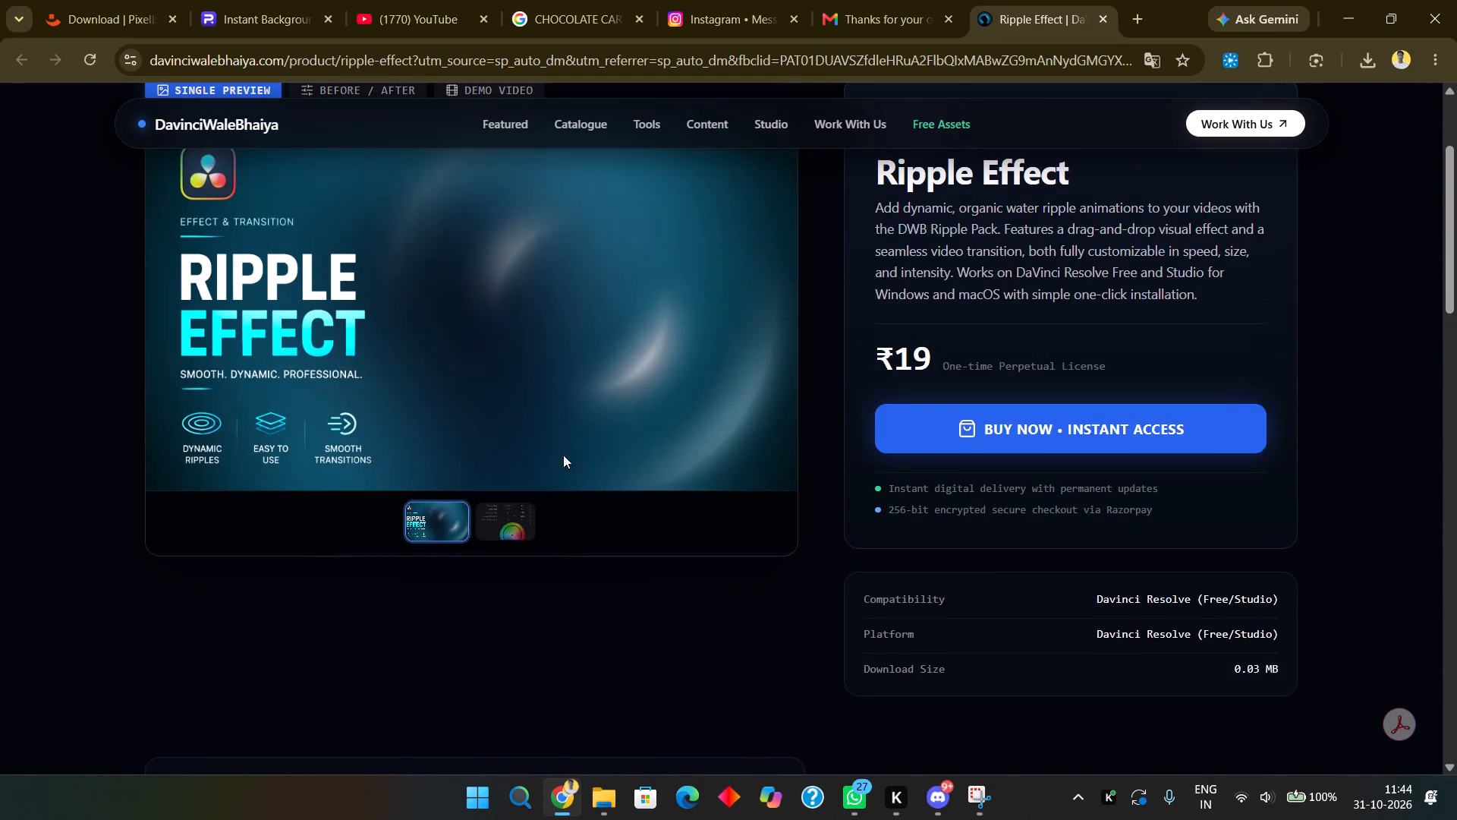
scroll(555, 459, "up", 1)
scroll(555, 459, "down", 1)
scroll(555, 459, "up", 3)
scroll(572, 444, "down", 1)
scroll(569, 462, "up", 4)
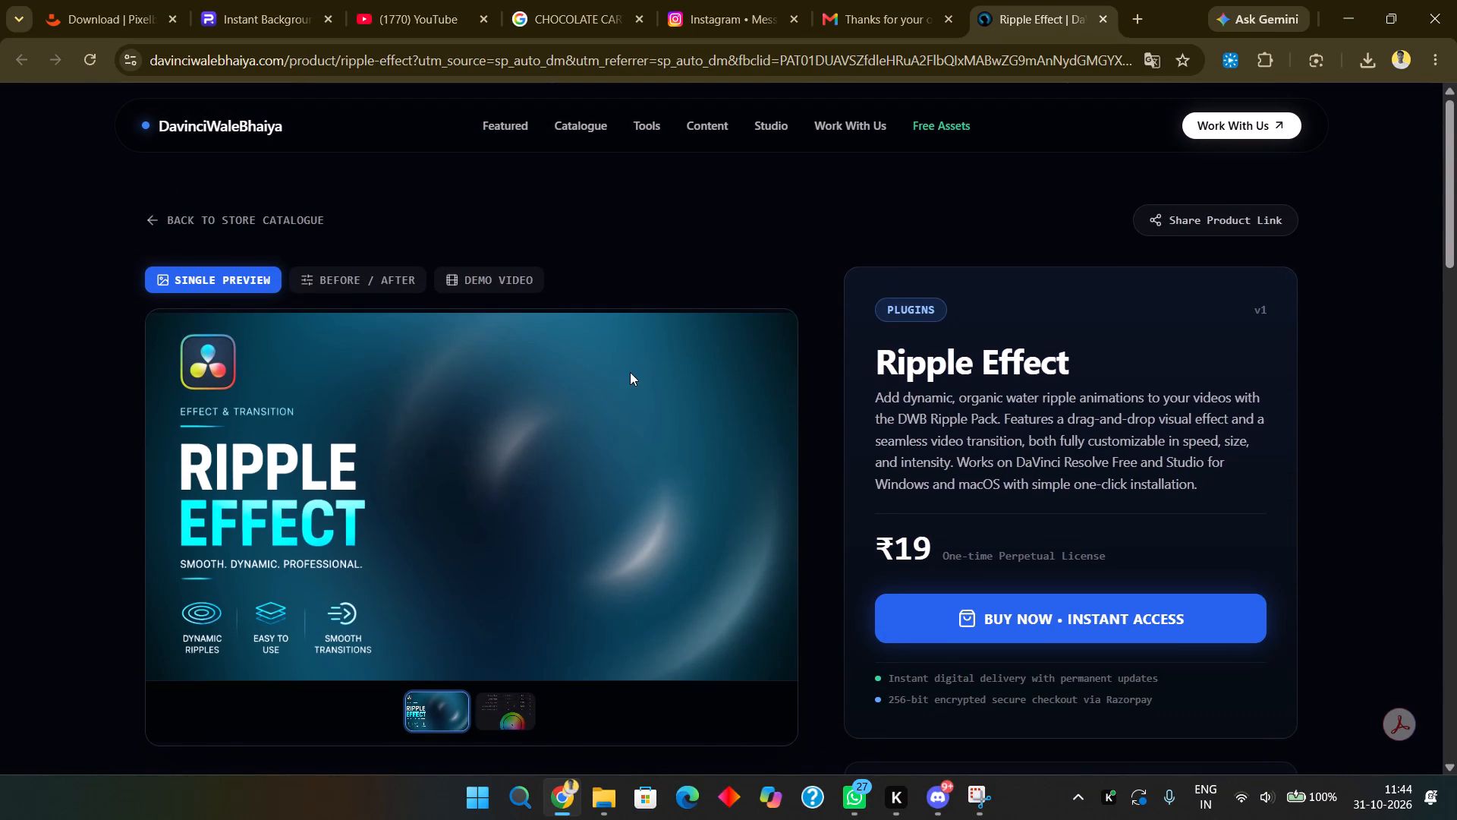
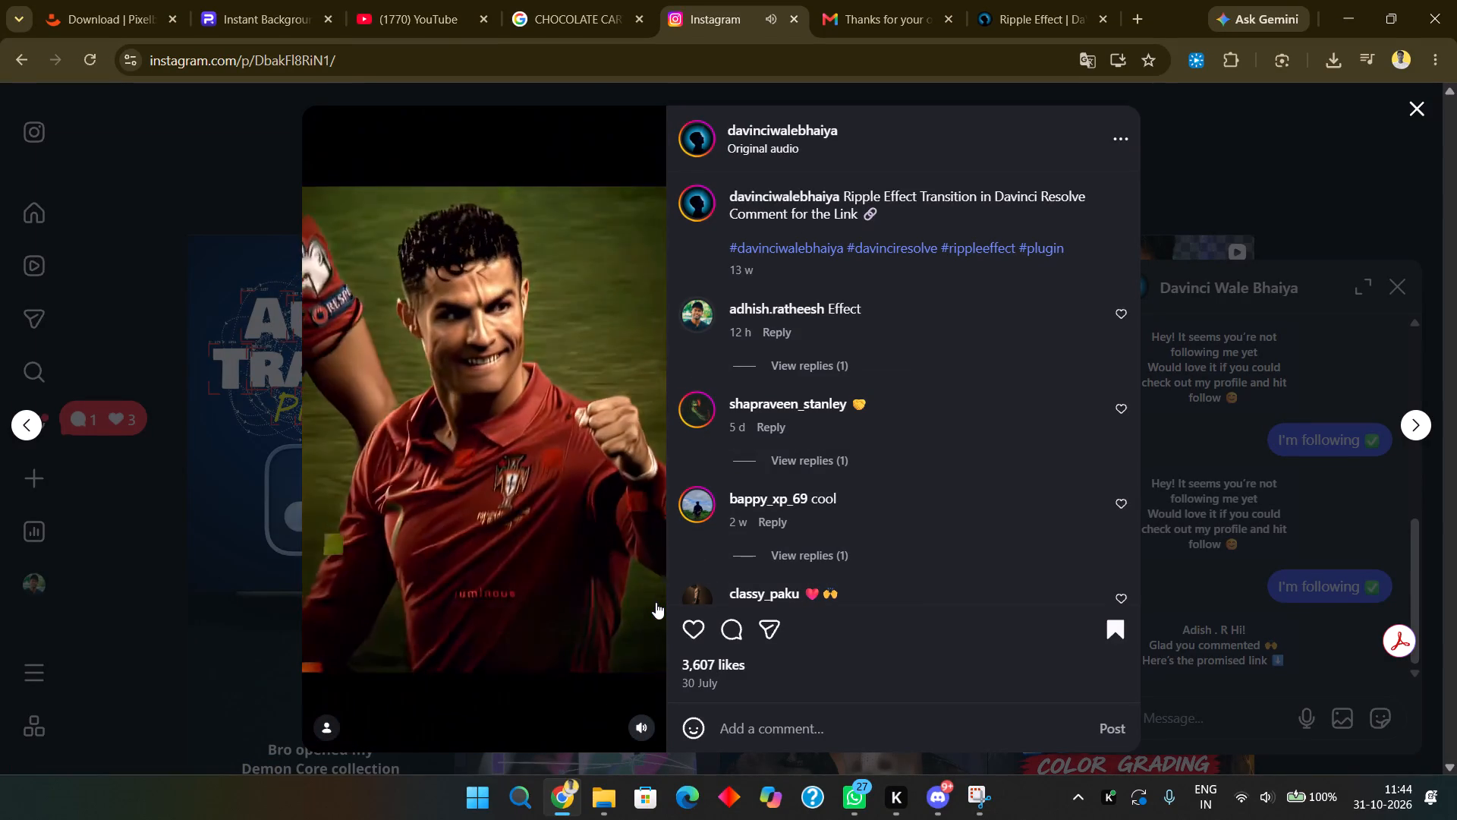
Close and reopen the Ripple Effect Transition reel from the davinciwalebhaiya Instagram profile to watch it from the start.
key("Escape")
left_click(612, 441)
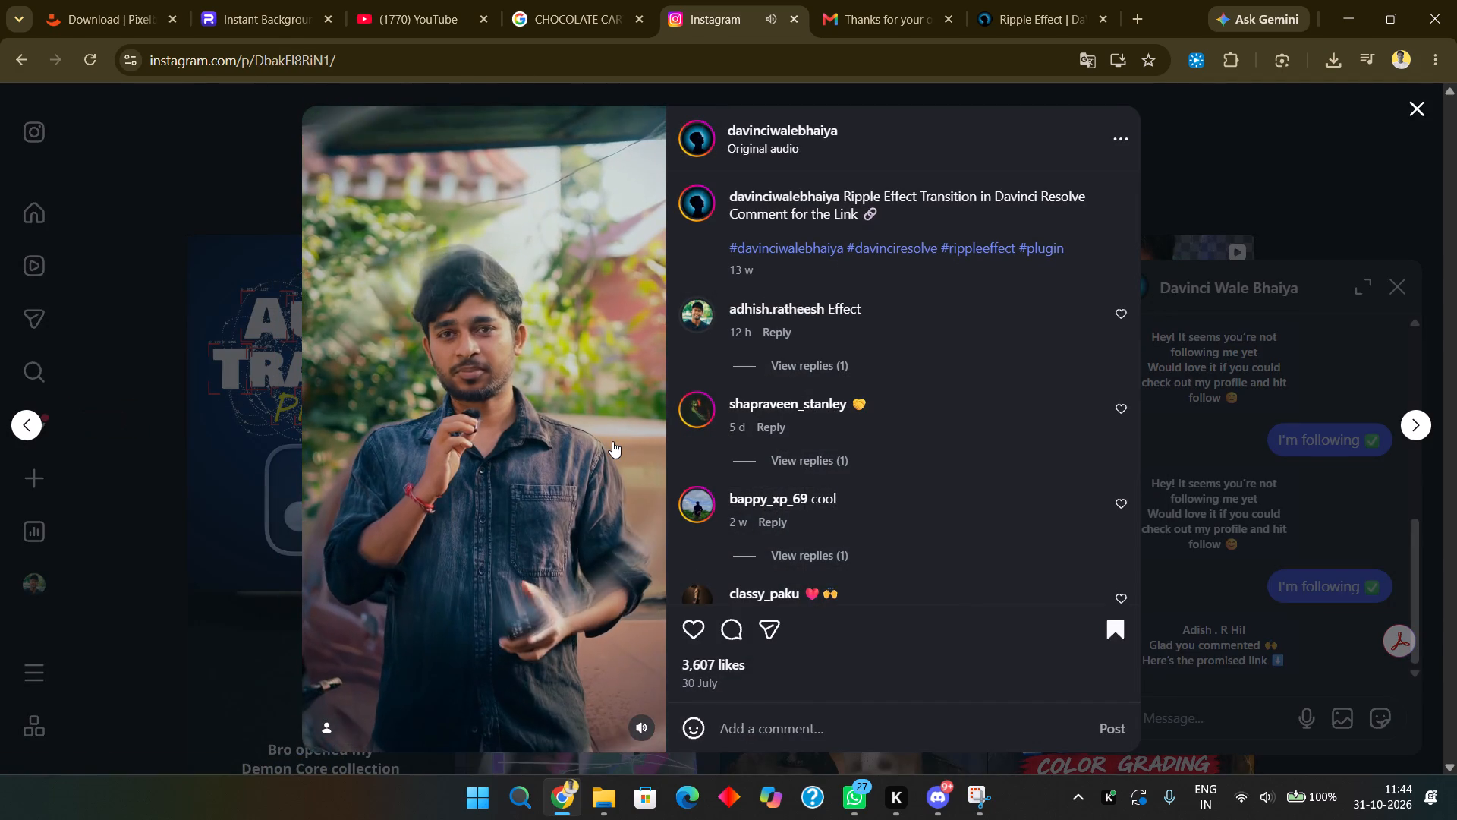
left_click(612, 441)
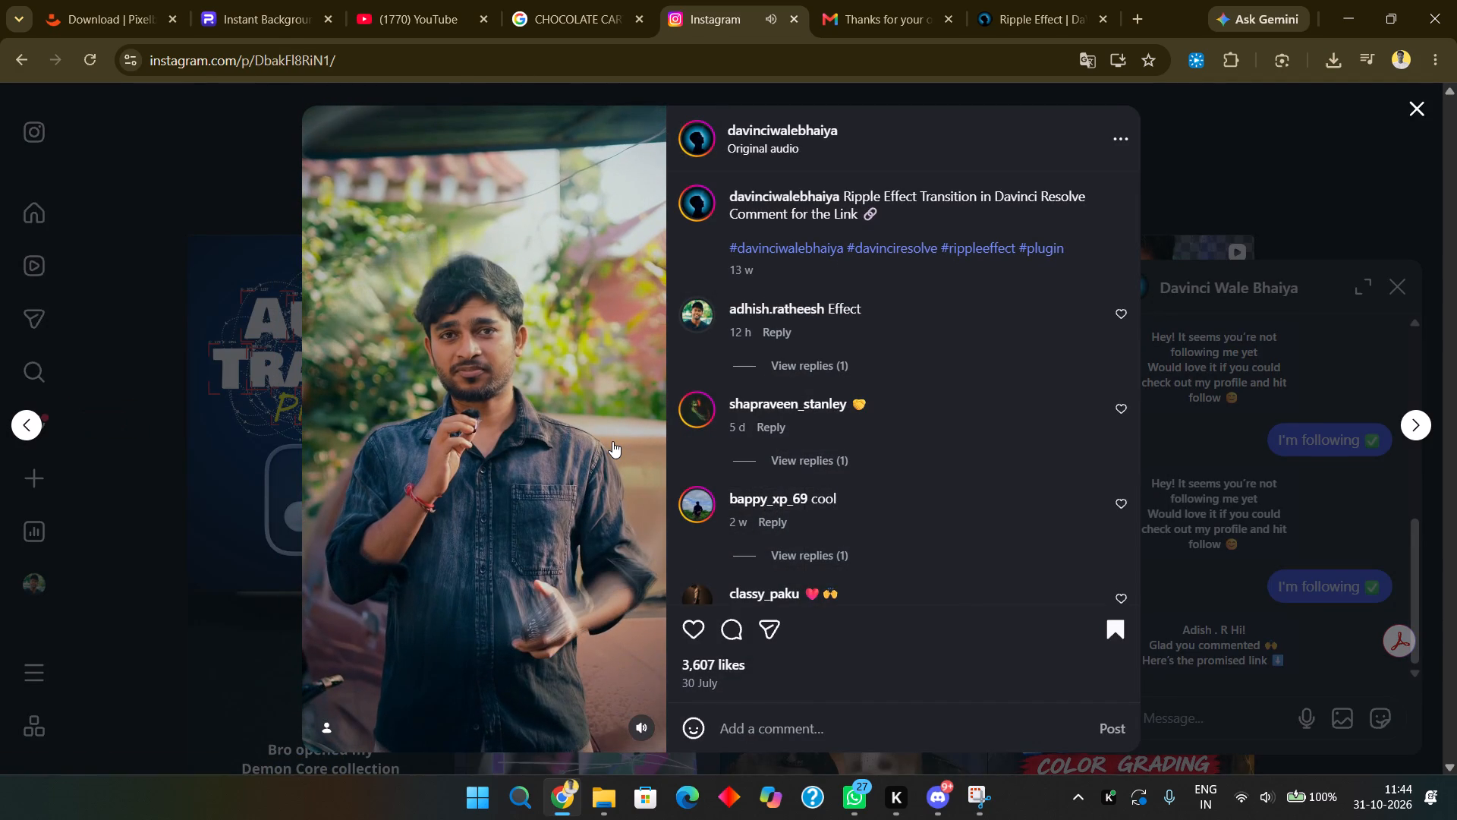
key("Escape")
left_click(612, 441)
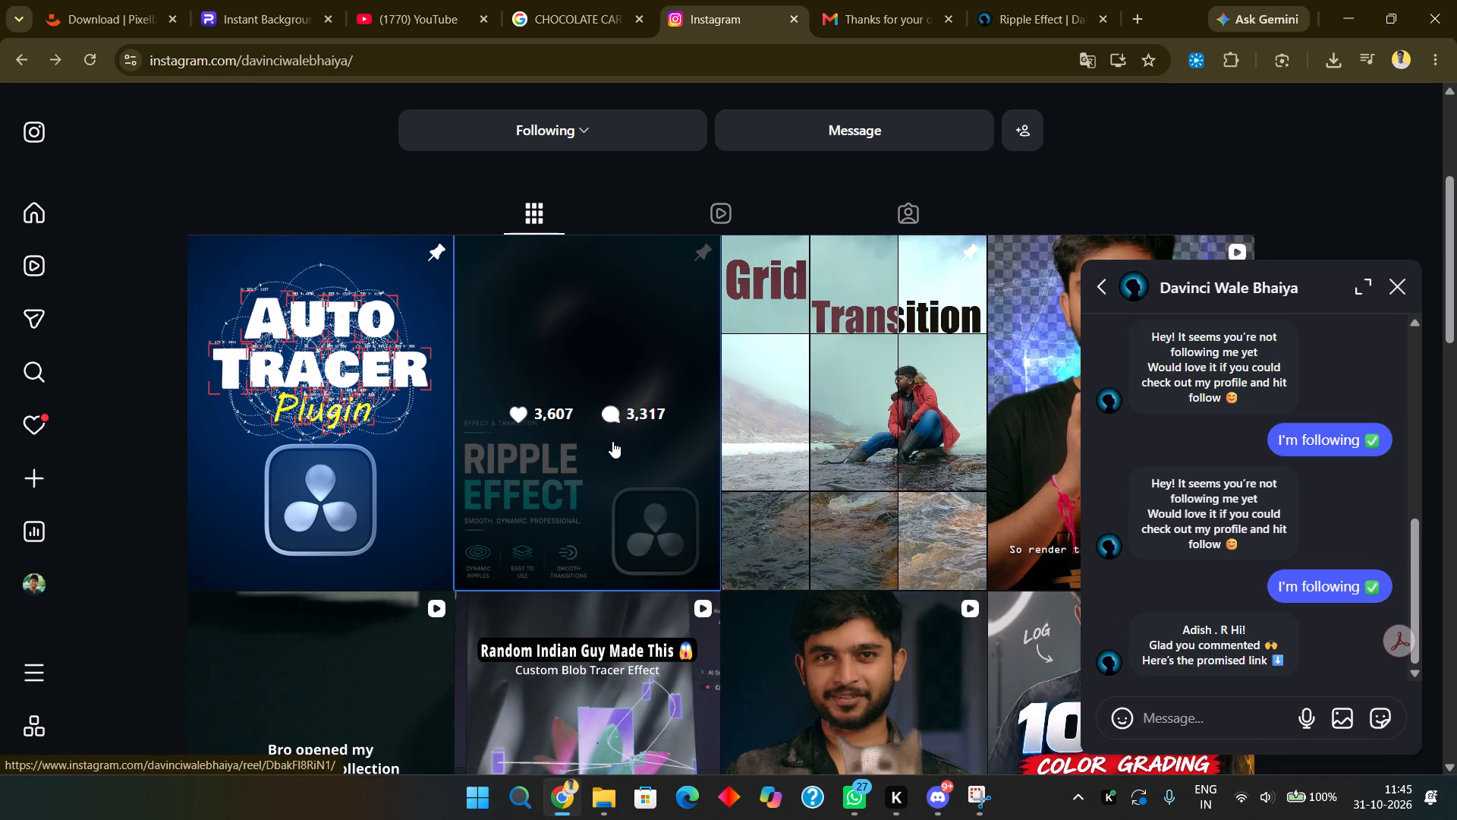
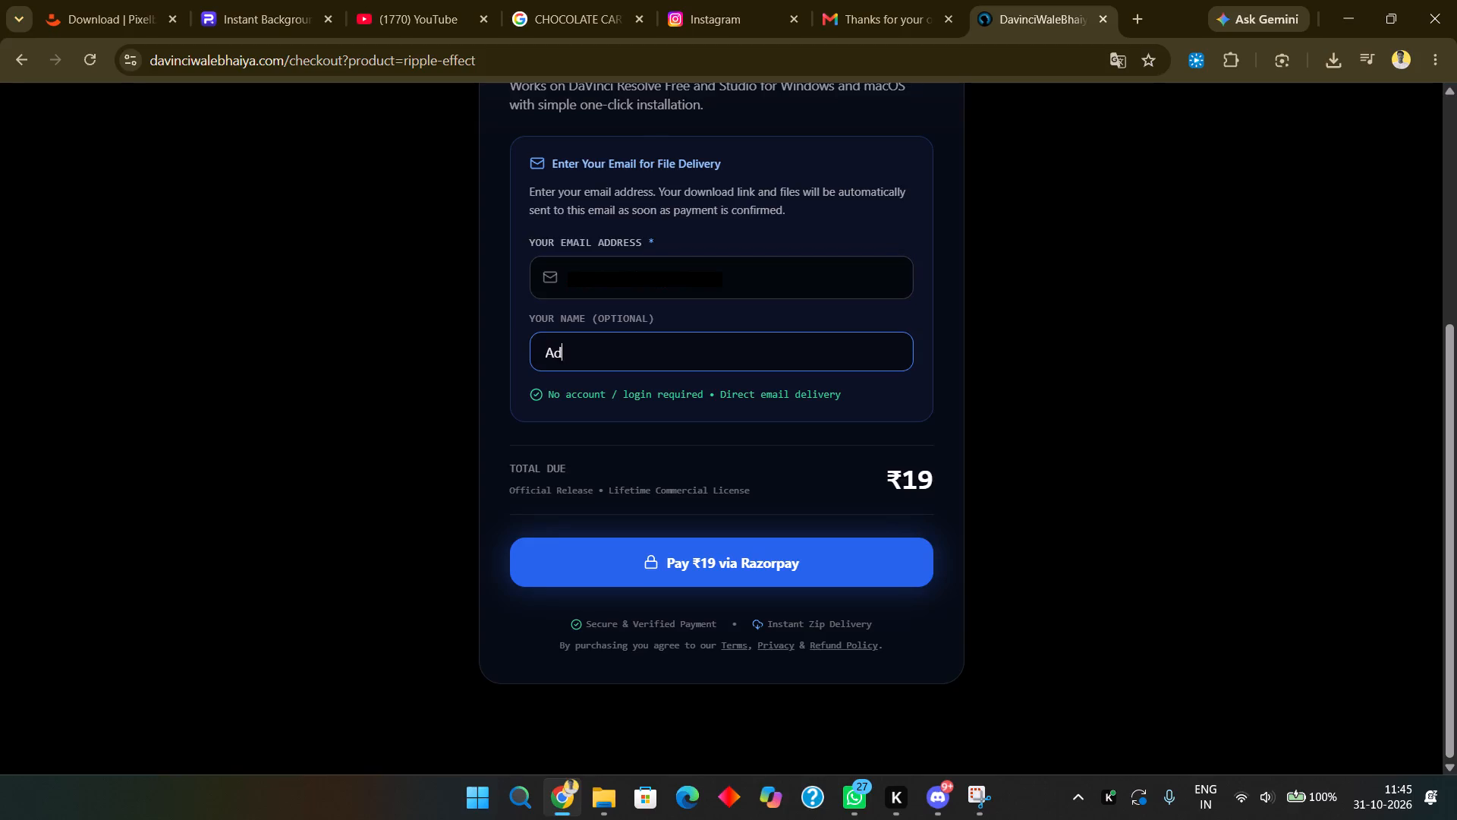
Complete the buyer's name in the optional name field of the Ripple Effect checkout form.
type("ish")
type(".R")
Review the Ripple Effect checkout page, including the product description, file delivery details and total due.
scroll(719, 253, "up", 1)
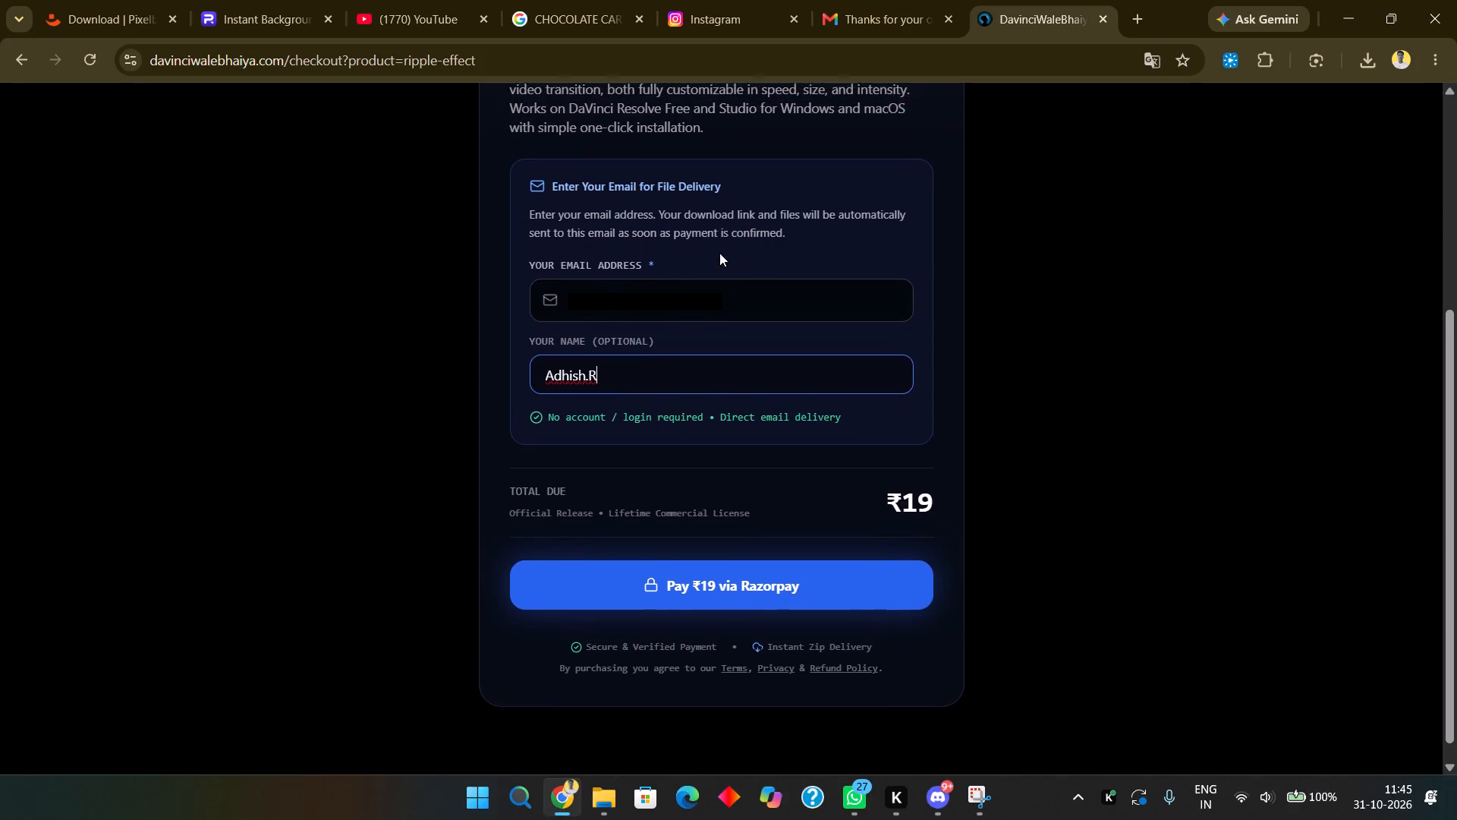
scroll(719, 253, "up", 1)
scroll(566, 364, "up", 1)
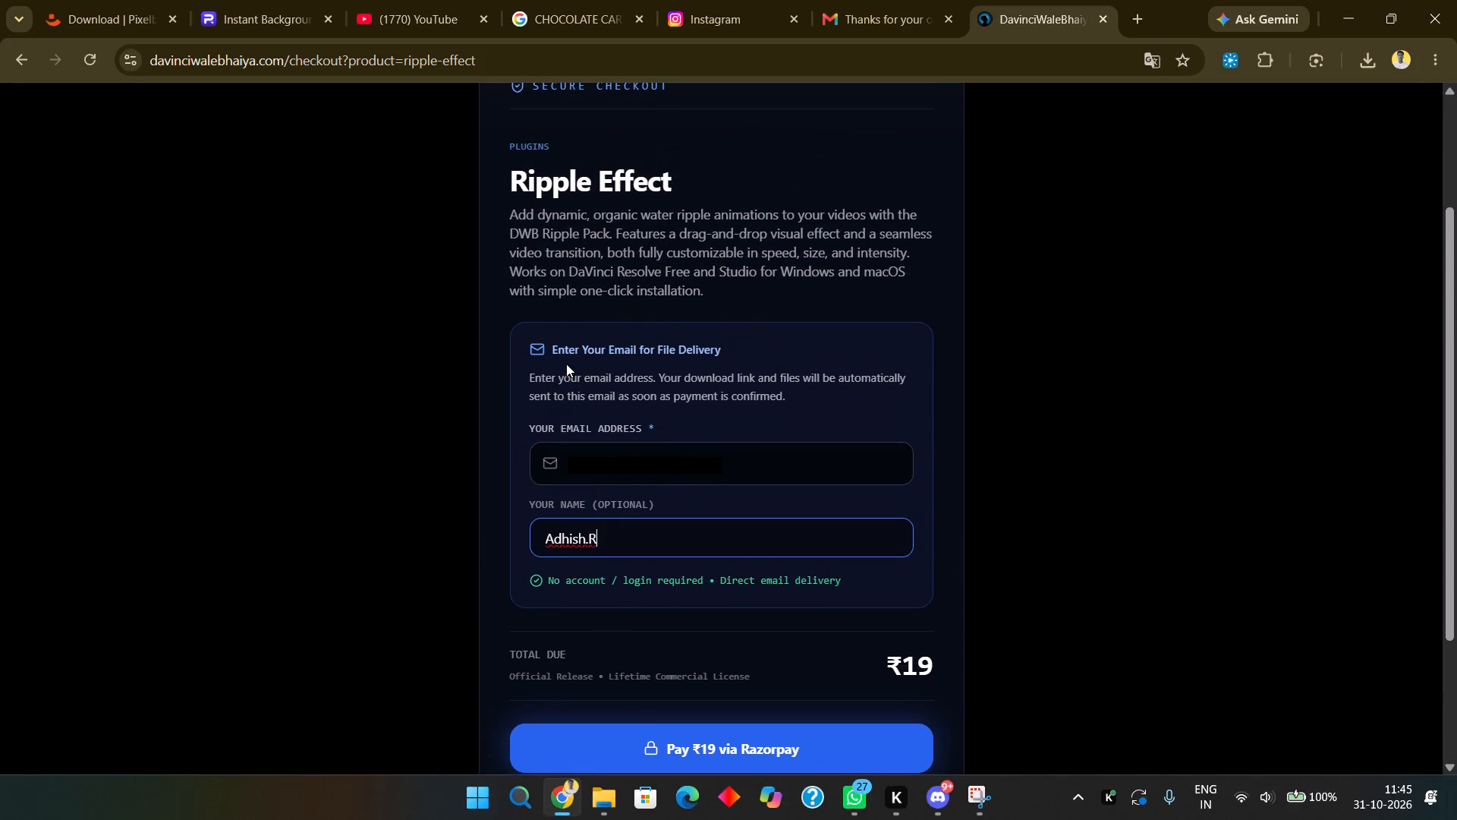
scroll(566, 364, "up", 1)
scroll(566, 364, "down", 2)
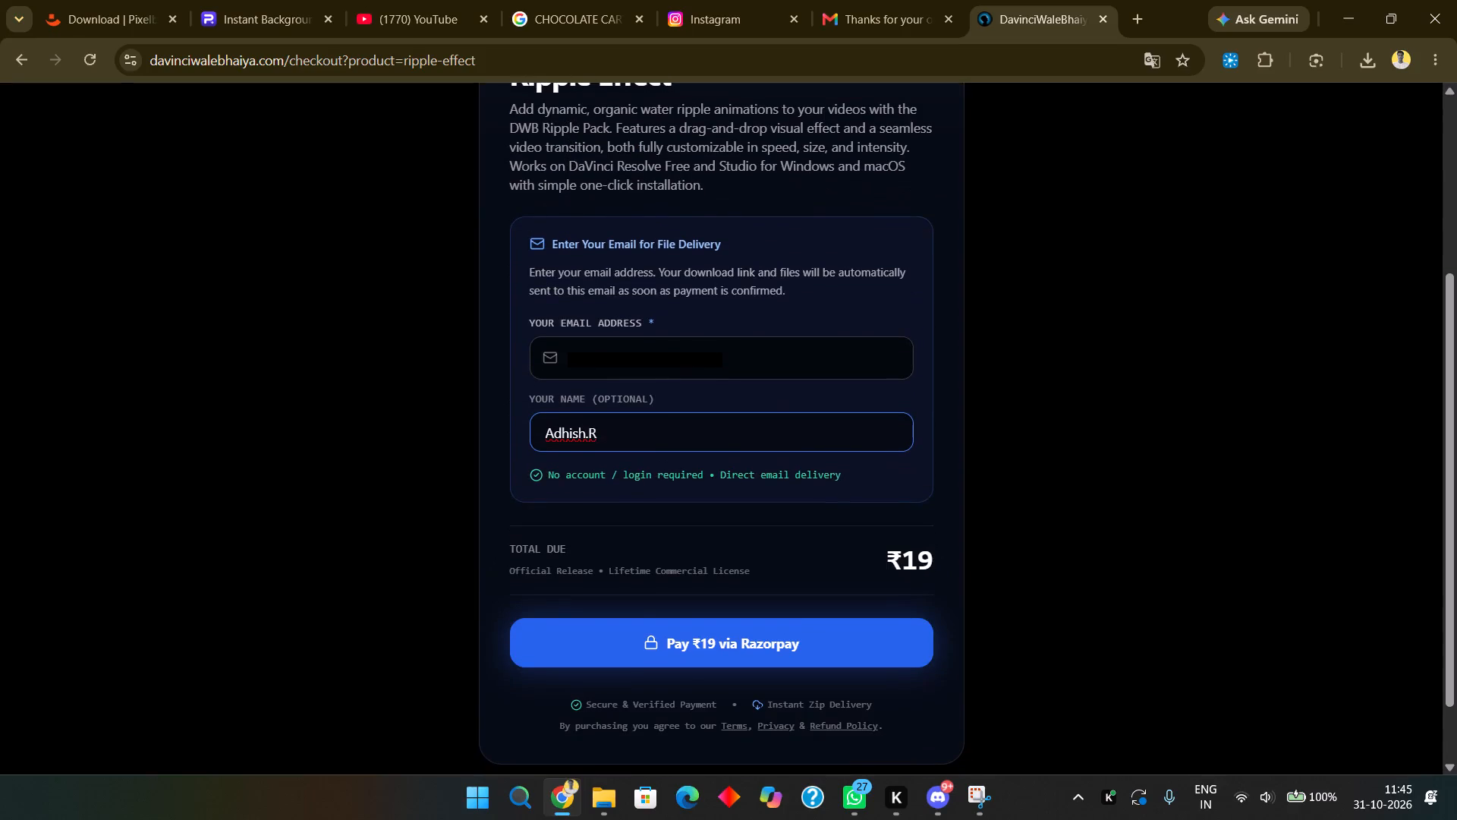
scroll(566, 364, "up", 1)
scroll(566, 364, "down", 1)
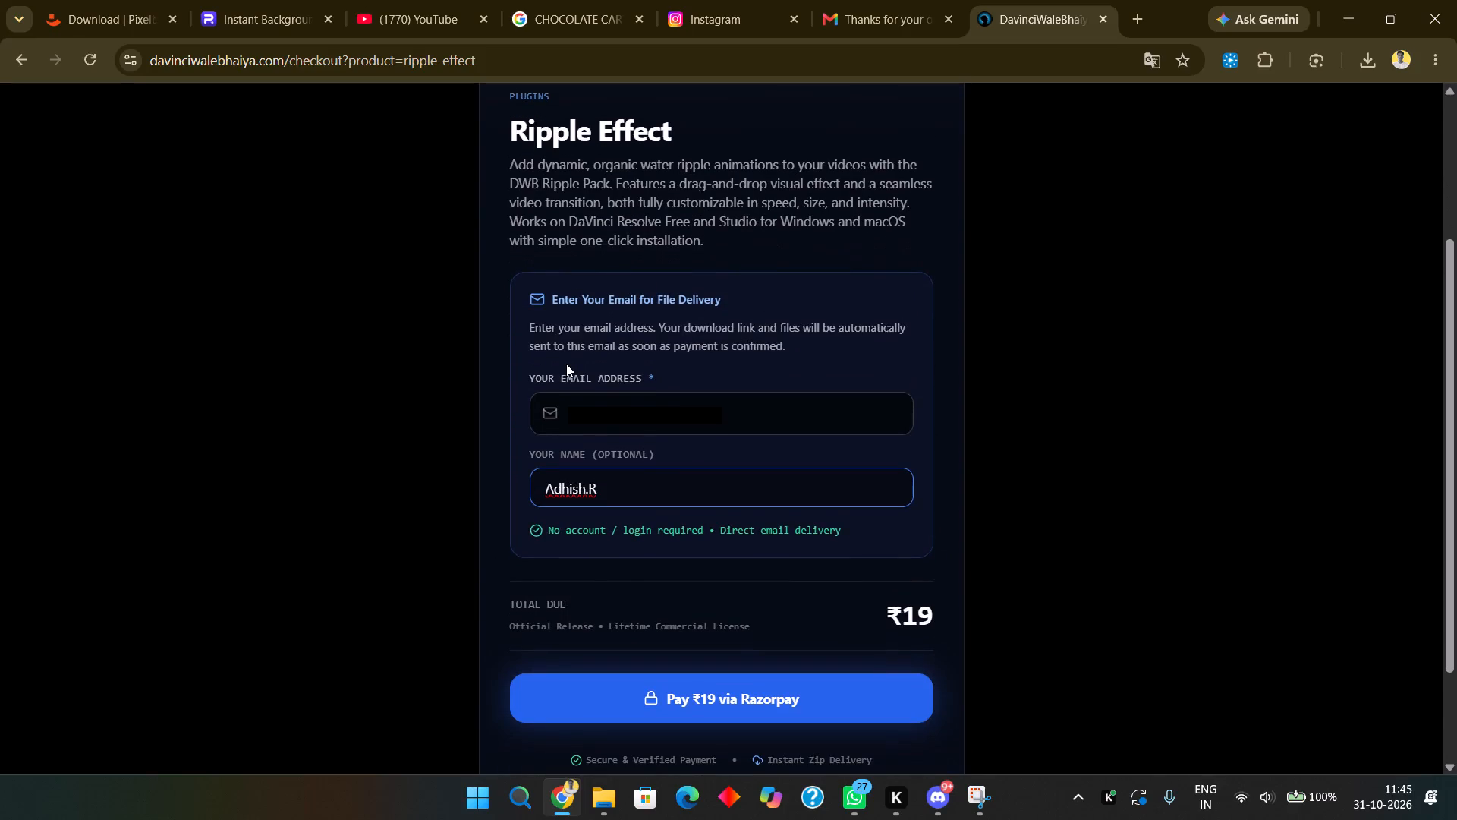
scroll(566, 364, "up", 1)
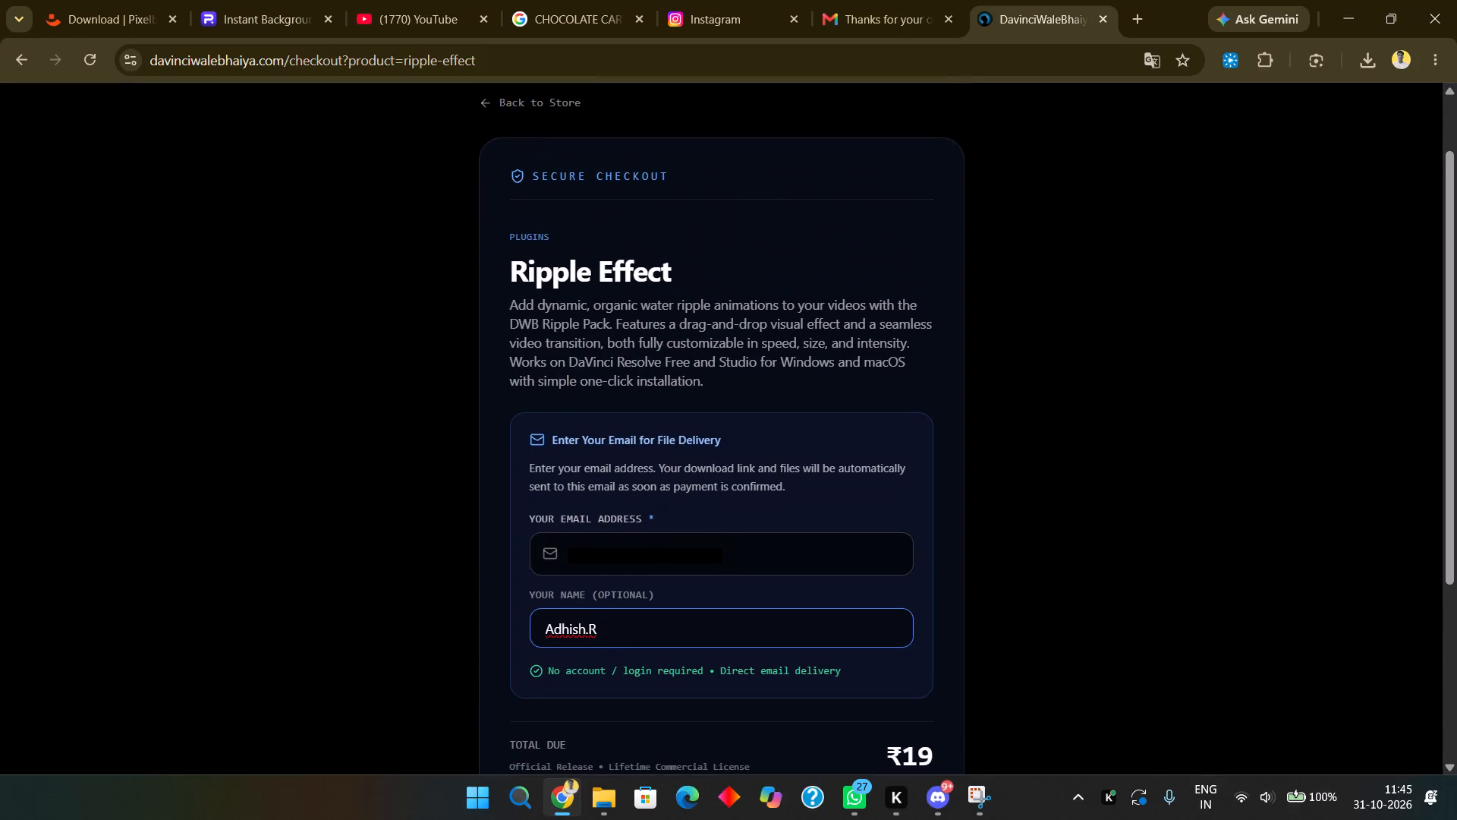
scroll(566, 364, "down", 2)
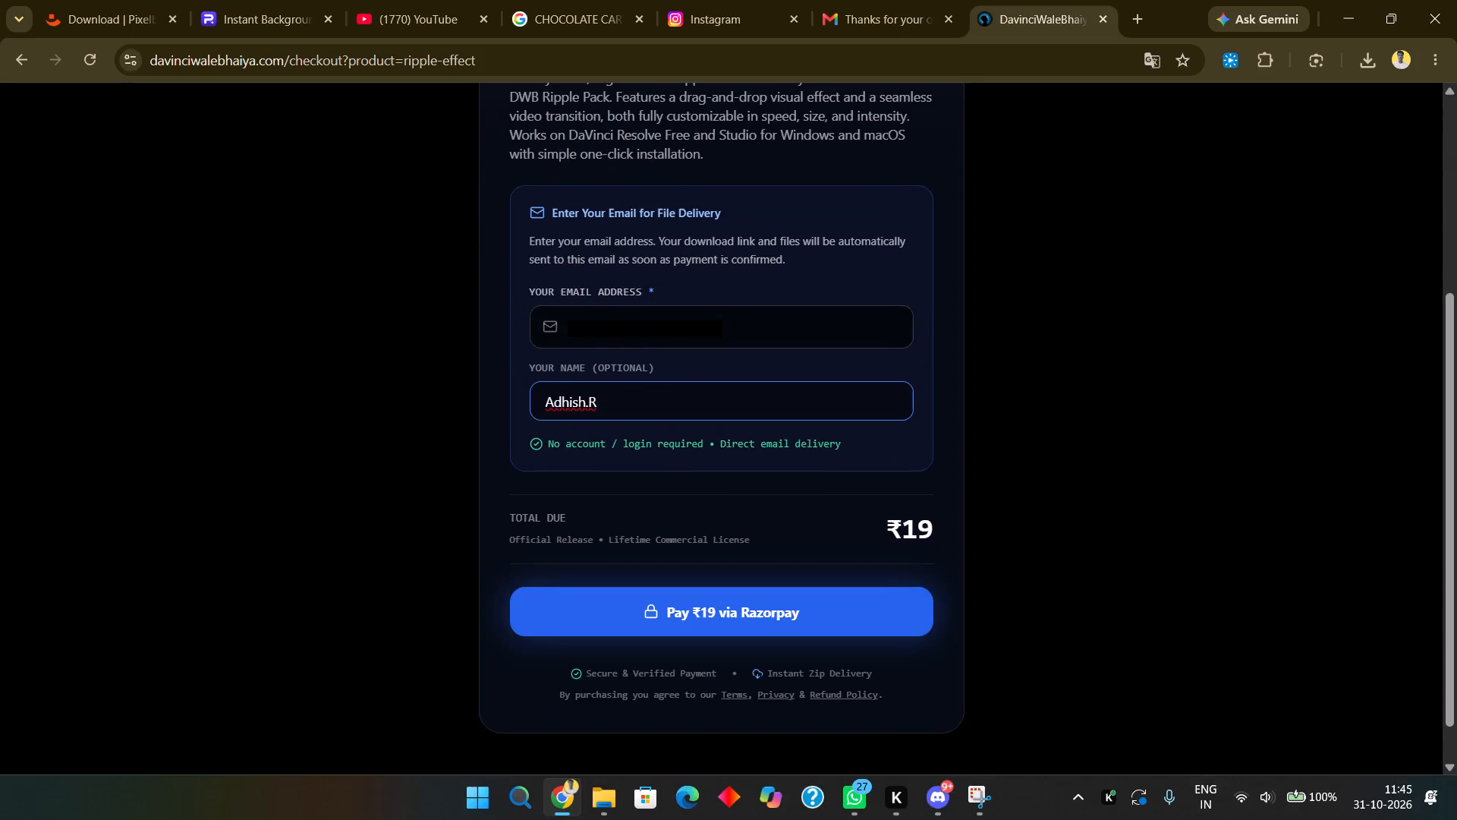
scroll(566, 364, "down", 1)
scroll(566, 364, "up", 4)
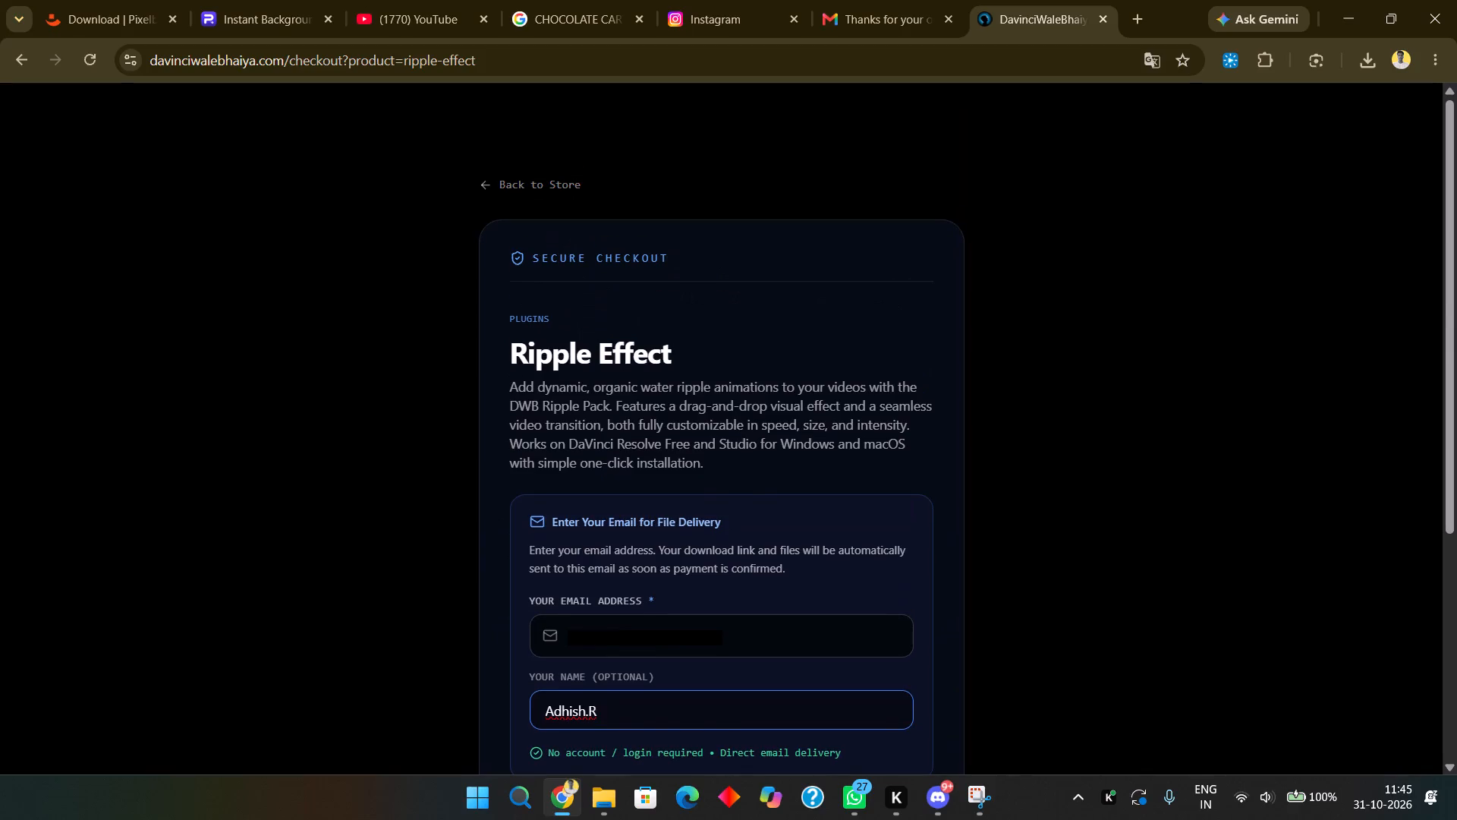
scroll(566, 364, "down", 2)
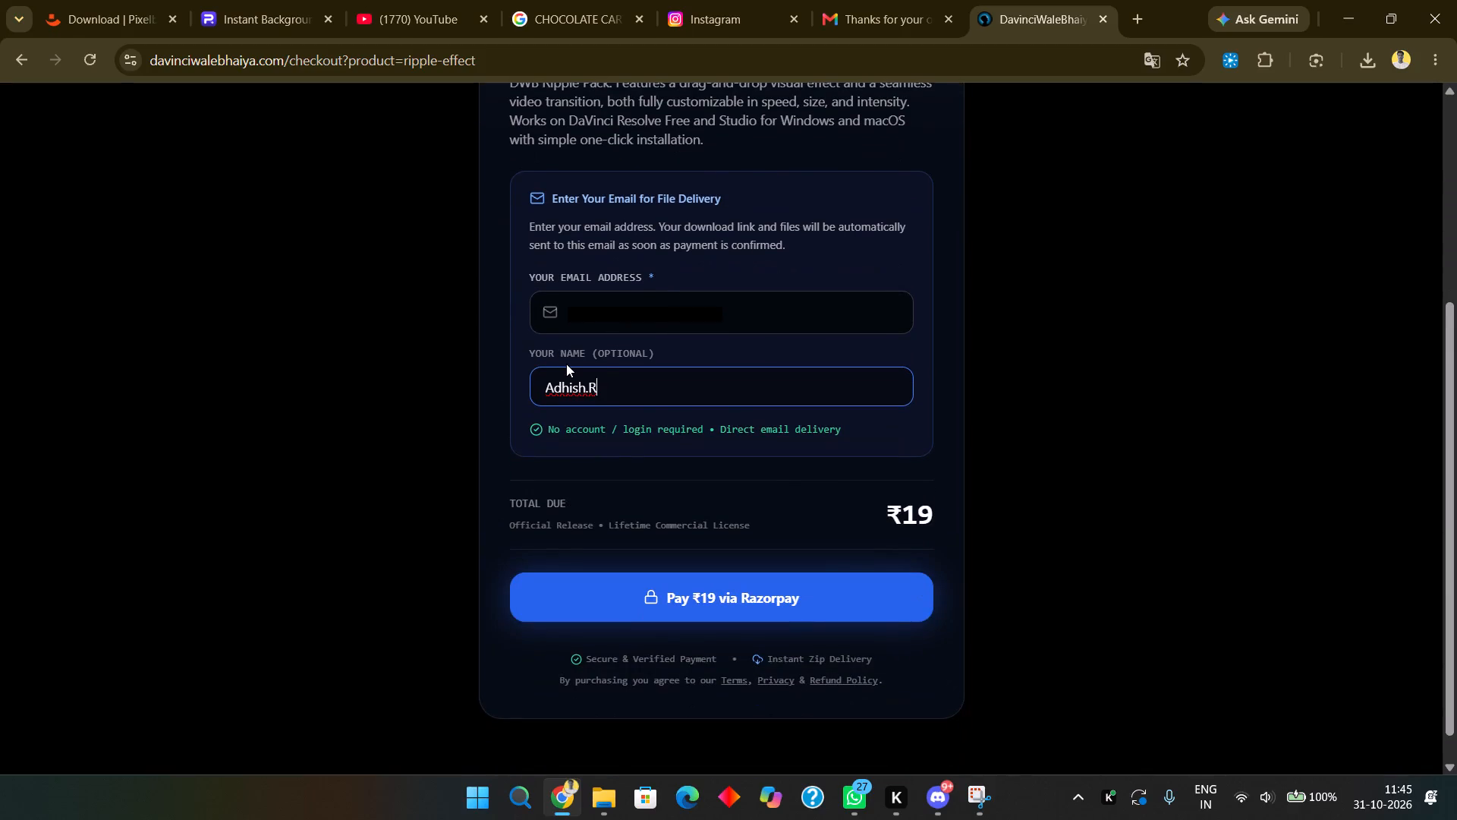
scroll(566, 364, "up", 1)
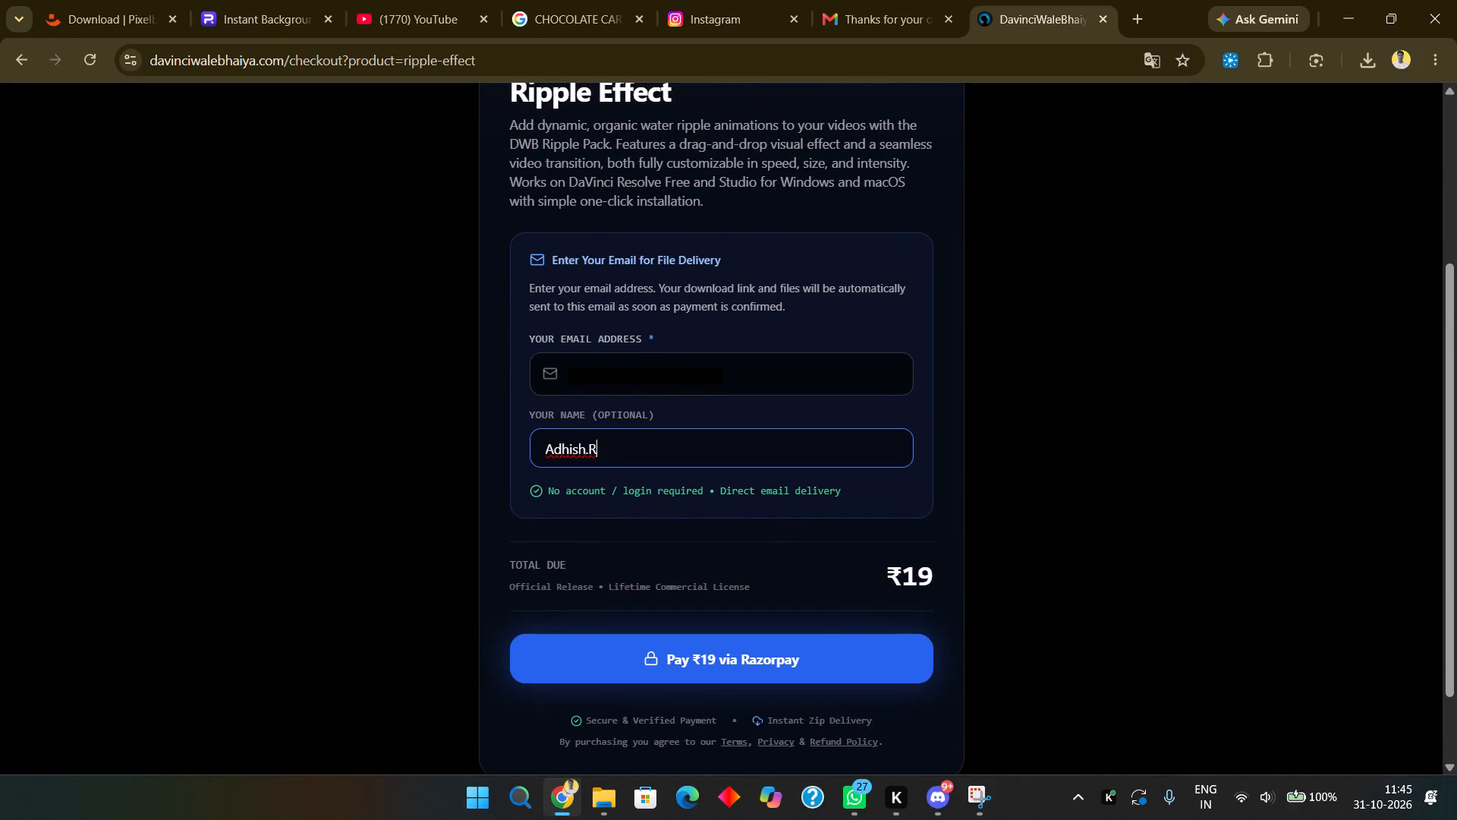
scroll(645, 244, "up", 3)
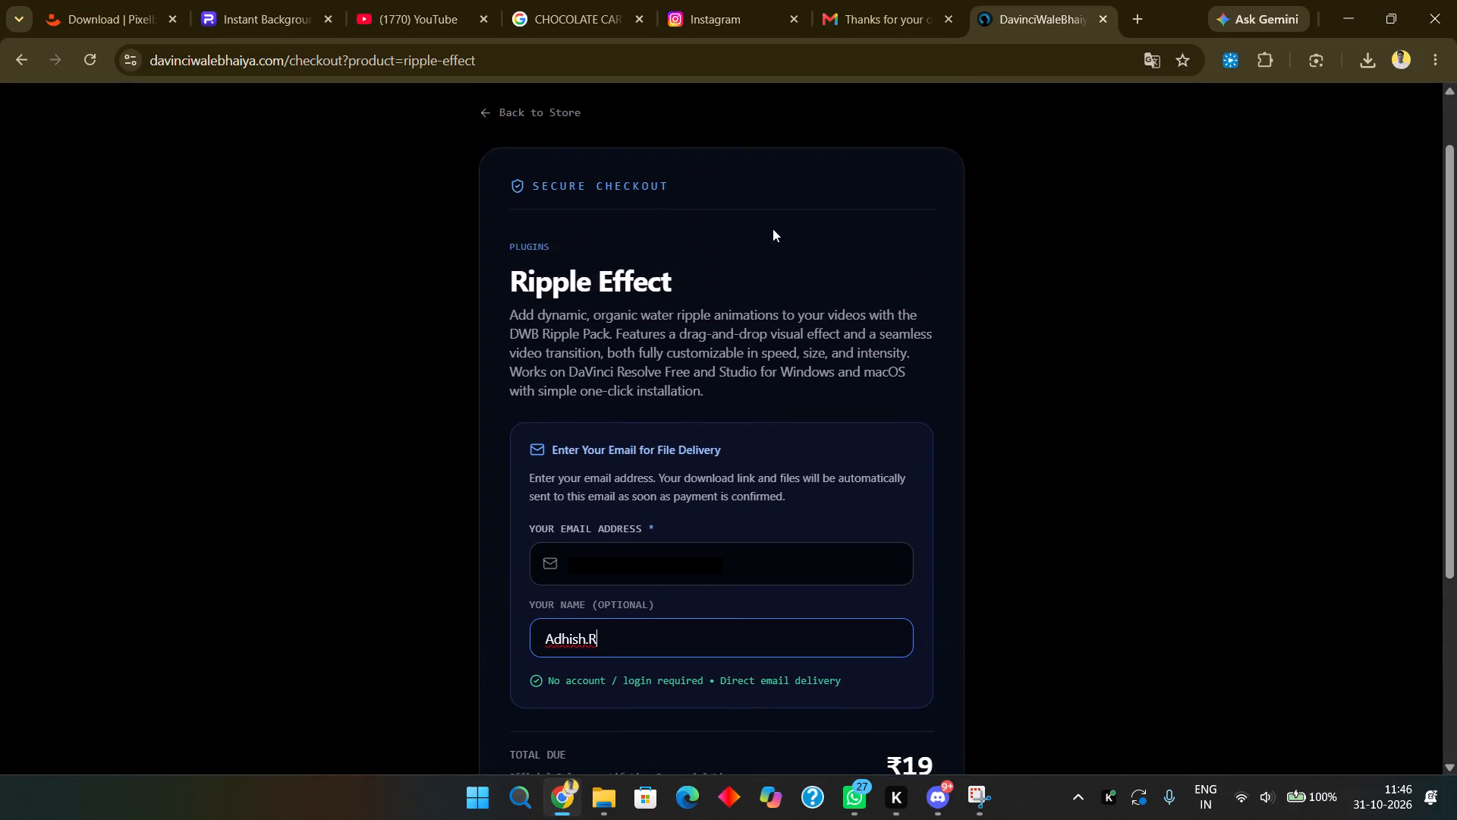
scroll(817, 236, "down", 2)
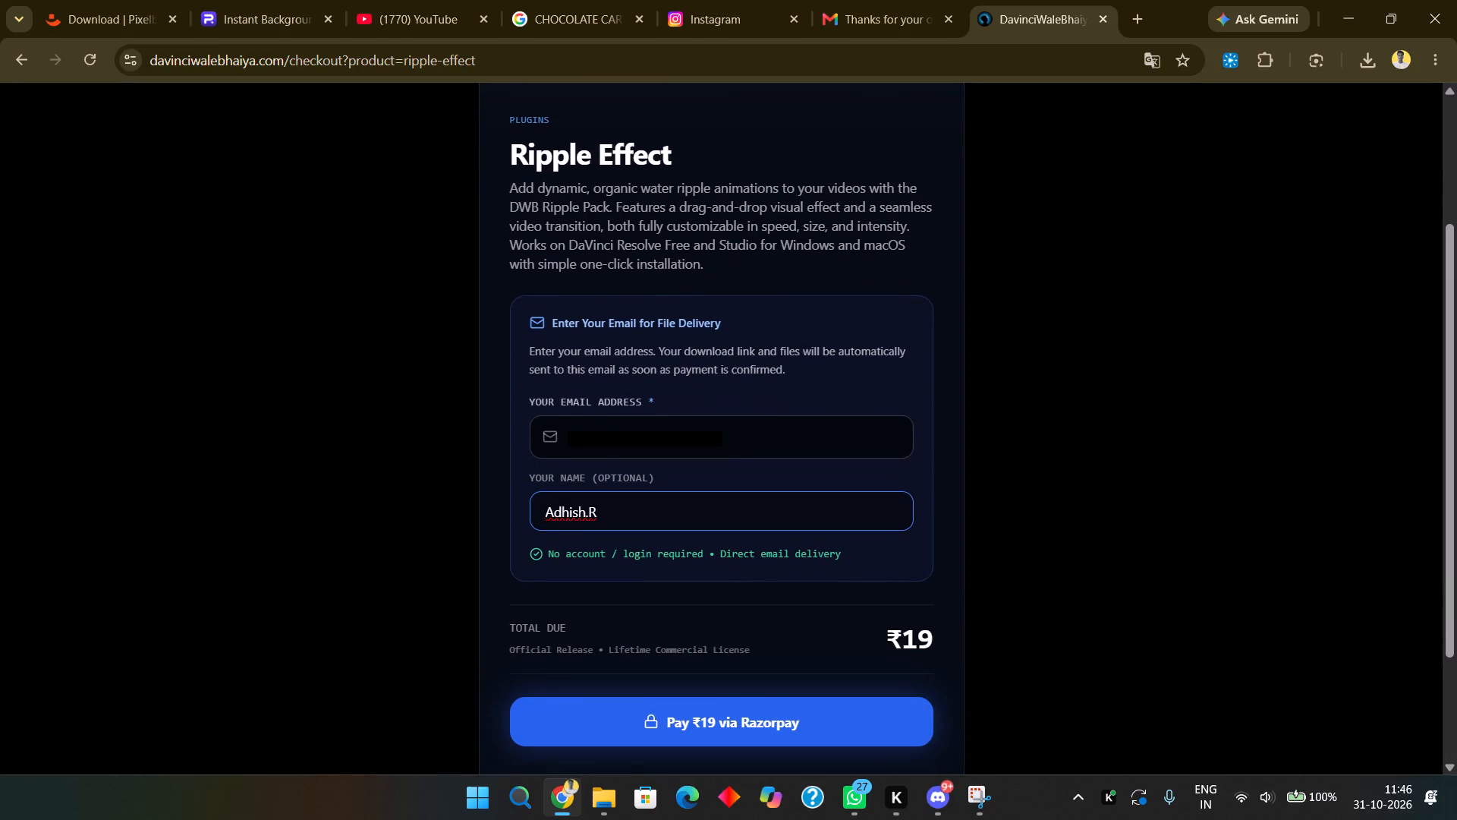
scroll(837, 402, "down", 1)
scroll(837, 402, "up", 3)
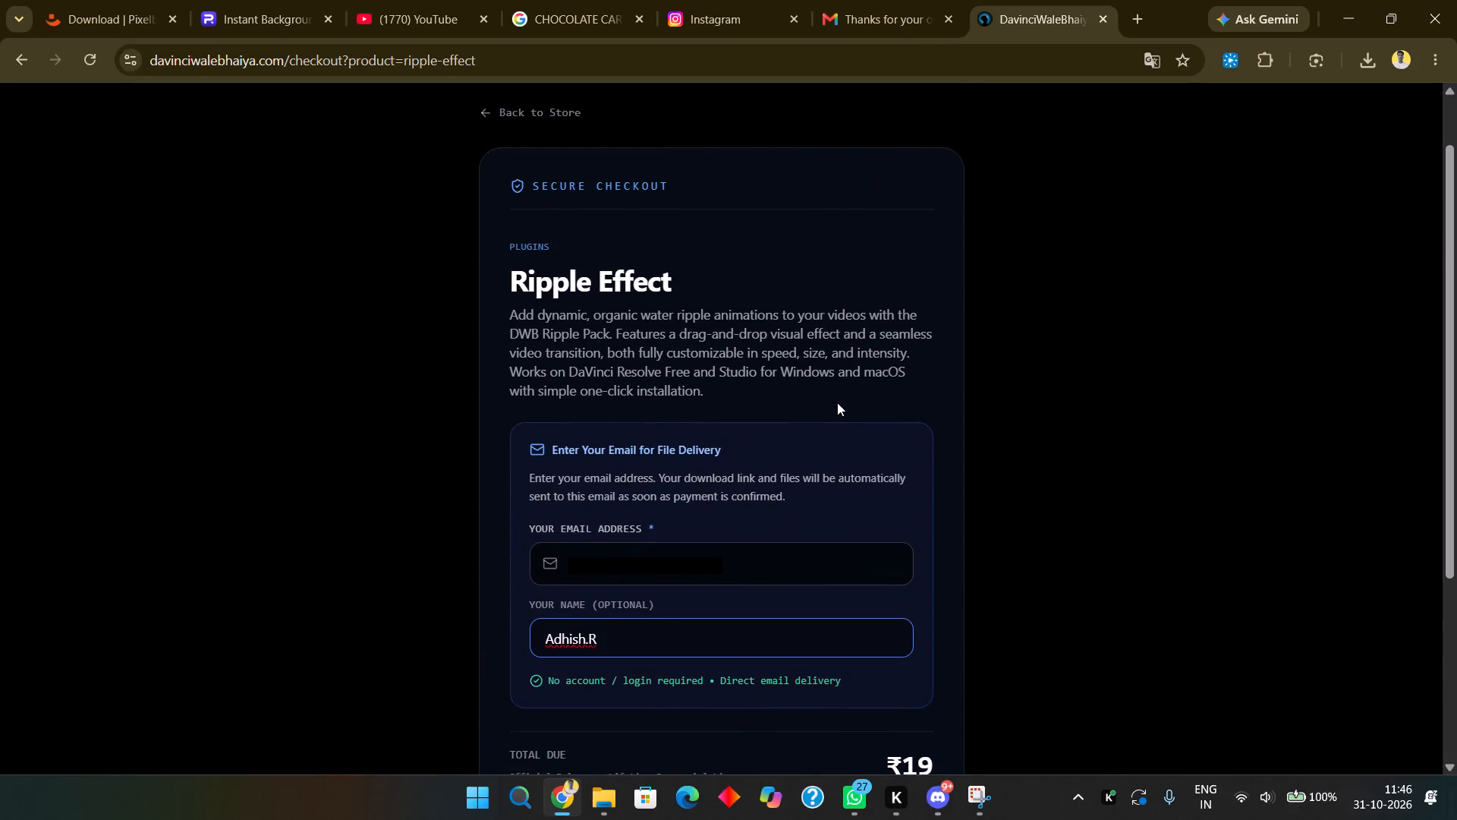
scroll(837, 404, "down", 1)
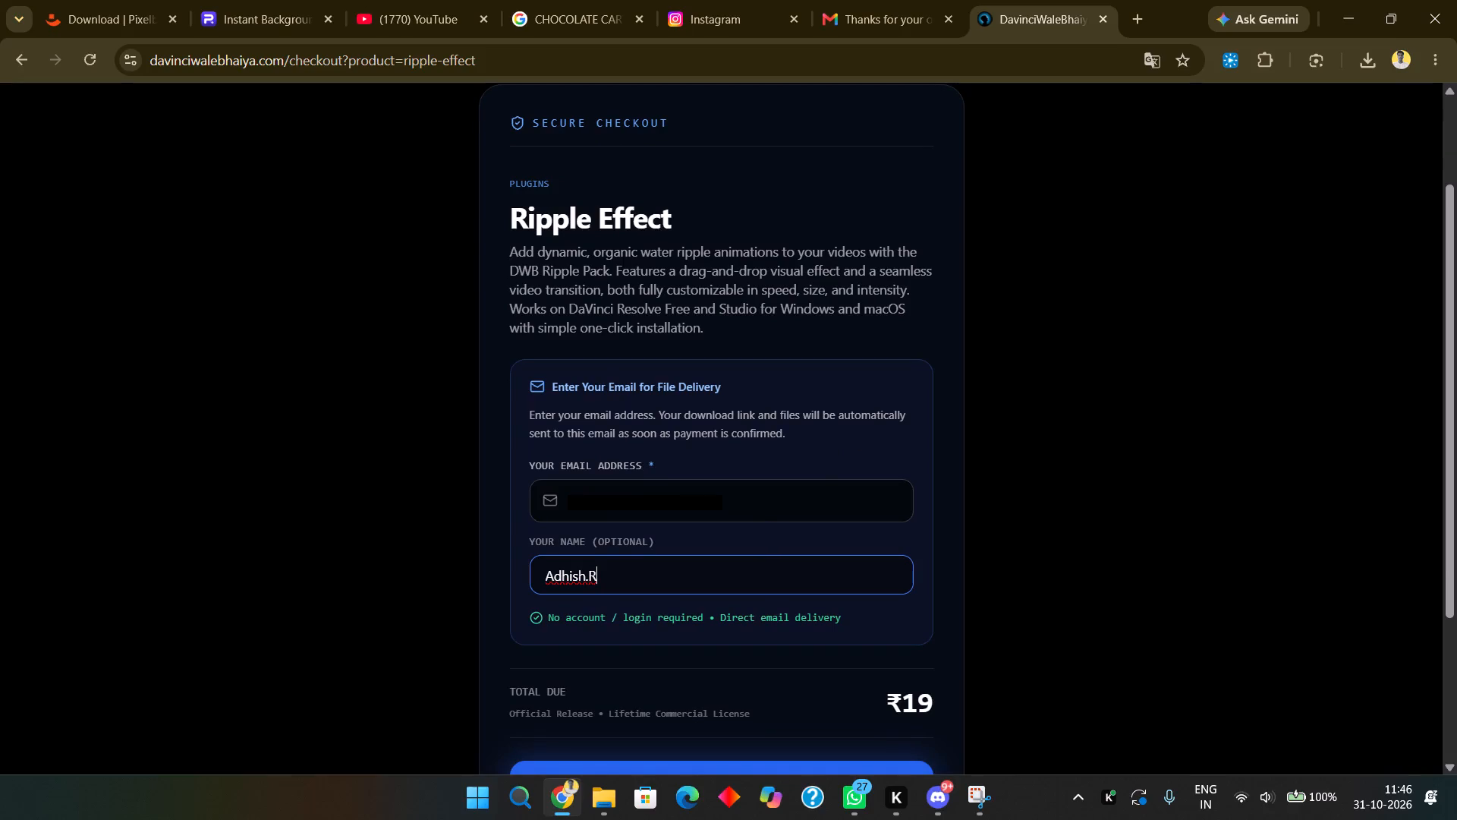
scroll(742, 508, "down", 3)
scroll(742, 523, "up", 3)
scroll(744, 526, "down", 2)
scroll(735, 512, "up", 1)
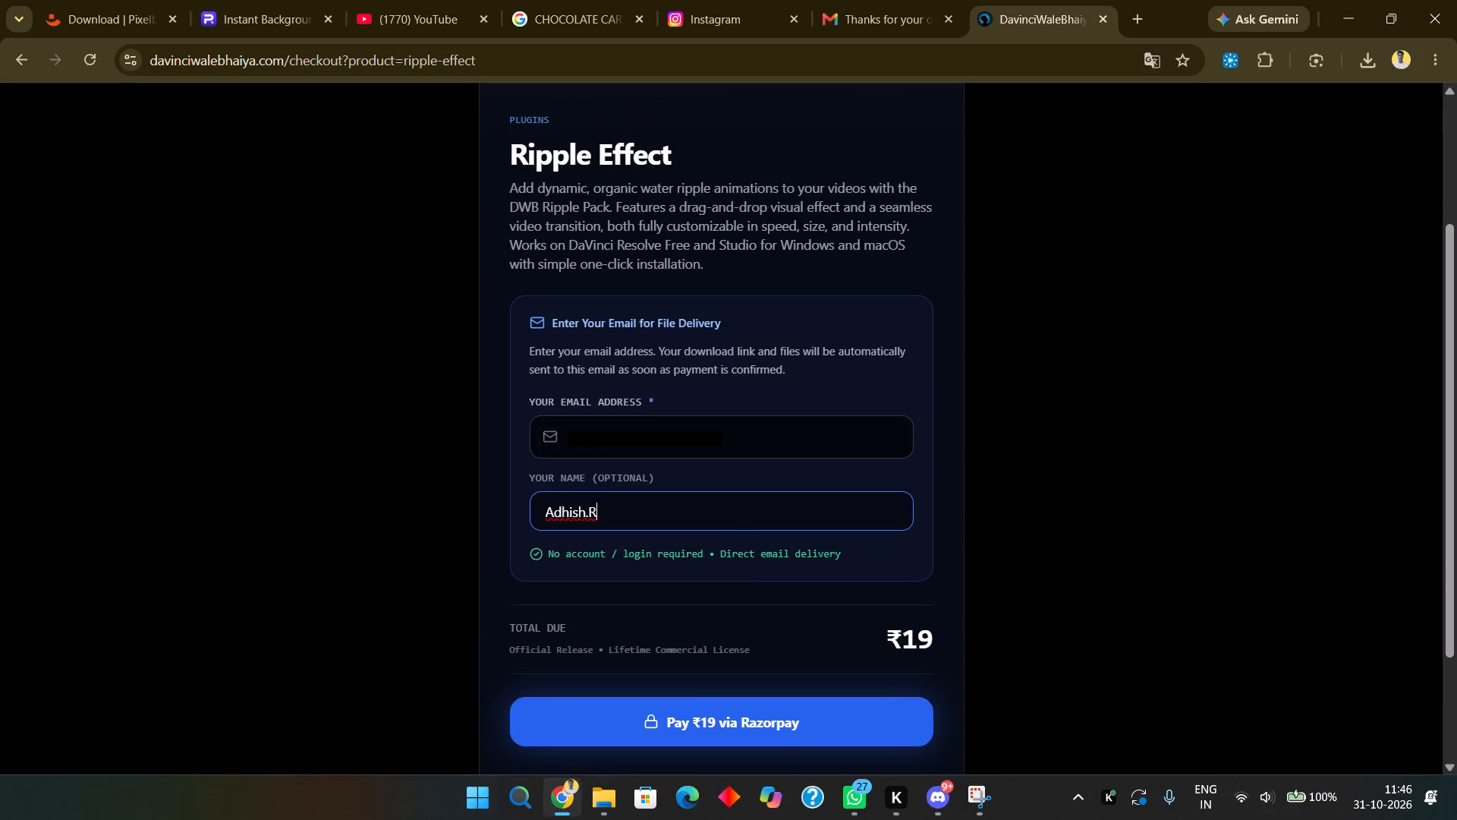
scroll(733, 507, "up", 2)
Start the ₹19 payment for the Ripple Effect plugin via Razorpay.
scroll(755, 563, "down", 7)
left_click(707, 548)
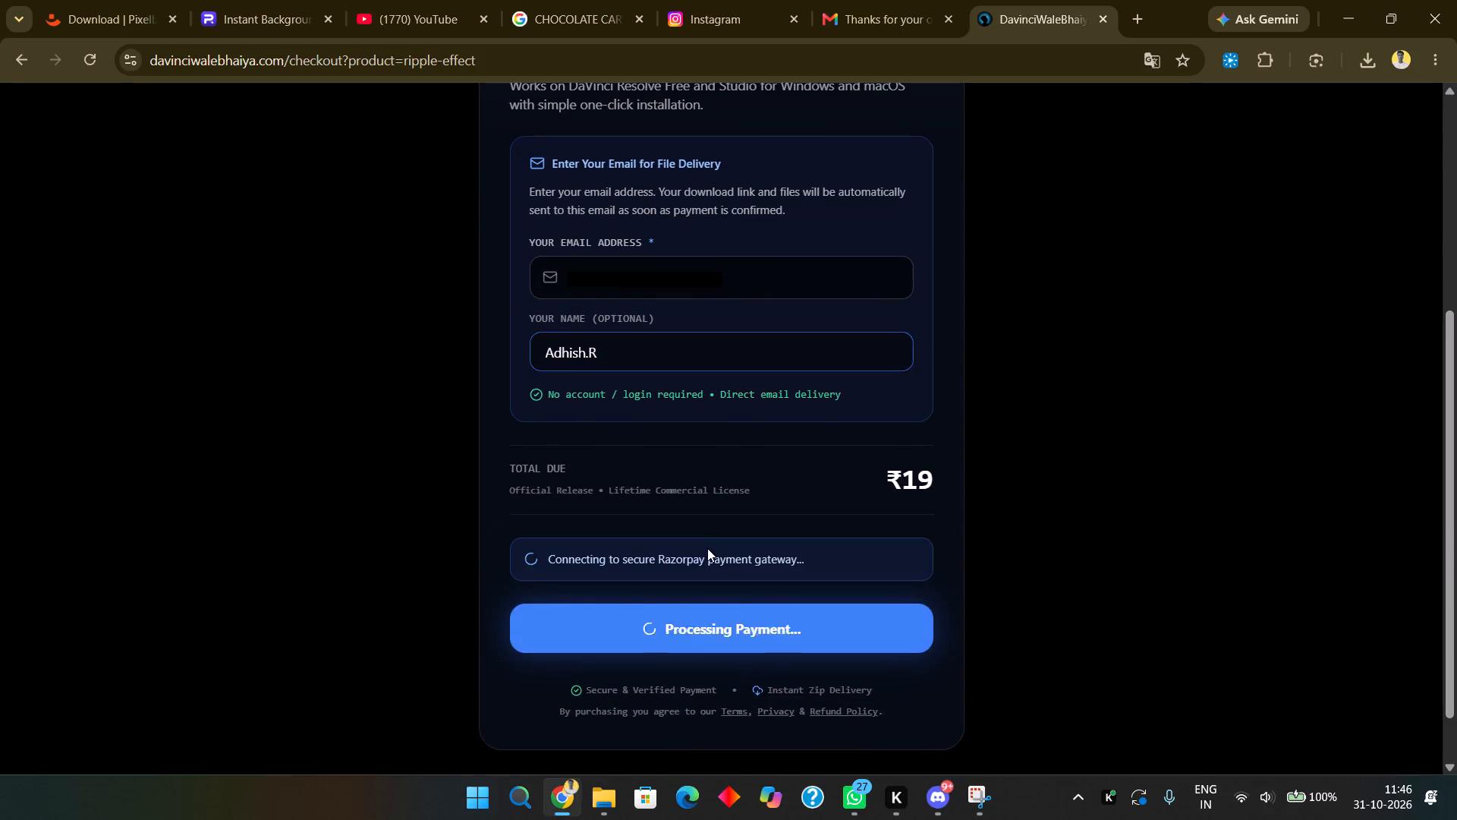
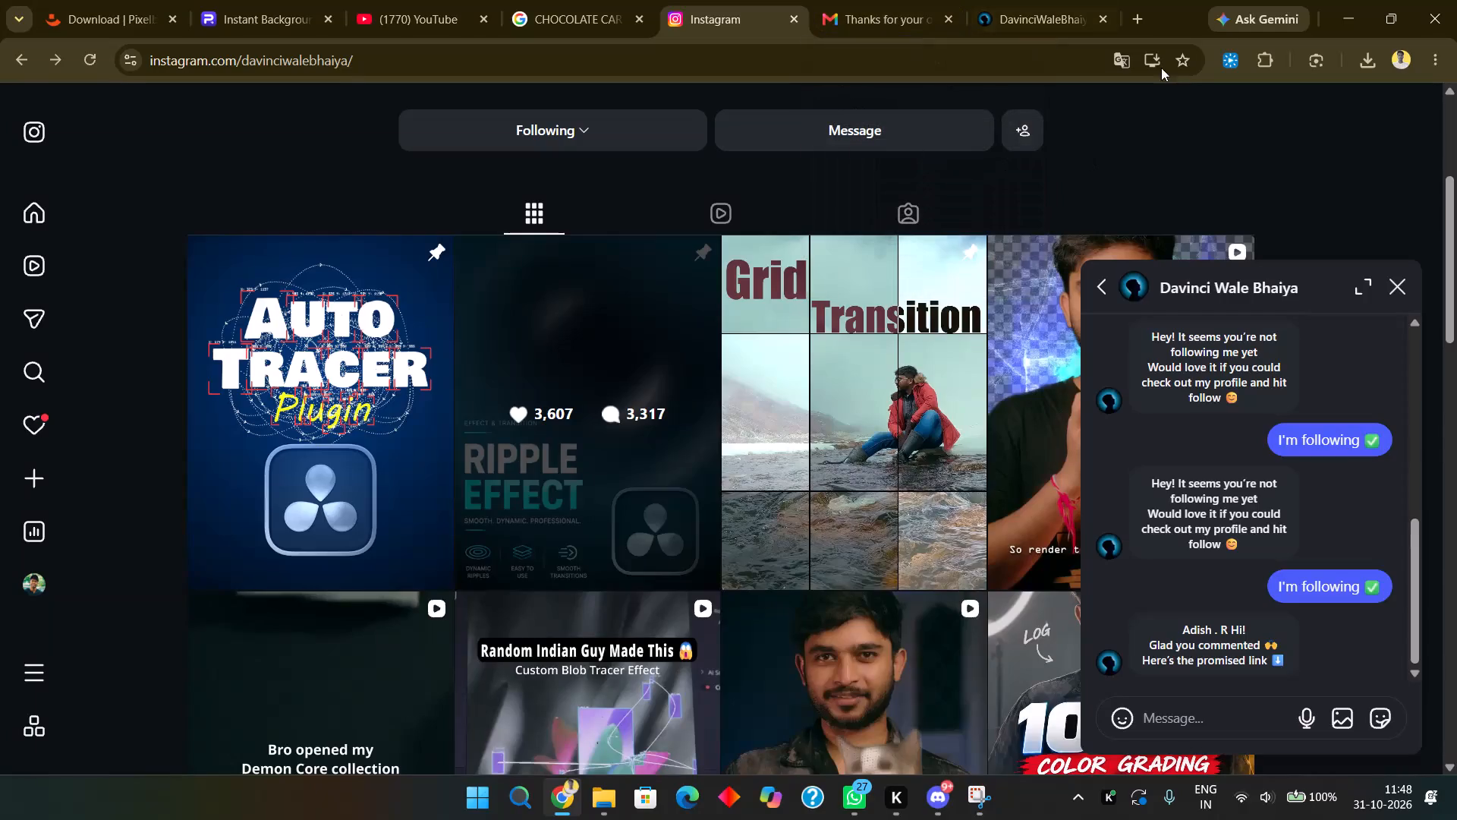
Close the Davinci Wale Bhaiya chat and look through the davinciwalebhaiya Instagram profile's posts for other DaVinci Resolve plugins and effects.
left_click(1404, 276)
scroll(1084, 523, "down", 12)
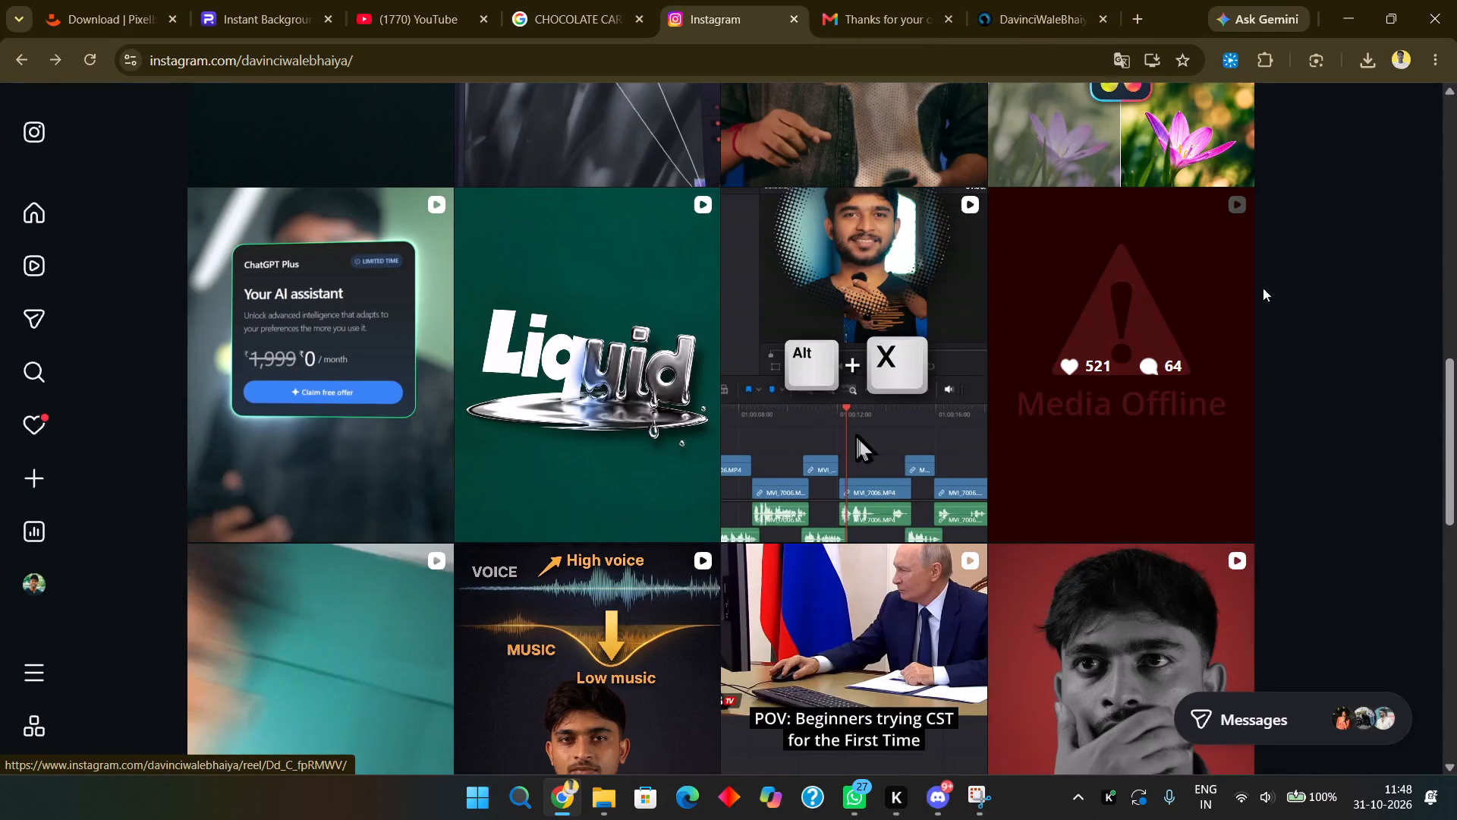
scroll(1265, 281, "down", 6)
scroll(1241, 201, "down", 2)
scroll(1241, 201, "up", 1)
scroll(1241, 201, "down", 2)
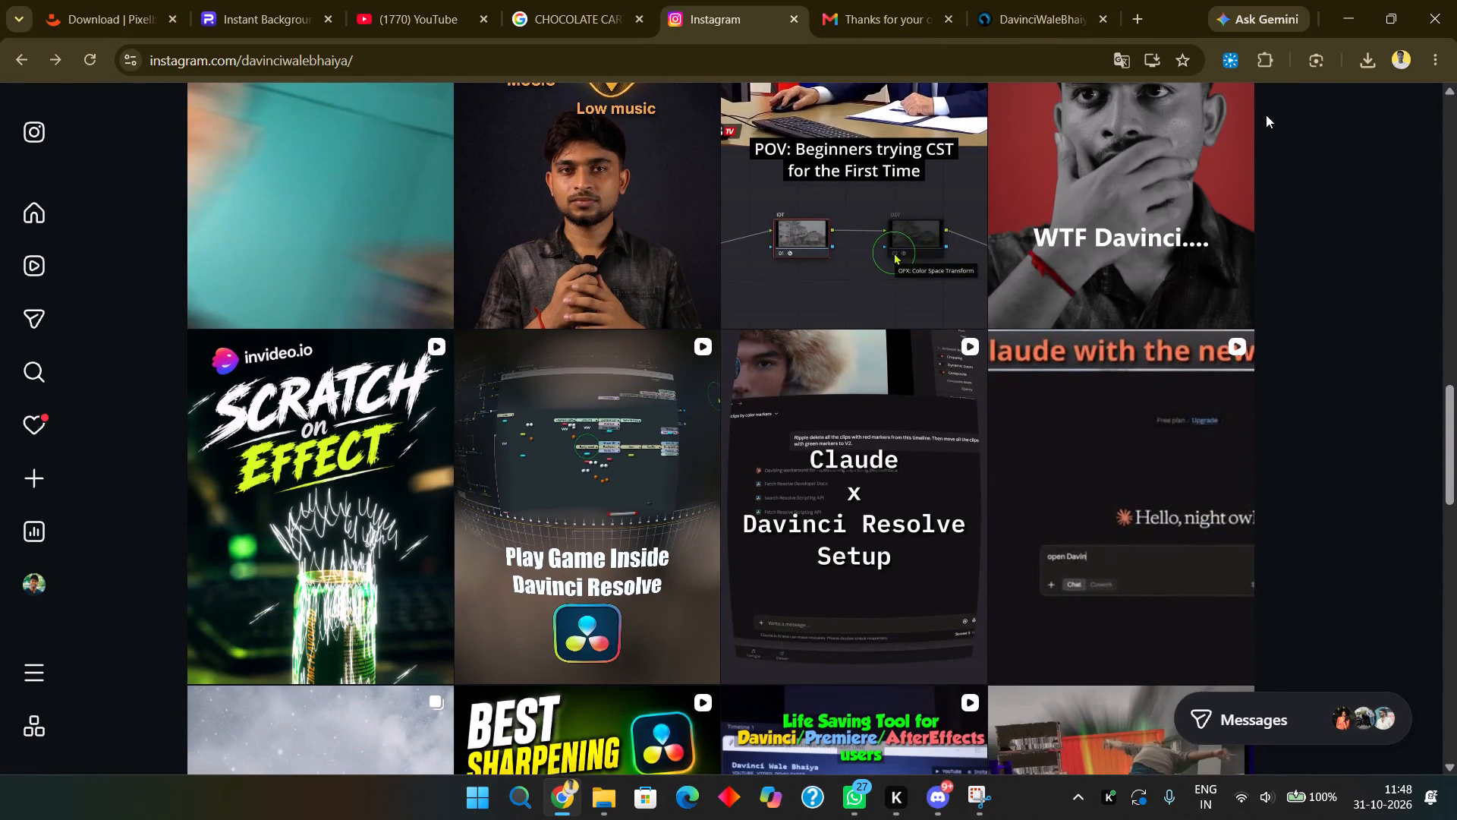
scroll(1258, 180, "down", 12)
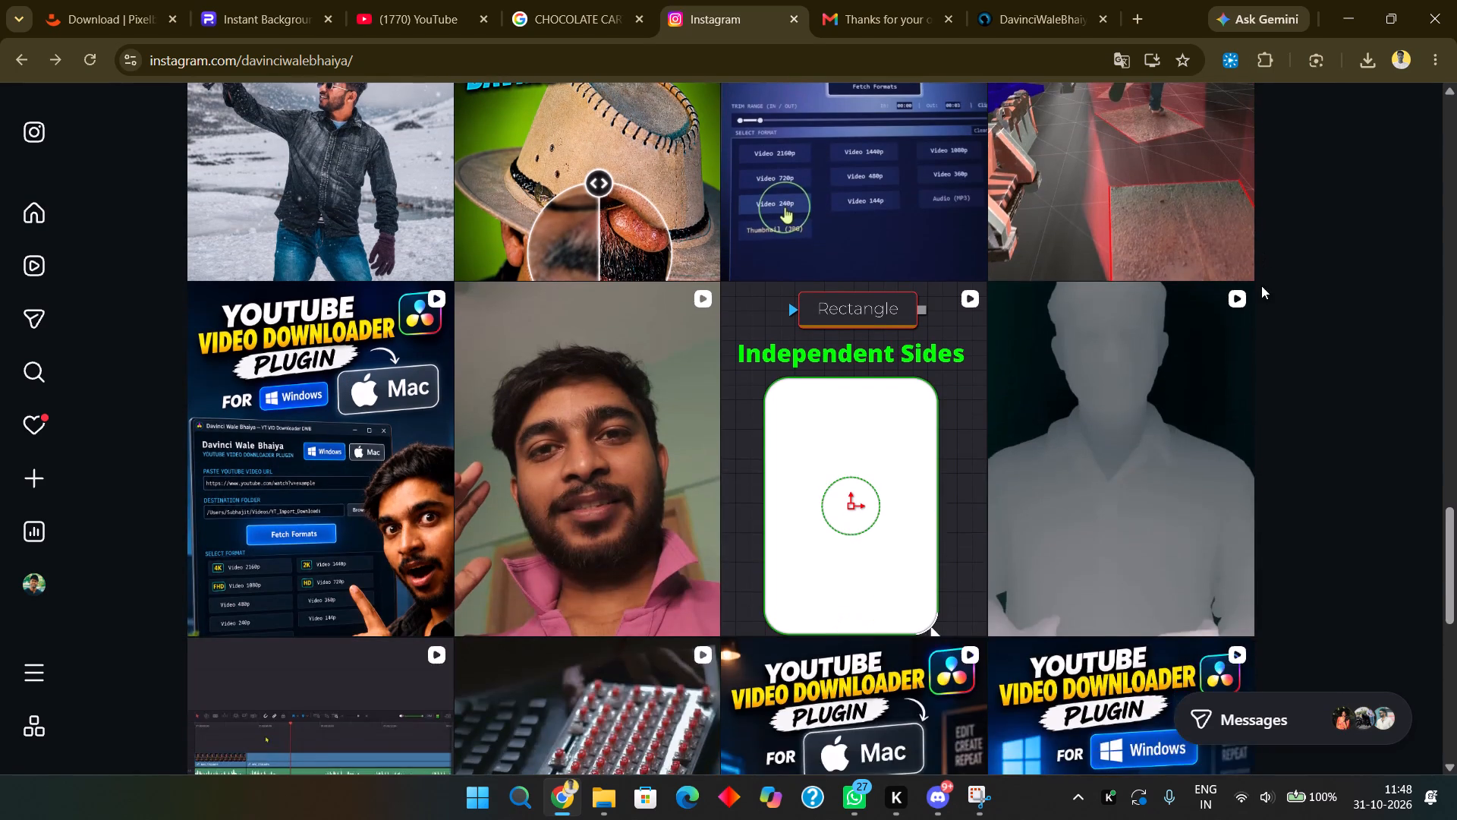
scroll(1270, 285, "up", 4)
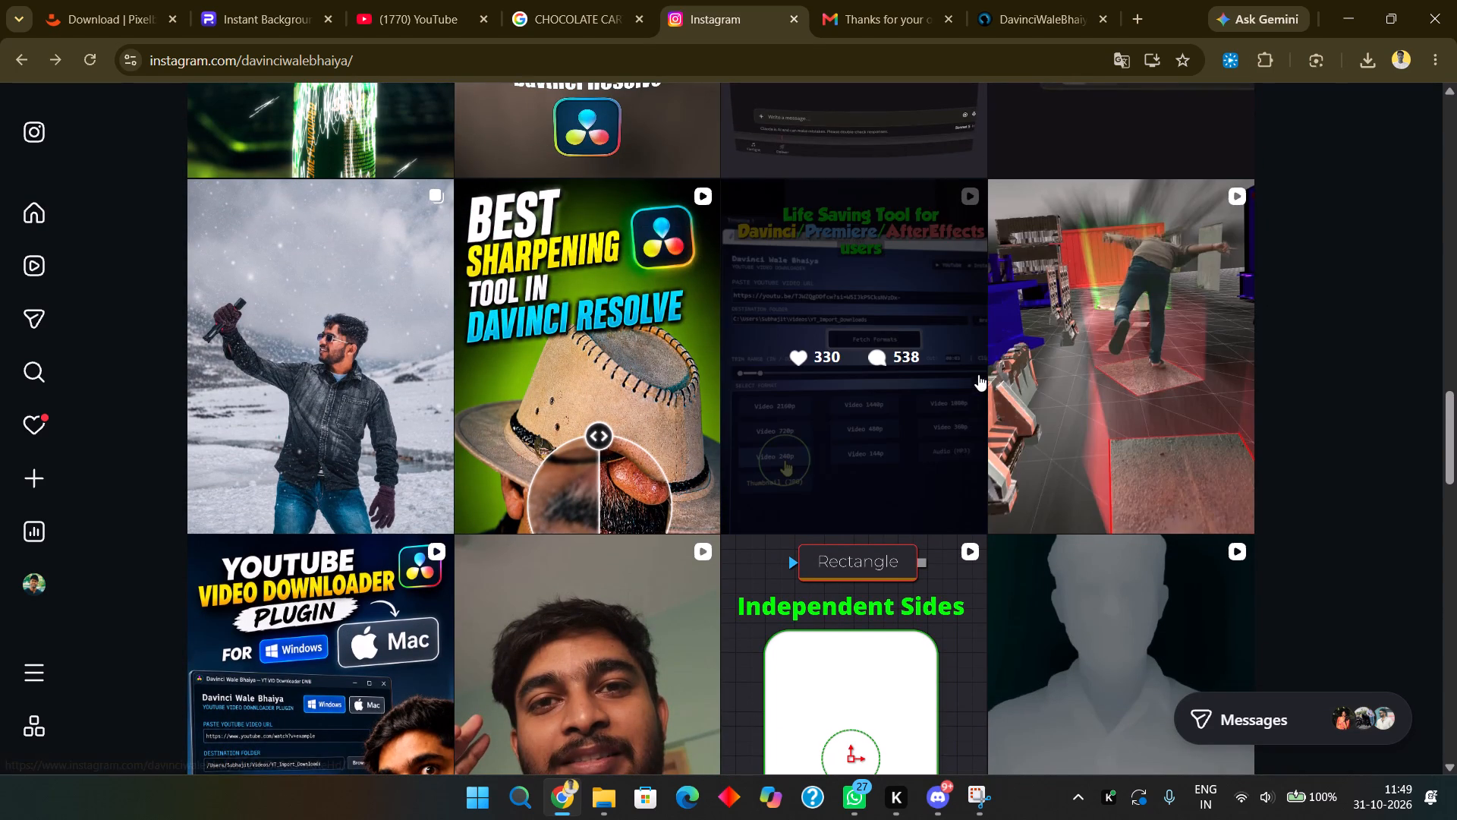
scroll(978, 374, "up", 2)
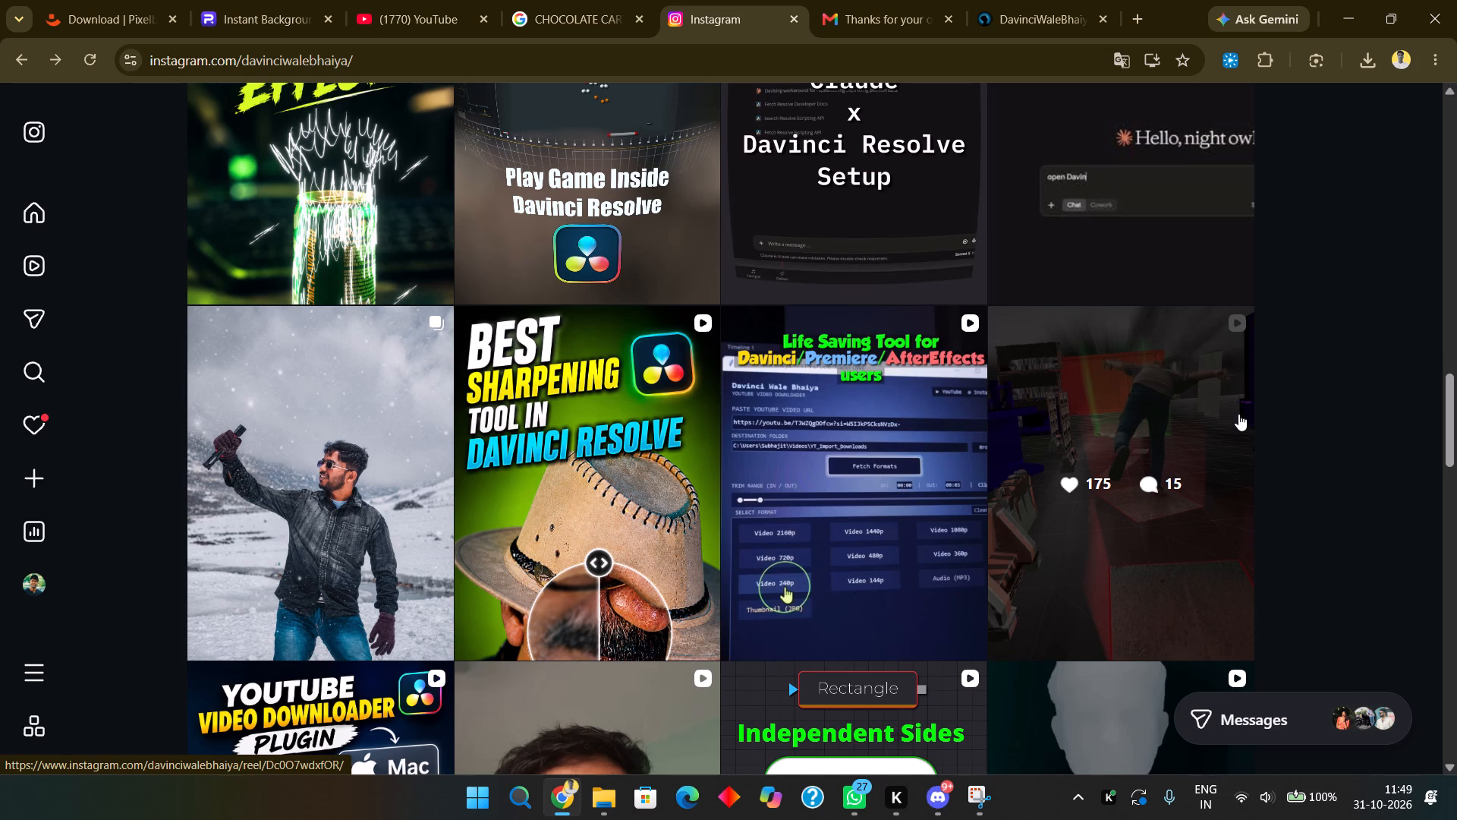
scroll(1134, 415, "down", 3)
scroll(1134, 415, "up", 10)
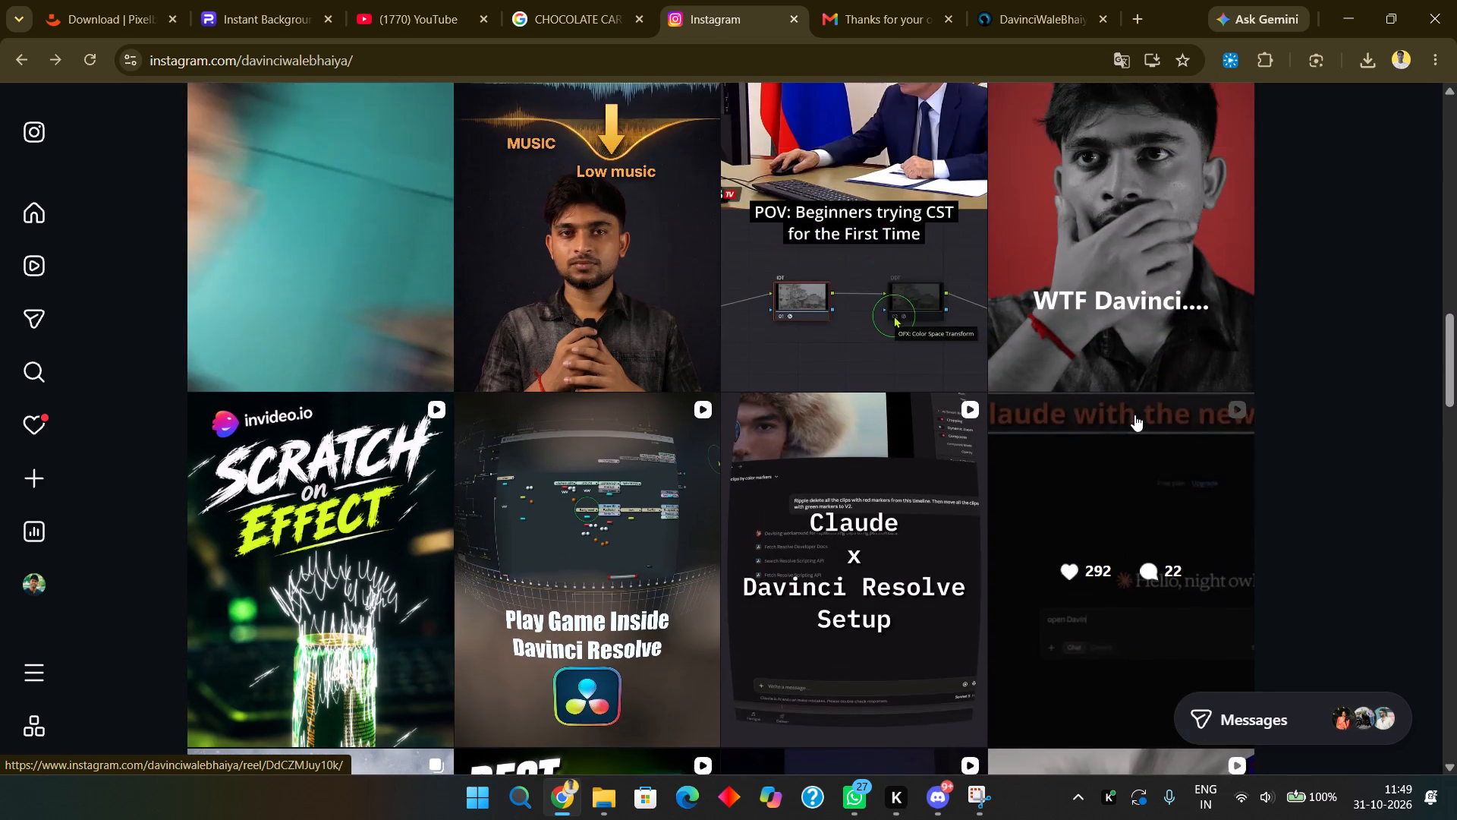
scroll(1134, 415, "down", 6)
scroll(1117, 495, "down", 5)
scroll(1117, 495, "up", 1)
scroll(1117, 495, "down", 1)
scroll(1180, 455, "down", 9)
scroll(1168, 470, "up", 4)
scroll(1168, 470, "down", 1)
scroll(1168, 470, "up", 2)
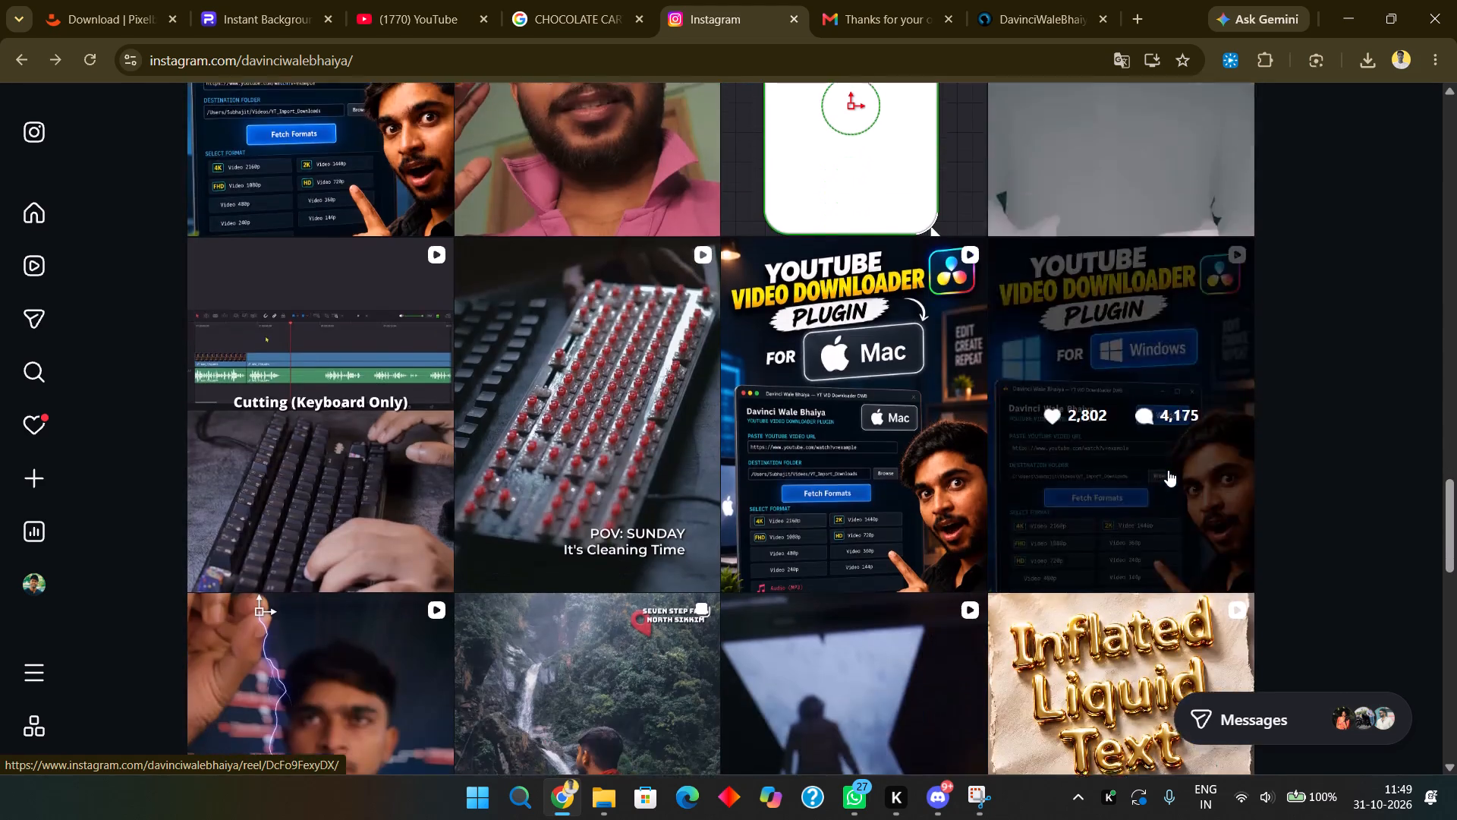
Watch the YouTube Video Downloader plugin reel for Windows and Mac, read its comments, and close it.
scroll(1168, 470, "up", 1)
left_click(394, 421)
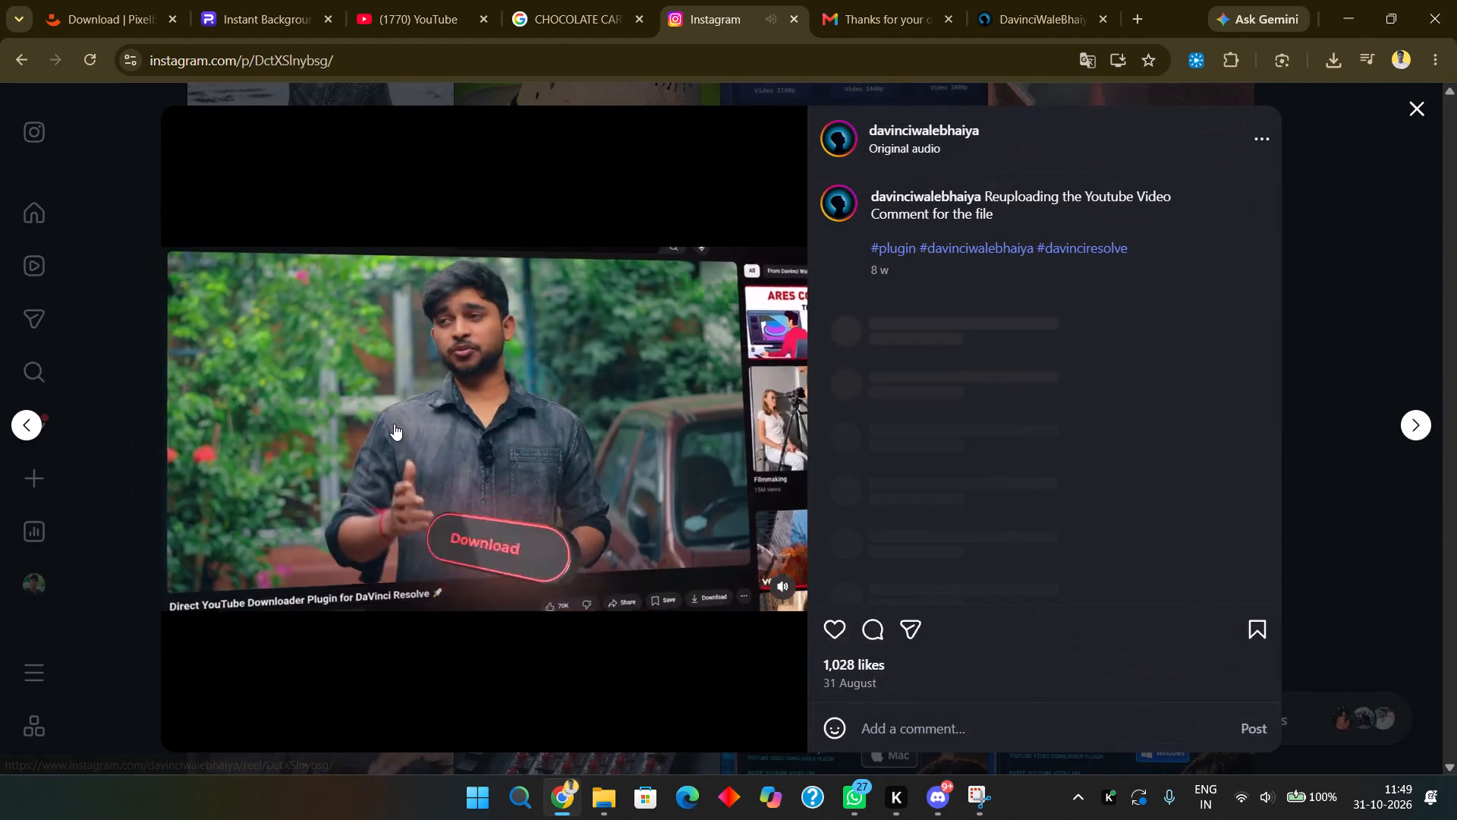
left_click(394, 424)
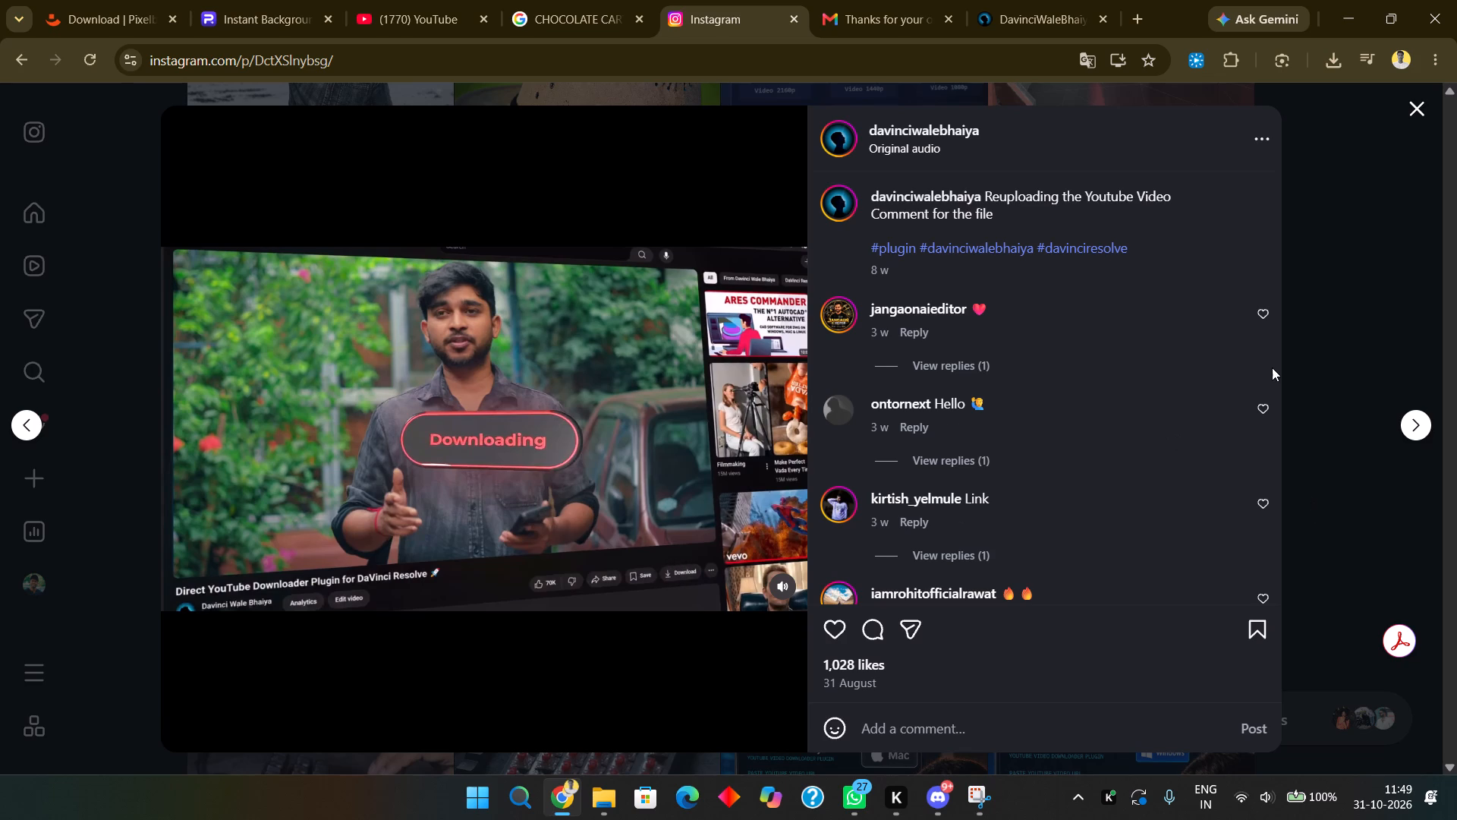
scroll(1272, 367, "down", 5)
scroll(1227, 500, "down", 2)
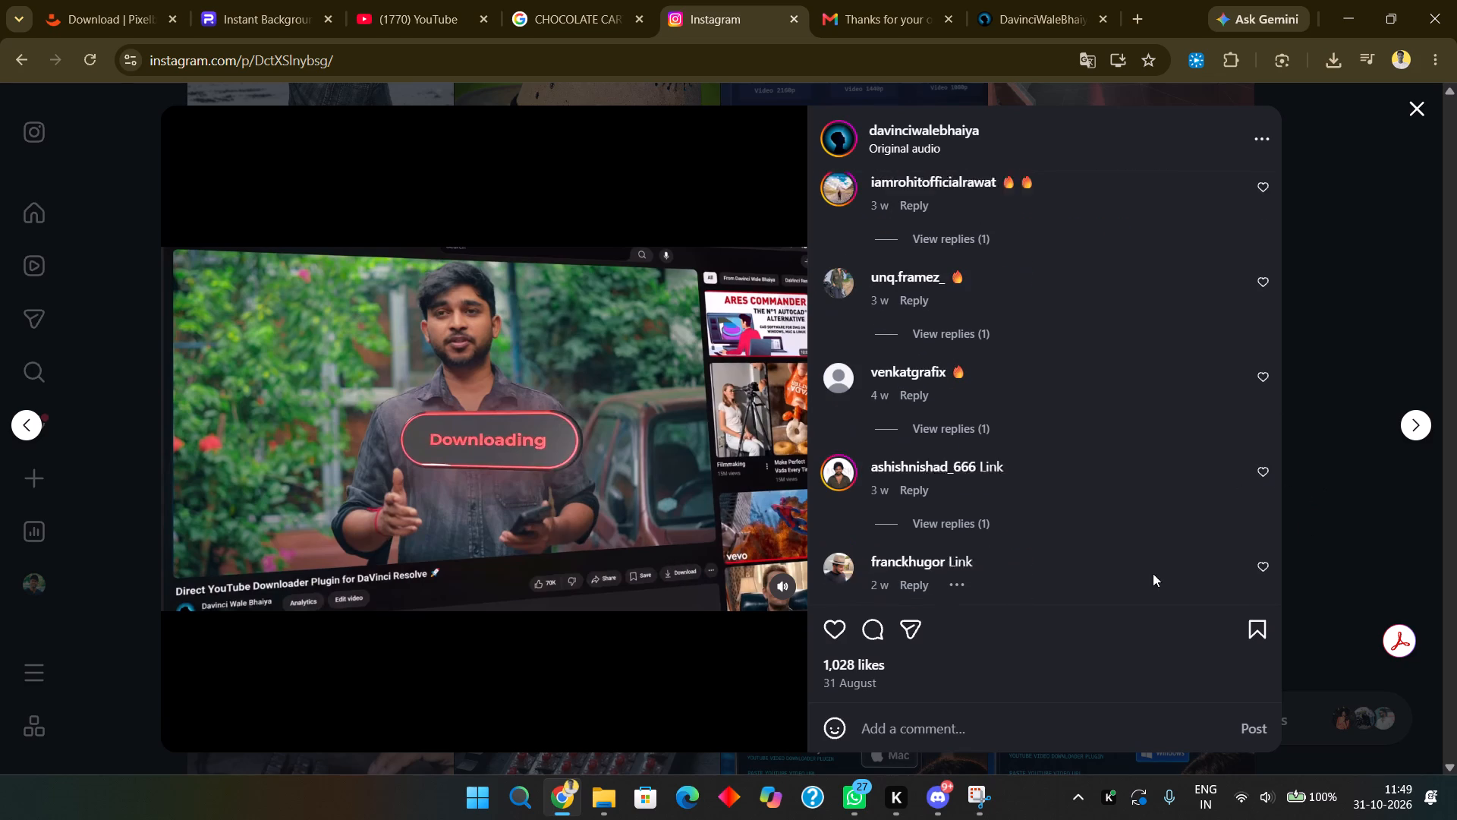
left_click(527, 390)
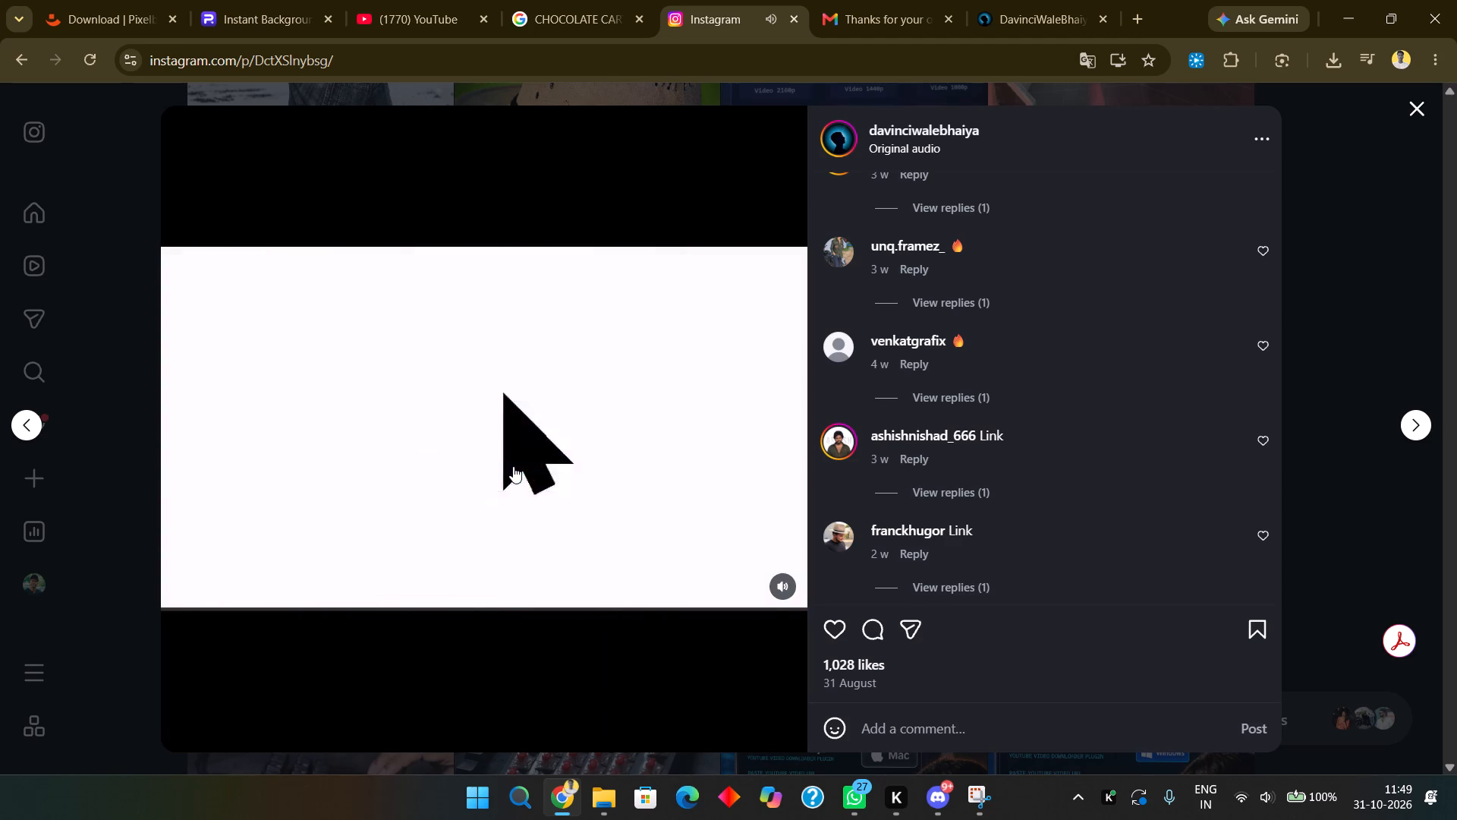
left_click(513, 466)
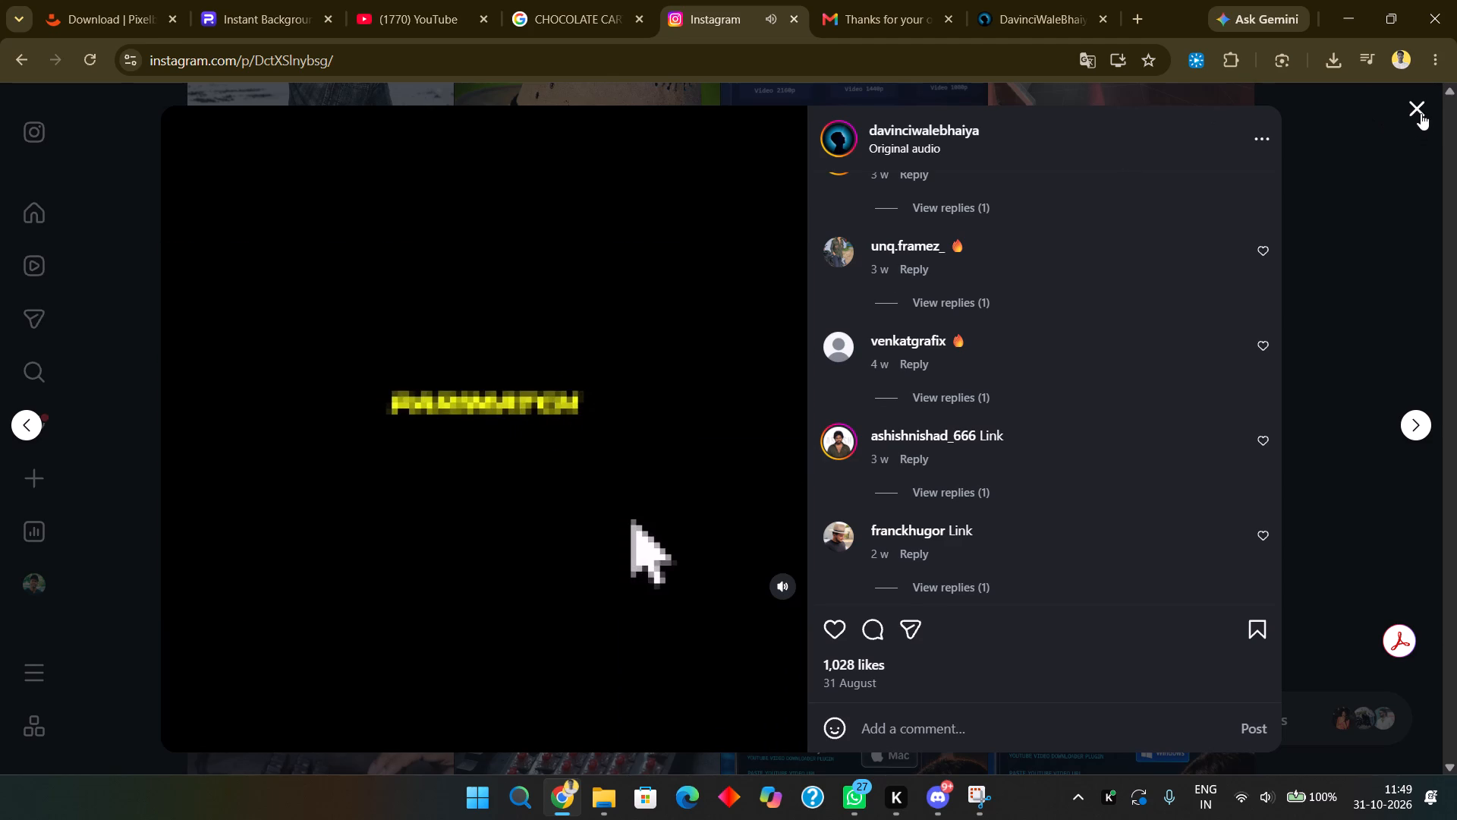
left_click(1418, 111)
Browse back up through the davinciwalebhaiya profile's grid of DaVinci Resolve reels.
scroll(1039, 334, "down", 5)
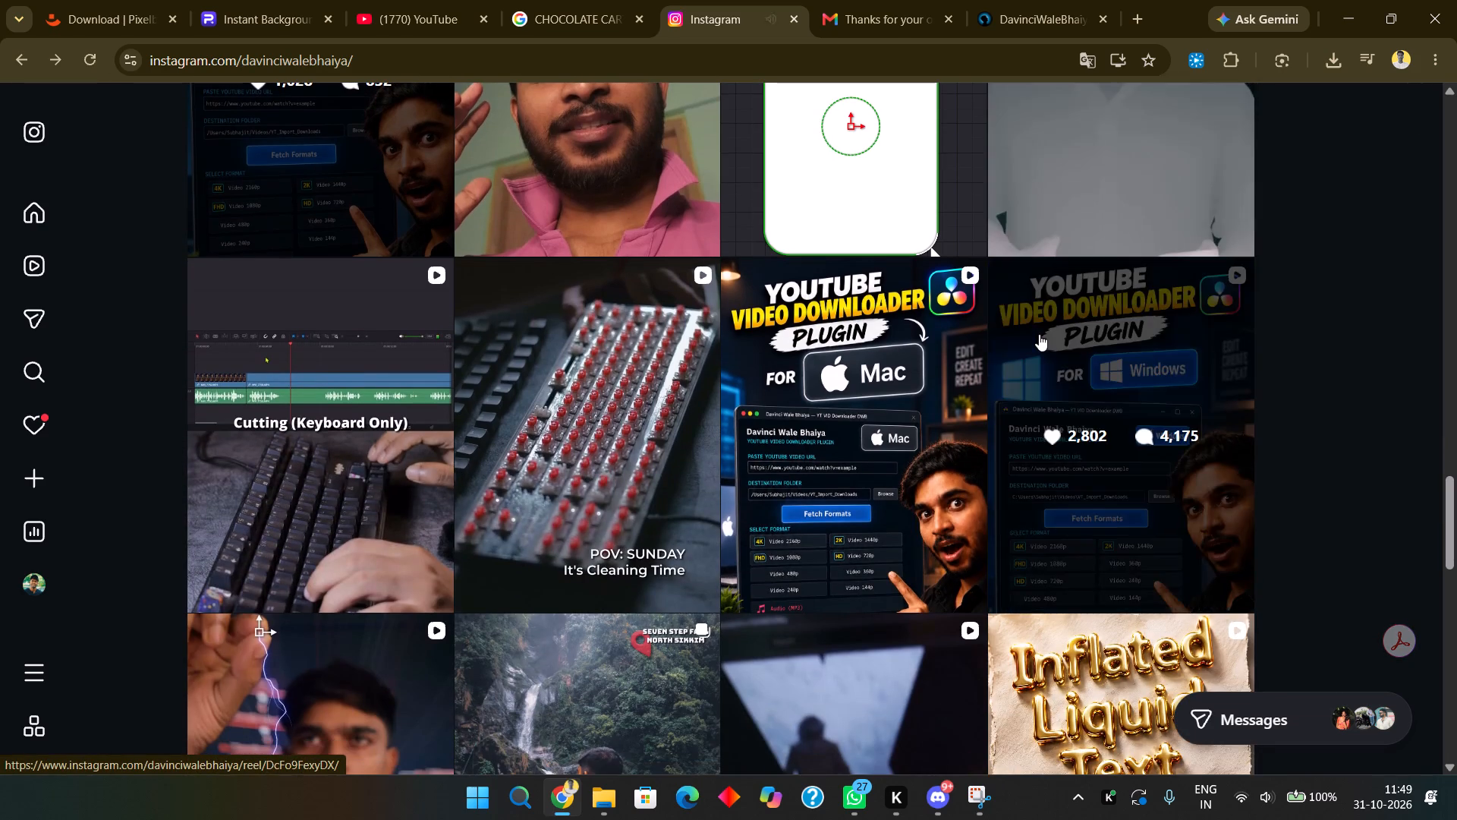
scroll(1039, 334, "up", 5)
scroll(1039, 334, "down", 1)
scroll(1039, 334, "up", 16)
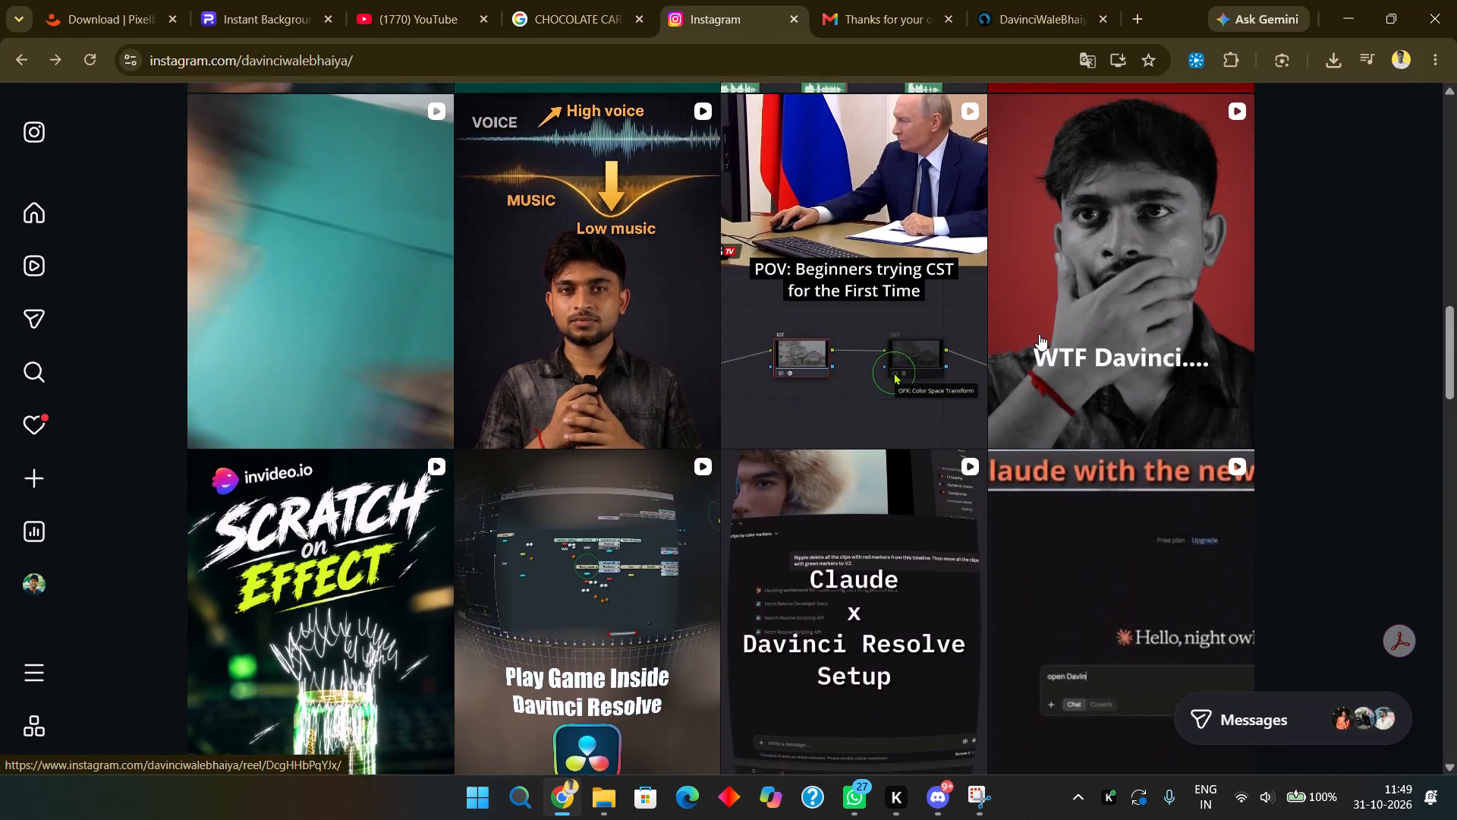
scroll(1039, 334, "up", 11)
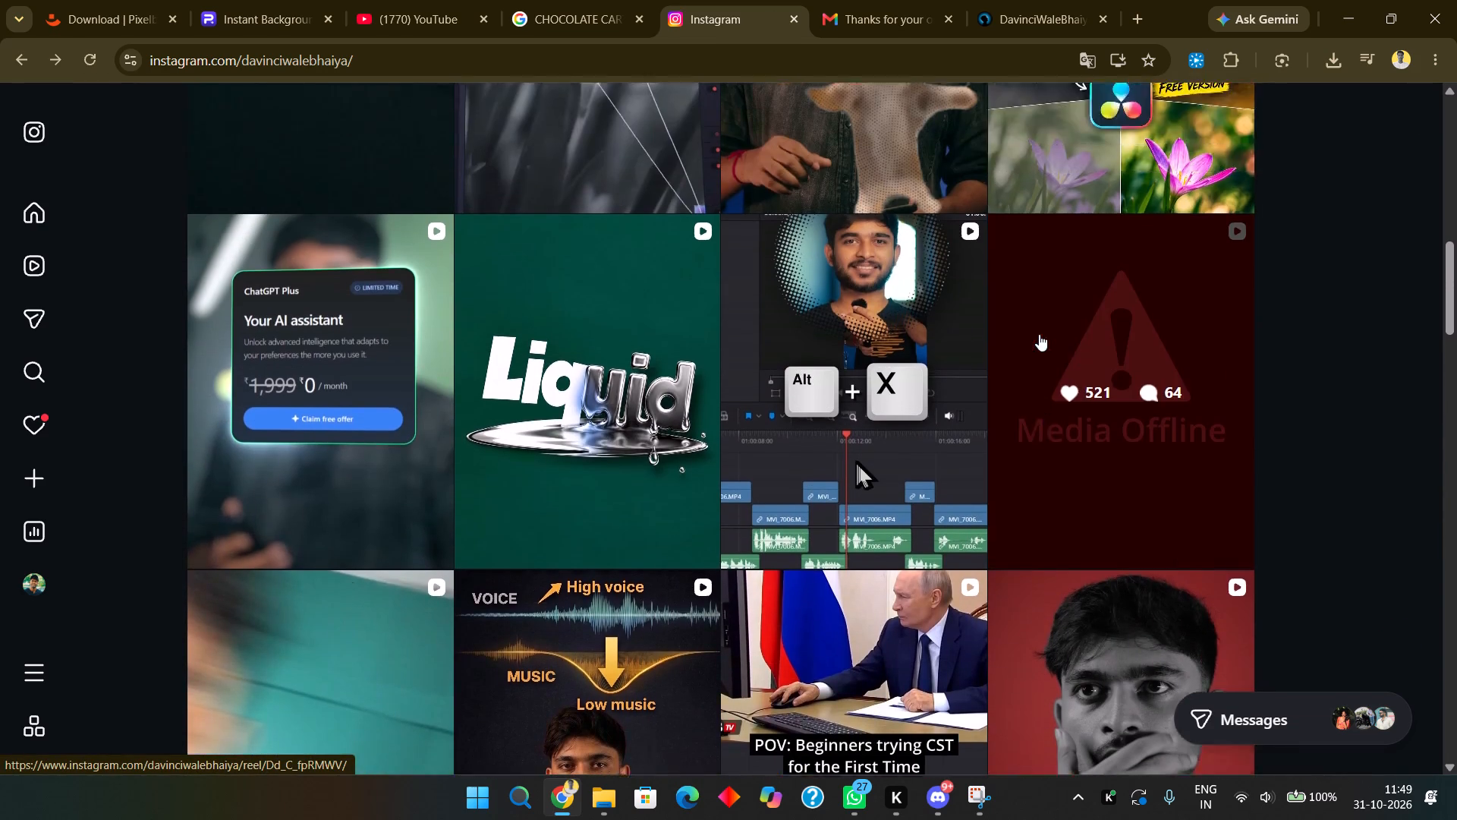
Return to the Ripple Effect checkout and continue the ₹19 Razorpay payment with the prefilled contact details.
left_click(475, 0)
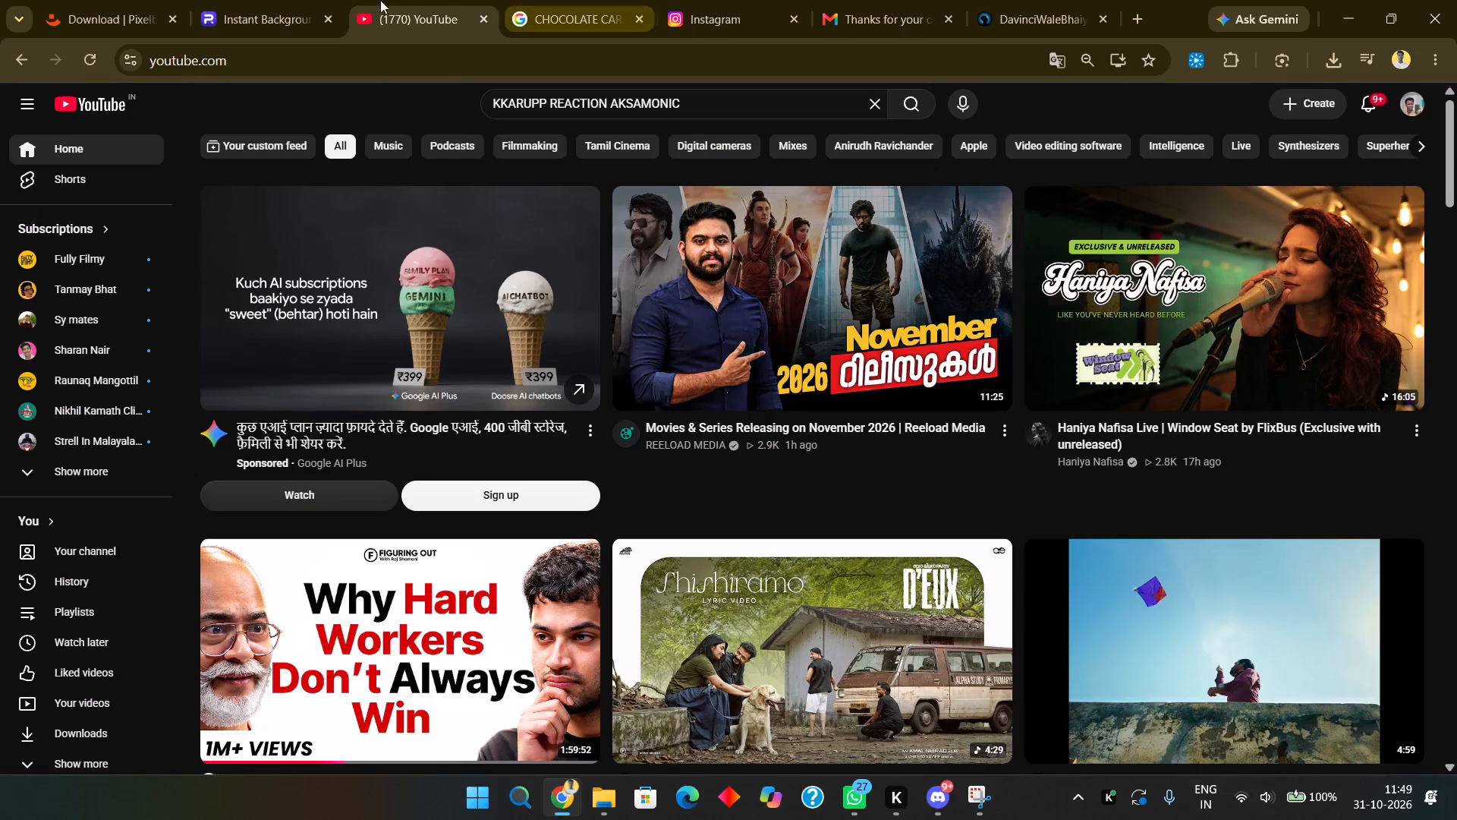
left_click(1081, 0)
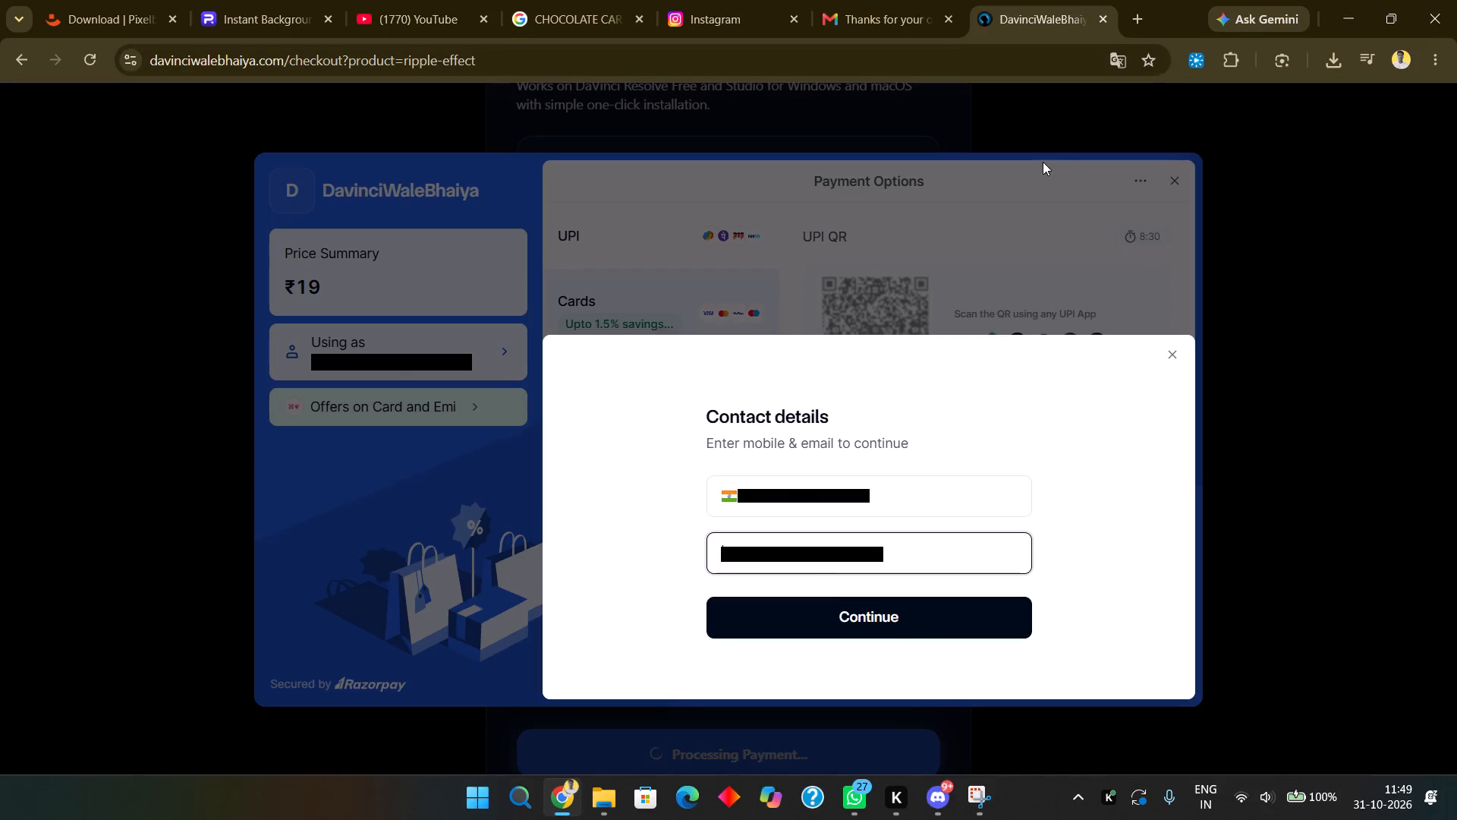
left_click(884, 607)
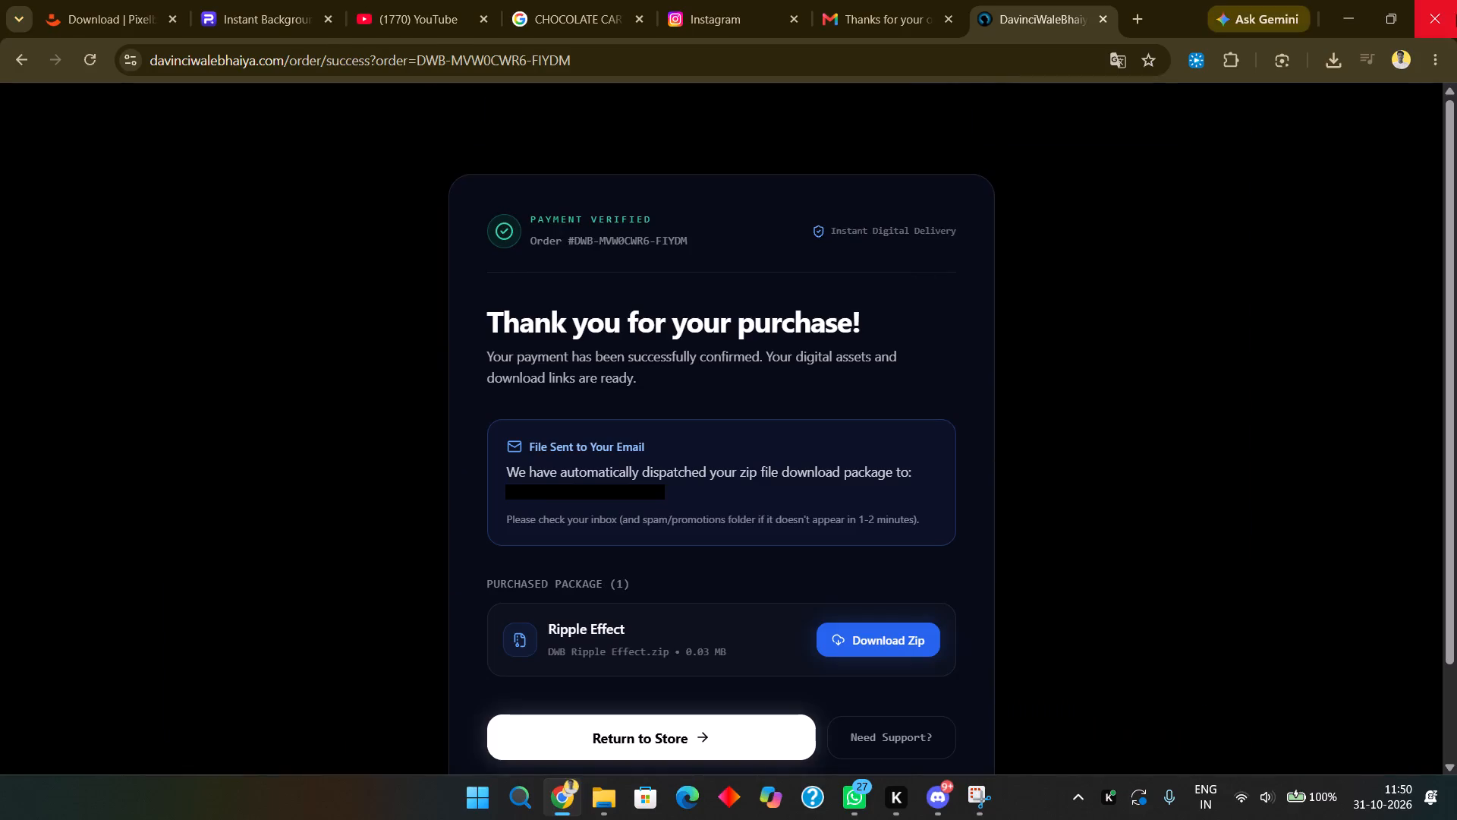
Download the purchased Ripple Effect zip package from the order confirmation page.
left_click(861, 631)
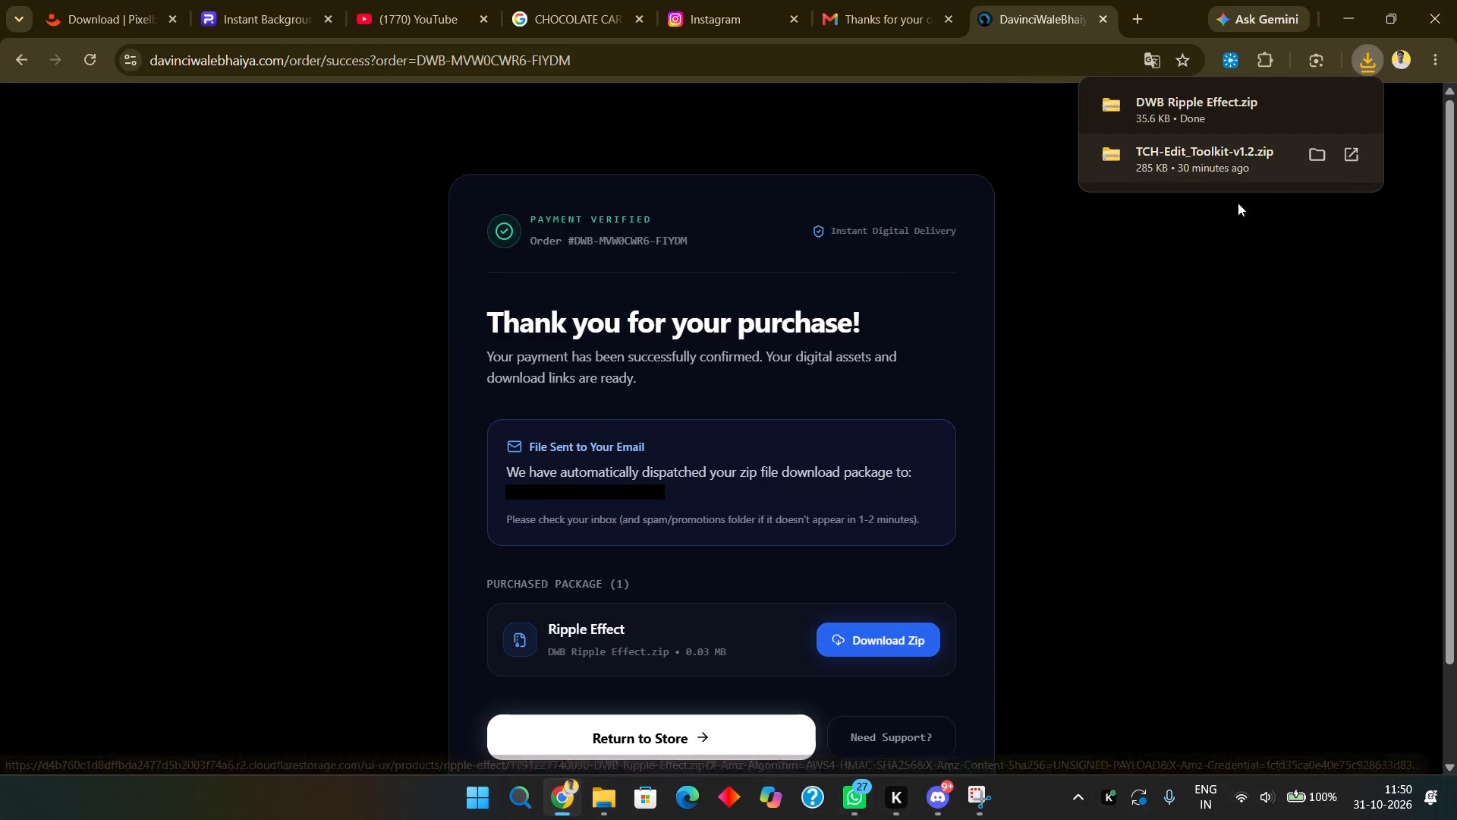
Extract DWB Ripple Effect.zip in the Downloads folder to its default DWB Ripple Effect destination folder.
left_click(594, 688)
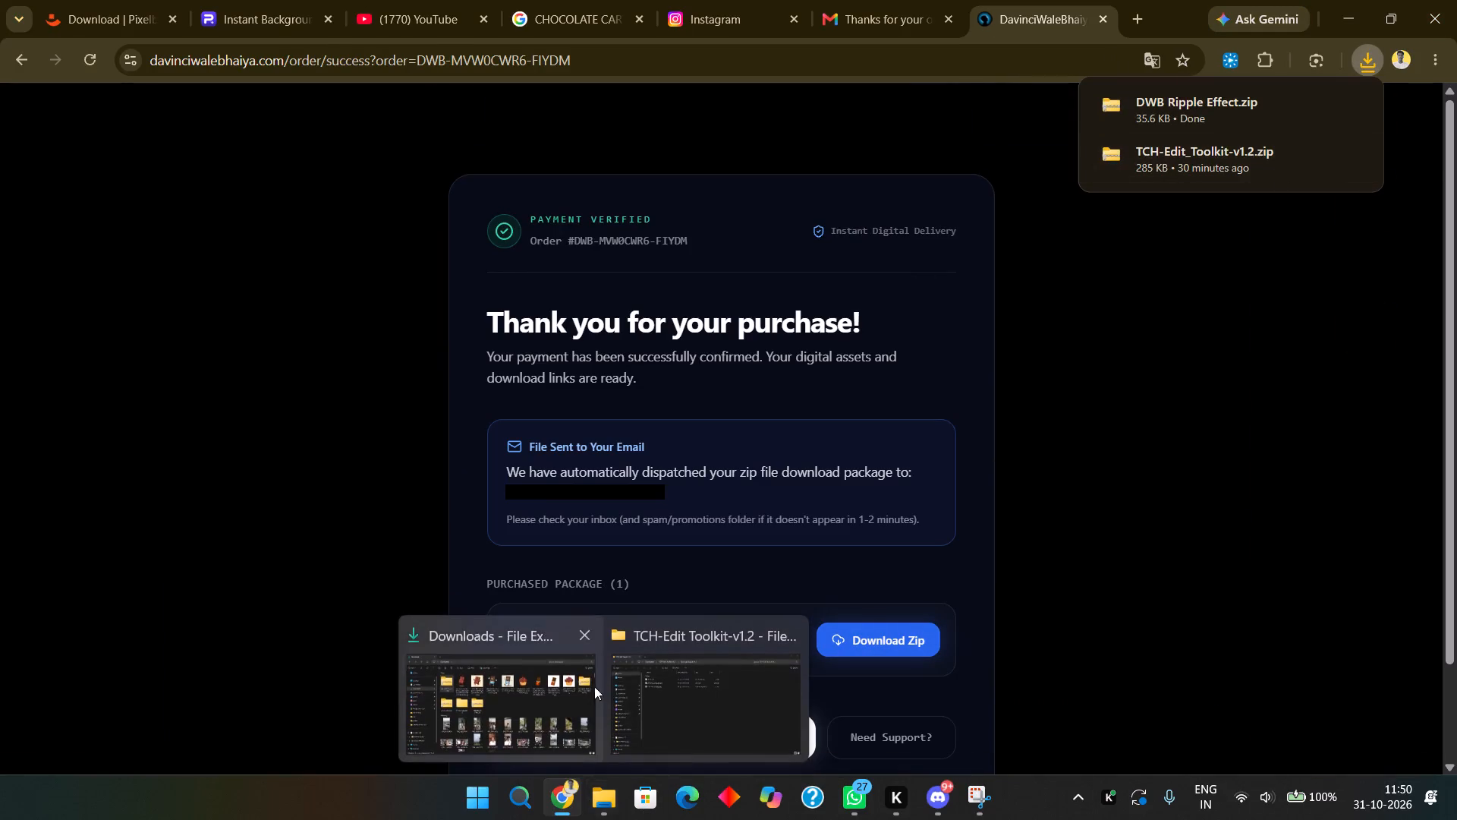
scroll(321, 238, "up", 2)
left_click(737, 386)
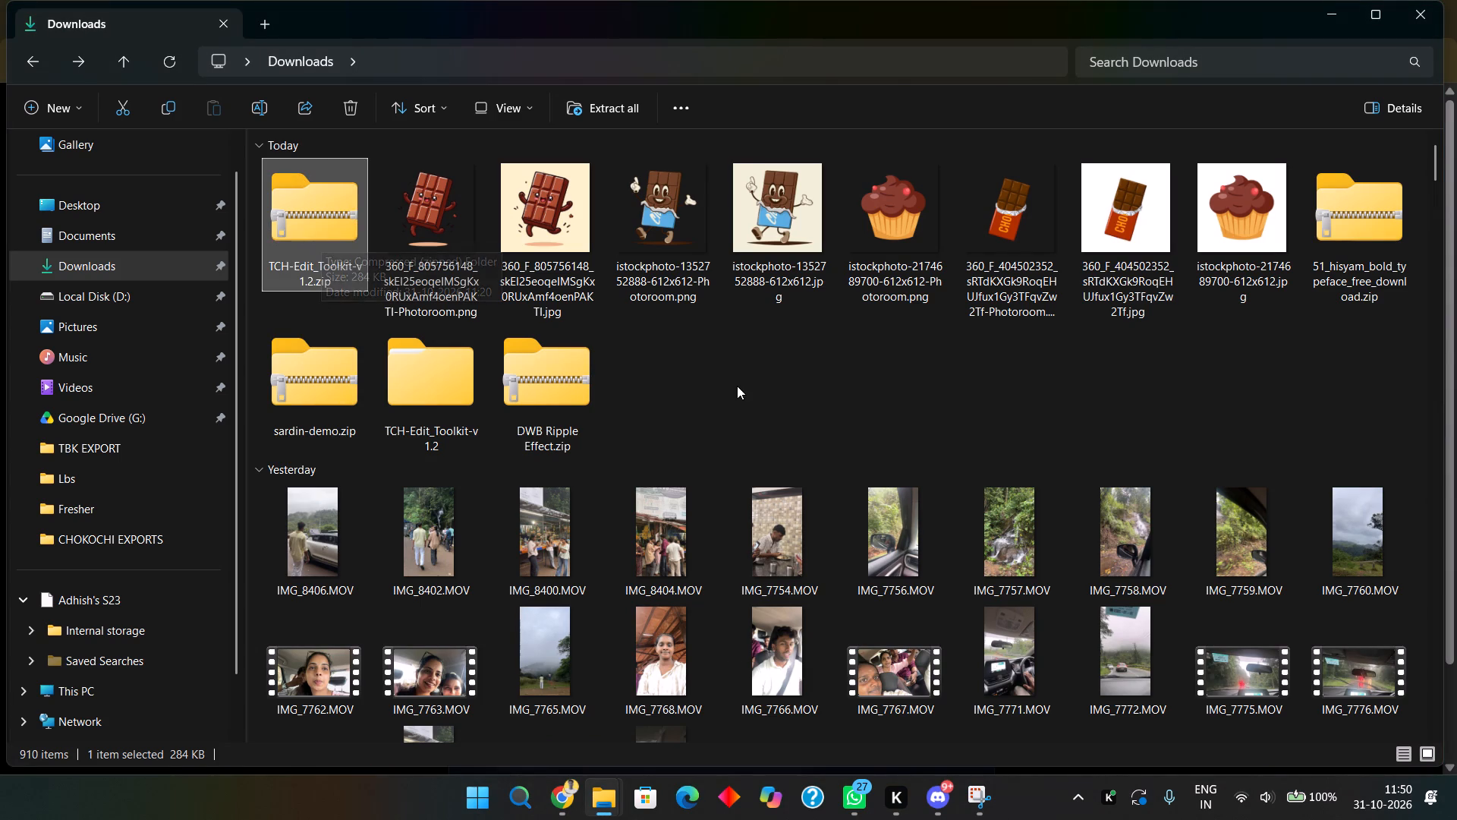
left_click(527, 422)
left_click(604, 117)
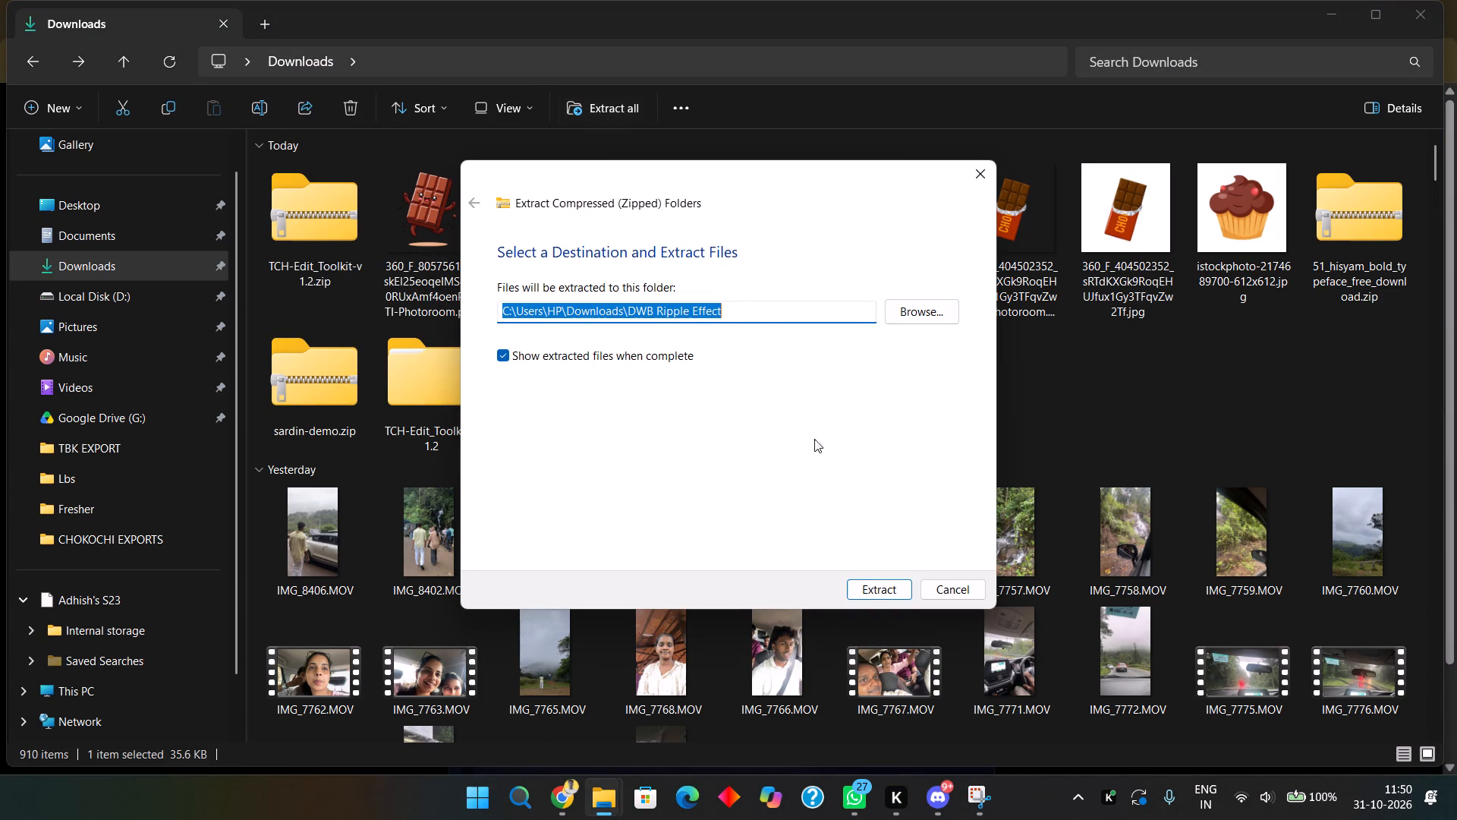
left_click(866, 583)
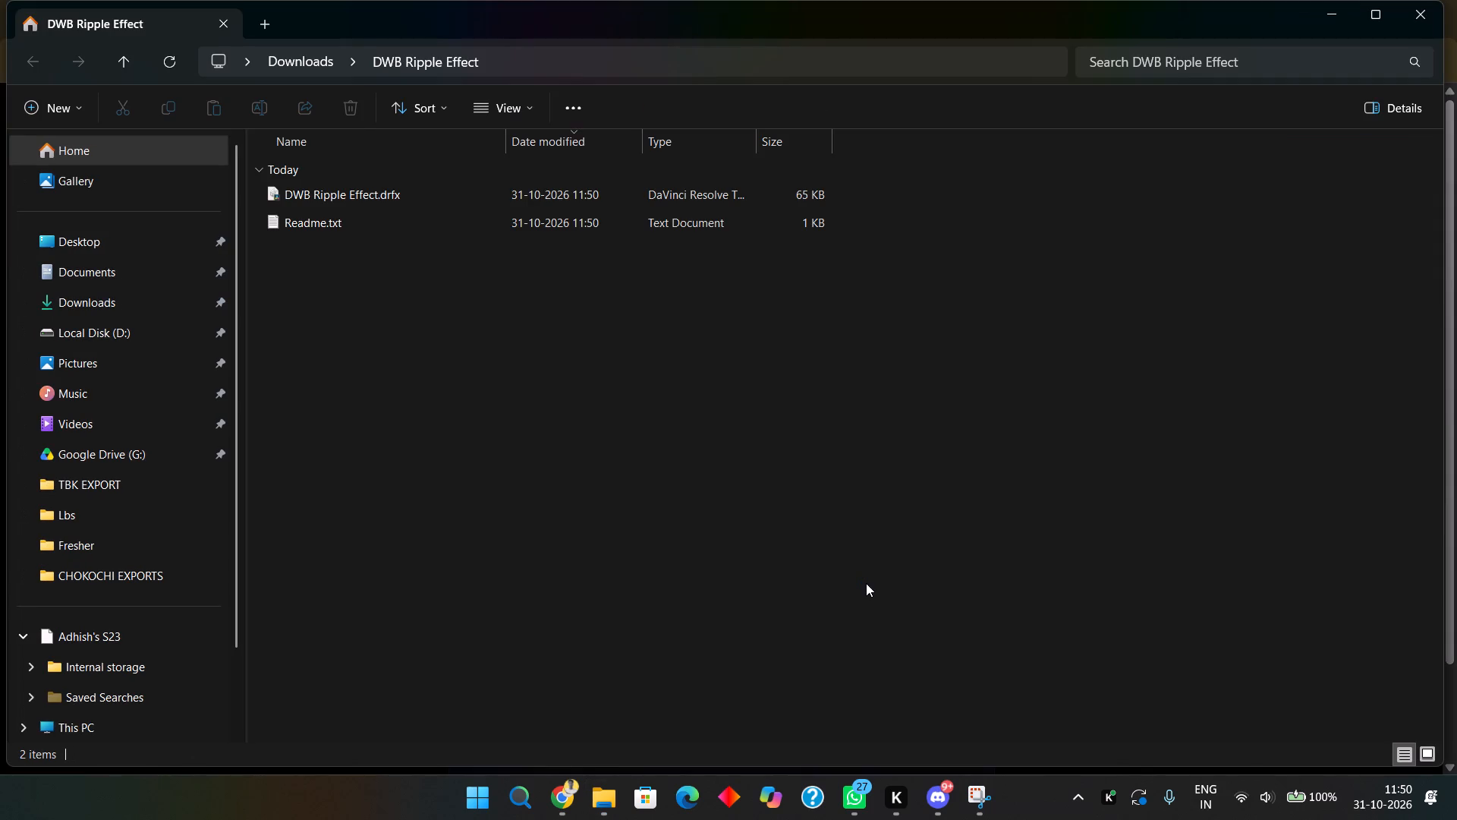
Install the DWB Ripple Effect.drfx template bundle into DaVinci Resolve's Effects Library.
left_click(603, 192)
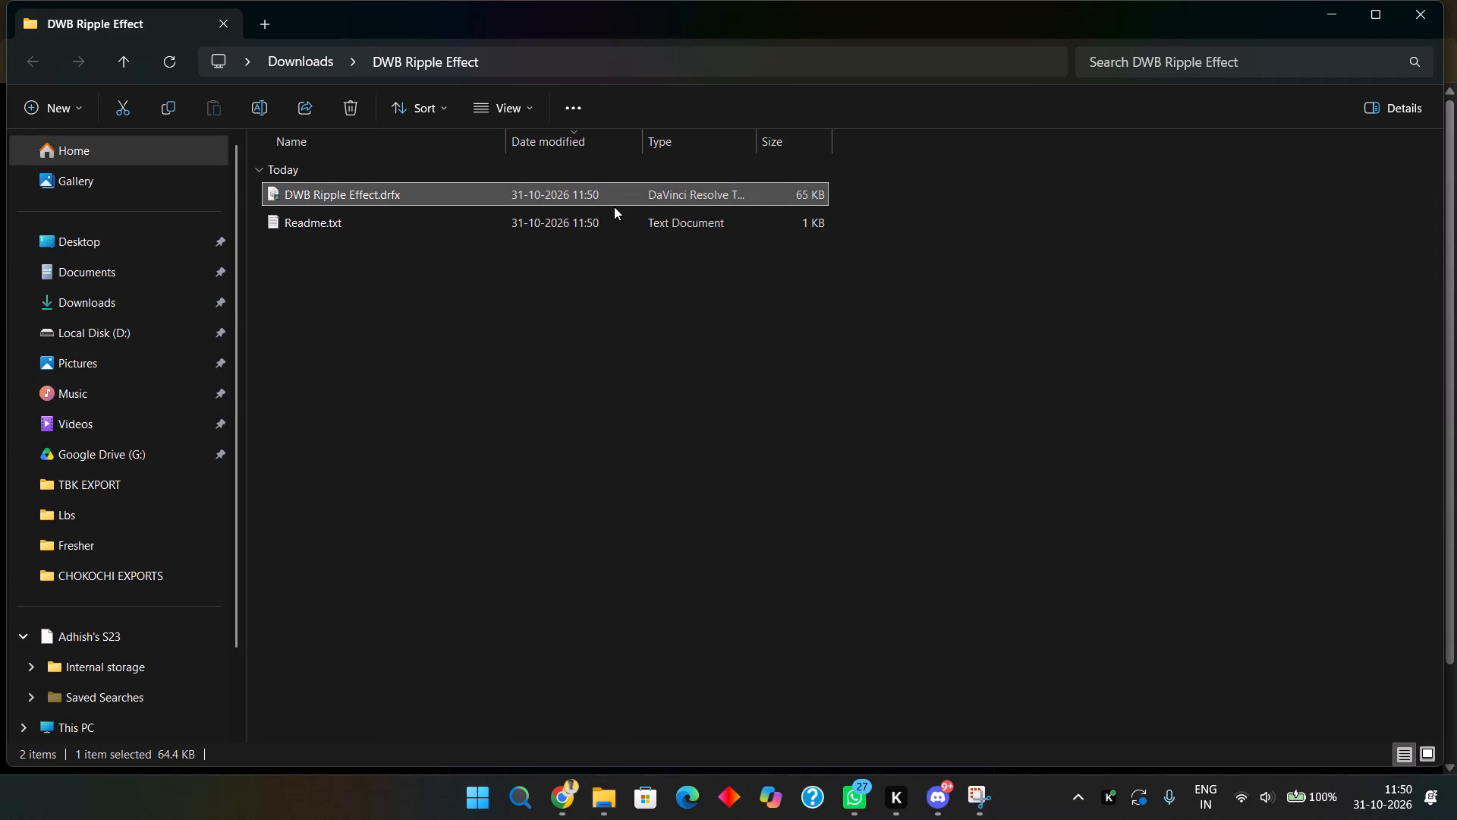
double_click(614, 191)
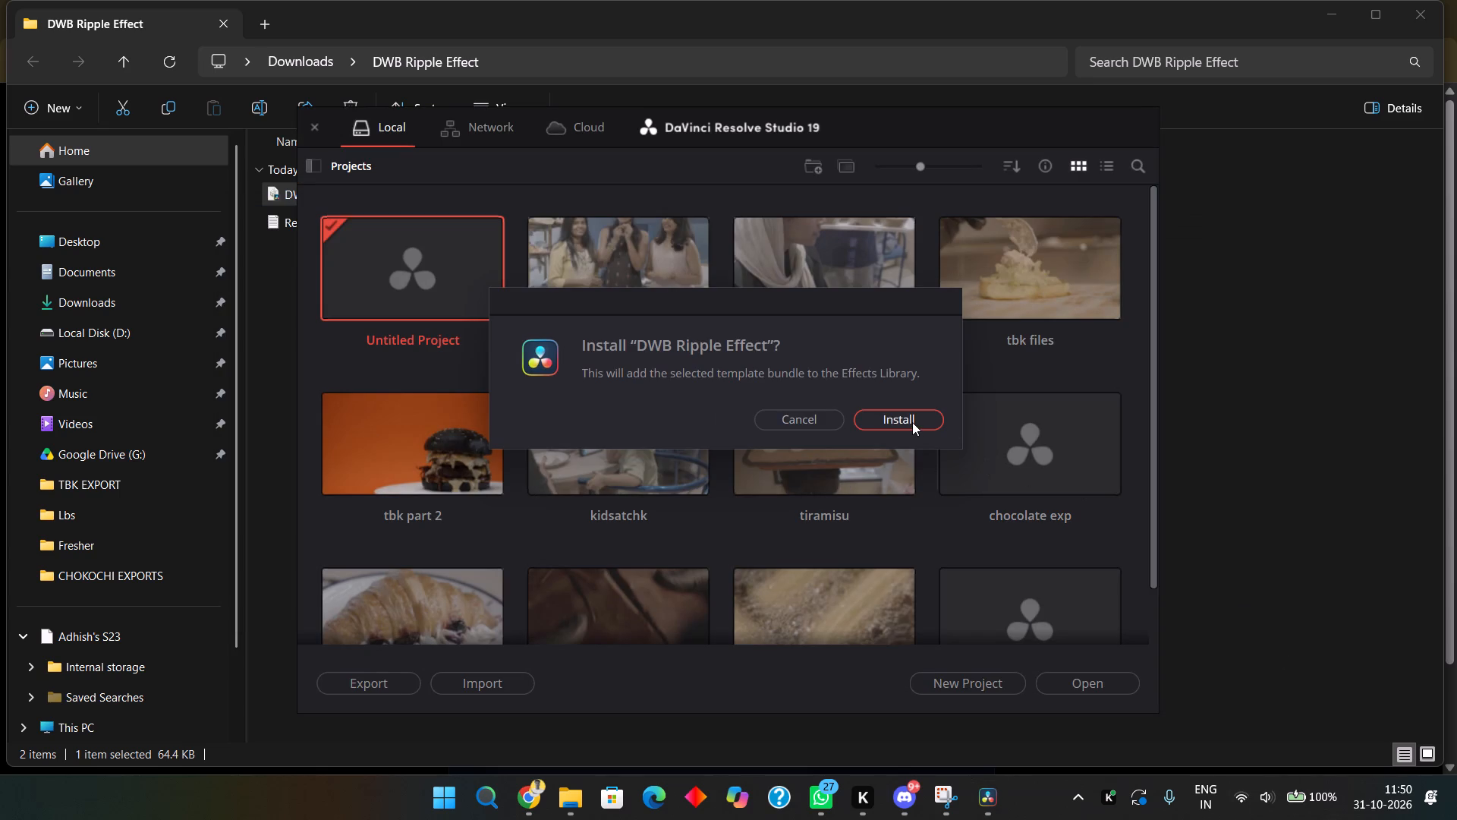
left_click(912, 422)
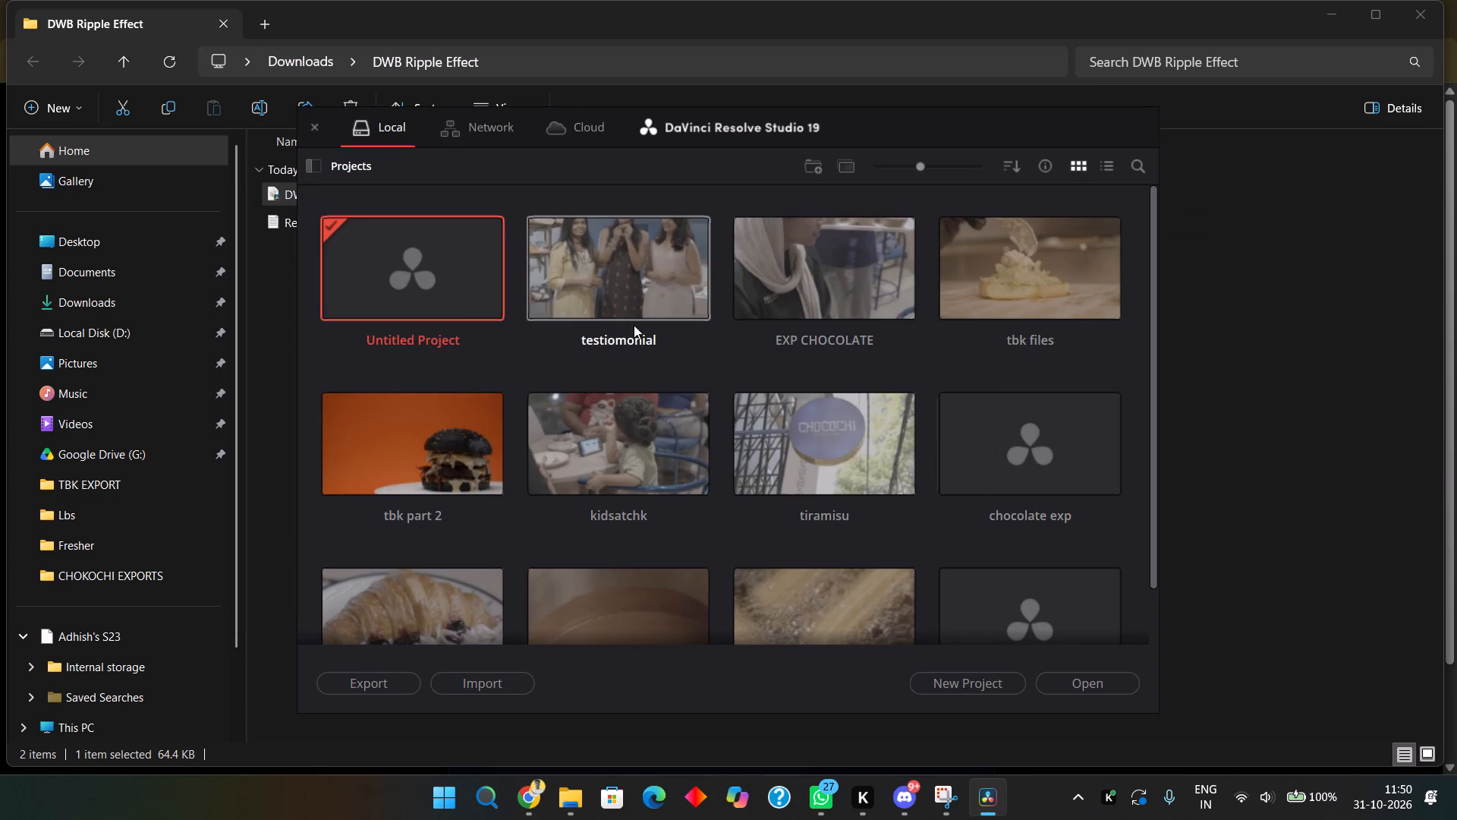
Open the EXP CHOCOLATE project from the local projects.
scroll(691, 416, "down", 6)
scroll(684, 437, "up", 6)
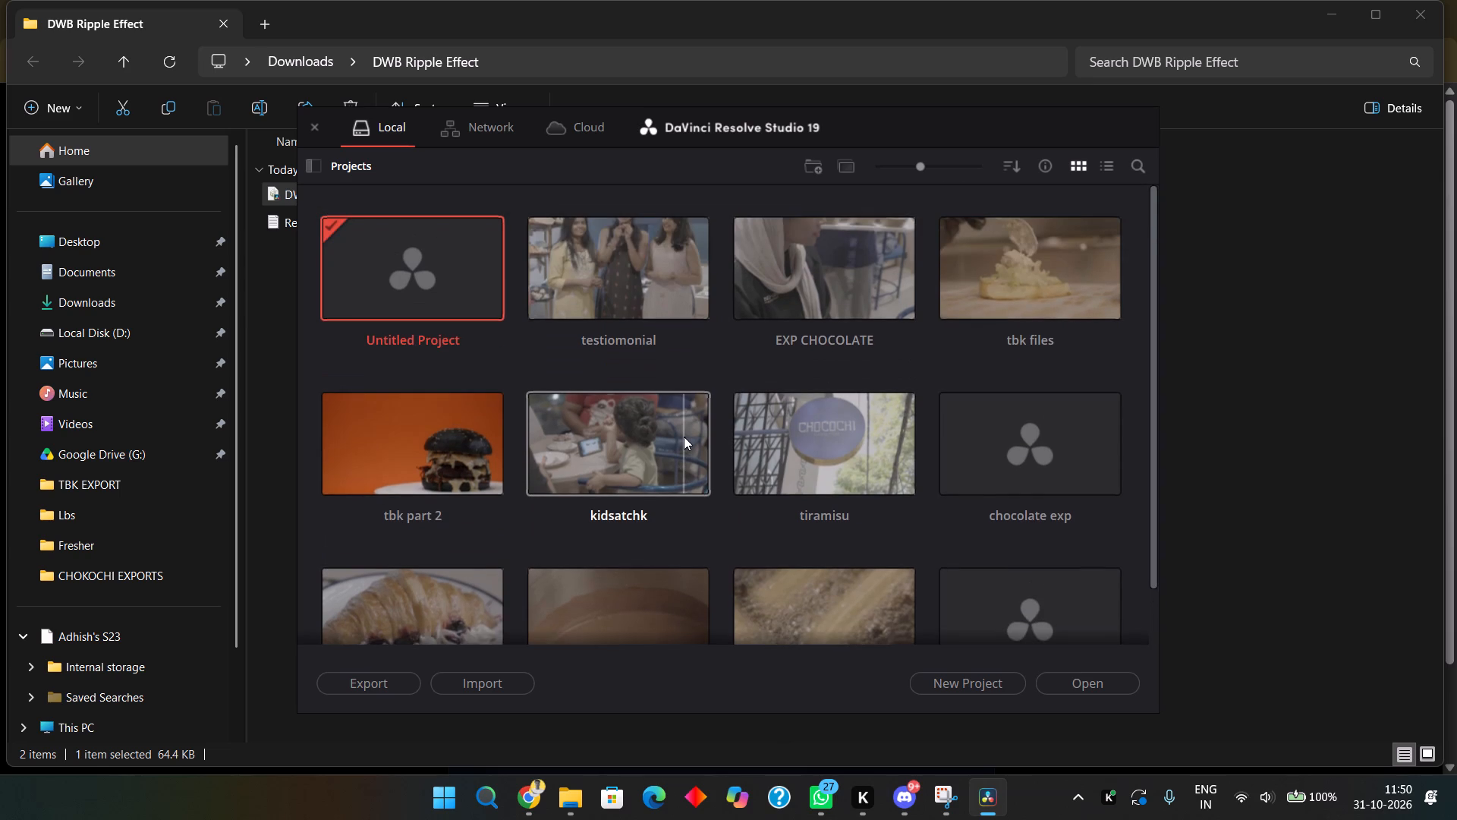
double_click(791, 266)
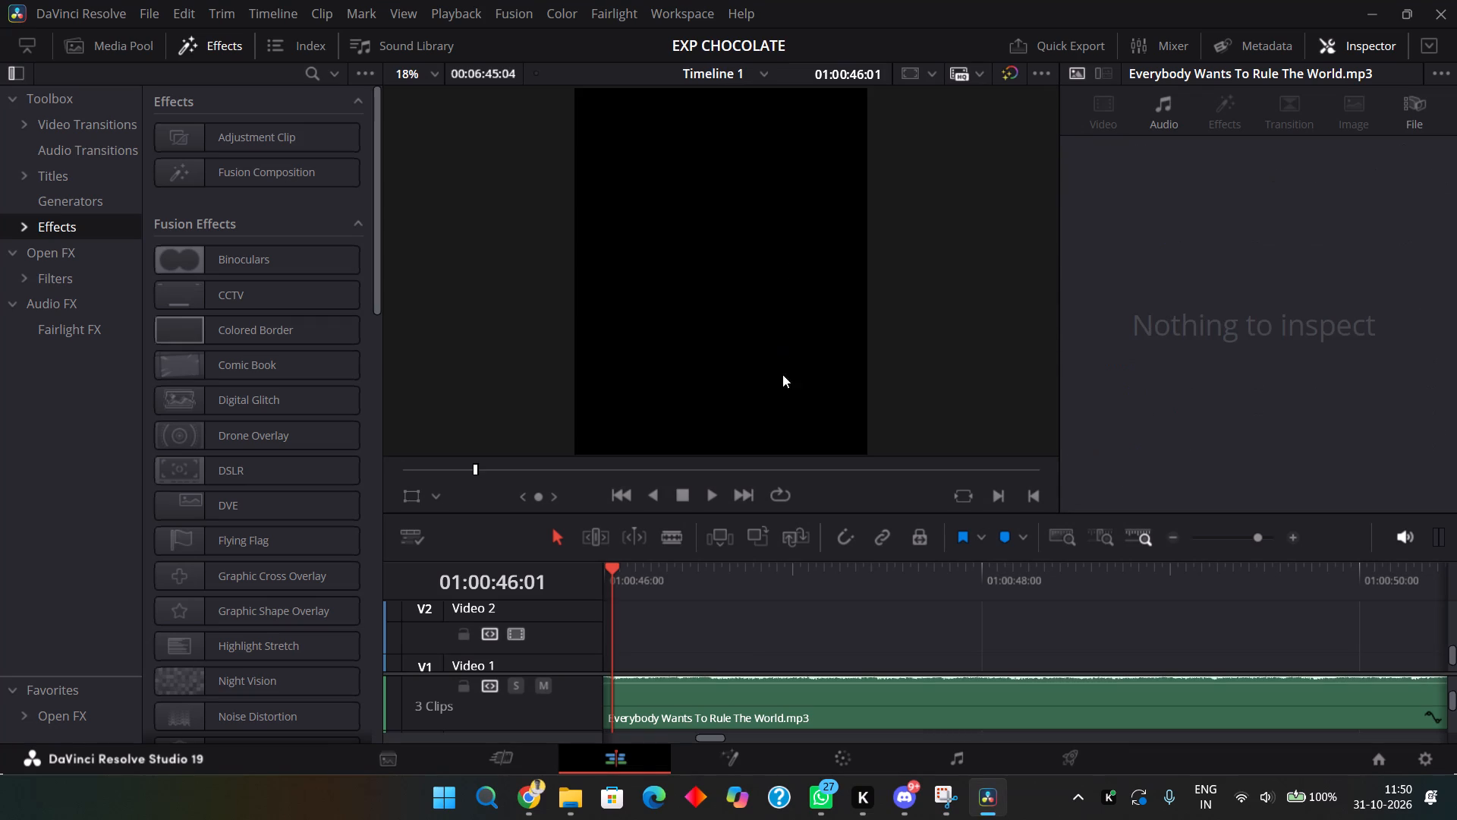
Play Timeline 1 around the cut between the C7848.MP4 and C7858.MP4 clips to review the footage.
scroll(745, 643, "down", 6)
scroll(745, 643, "up", 1, "alt")
scroll(745, 643, "down", 13, "alt")
scroll(745, 643, "up", 1, "alt")
scroll(745, 643, "down", 5, "alt")
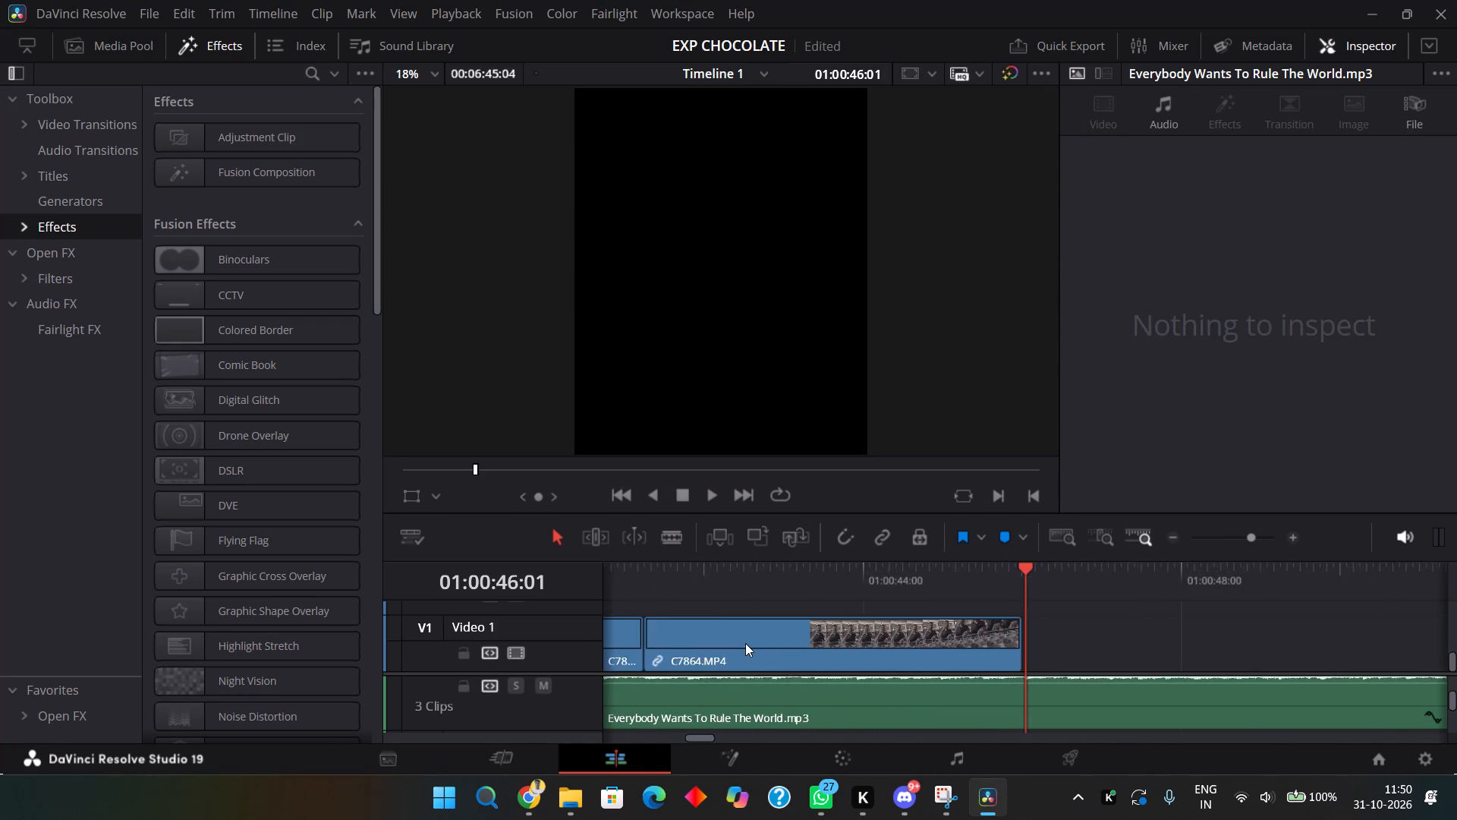
scroll(745, 643, "down", 7, "alt")
scroll(746, 645, "up", 5, "alt")
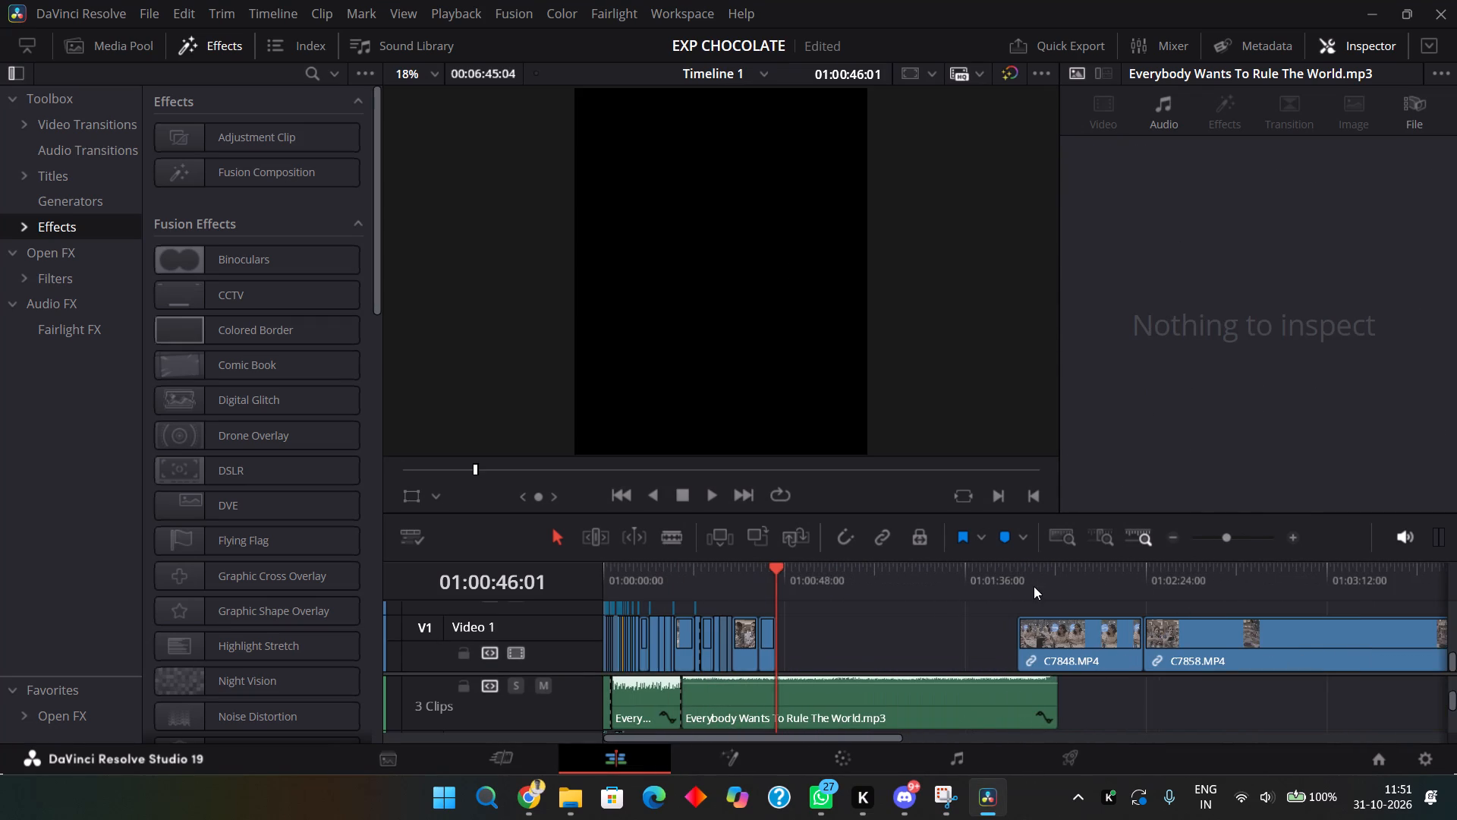
left_click(1124, 572)
scroll(1127, 584, "up", 7, "alt")
key("space")
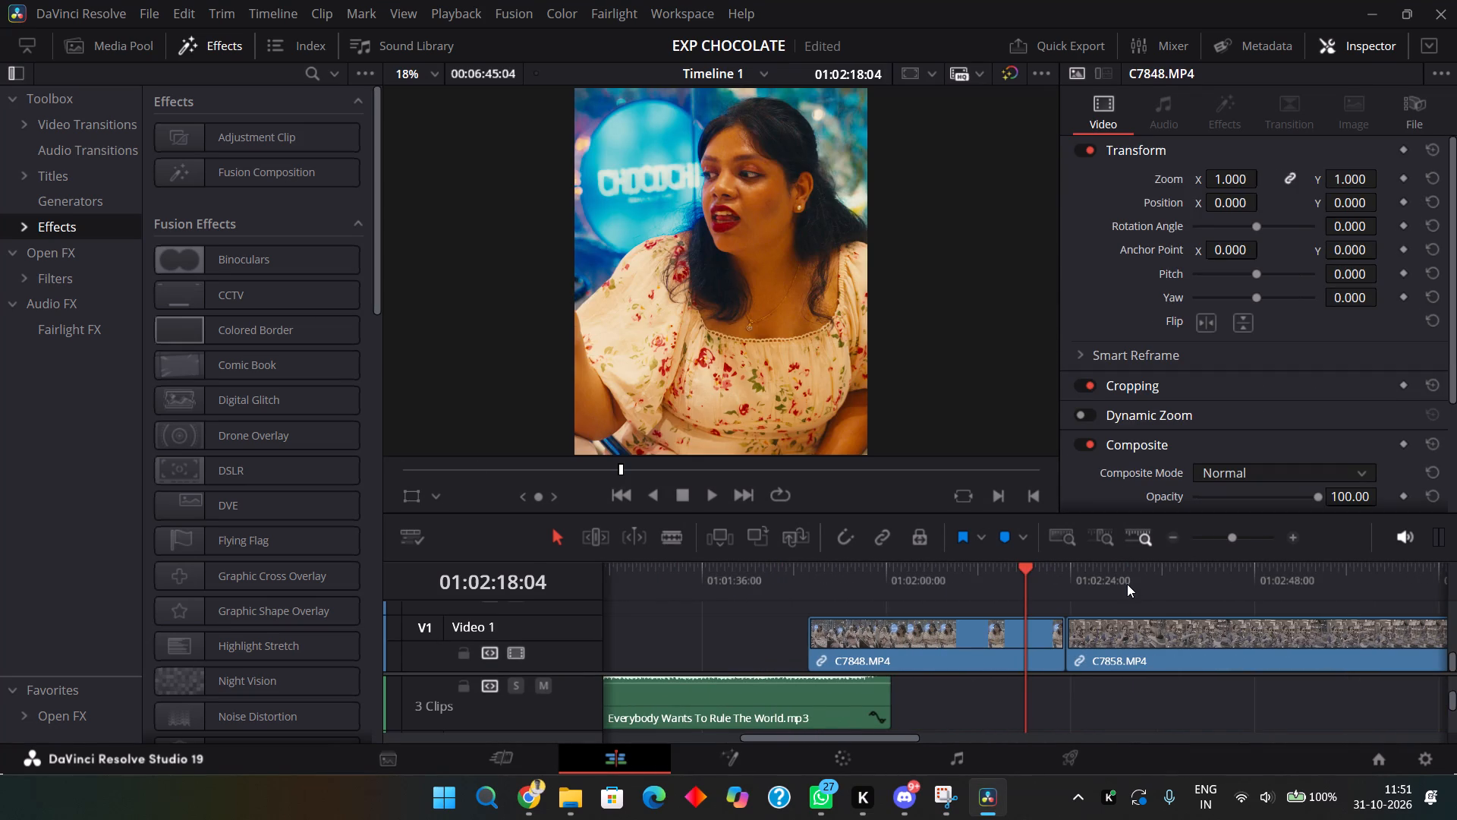
left_click(1064, 585)
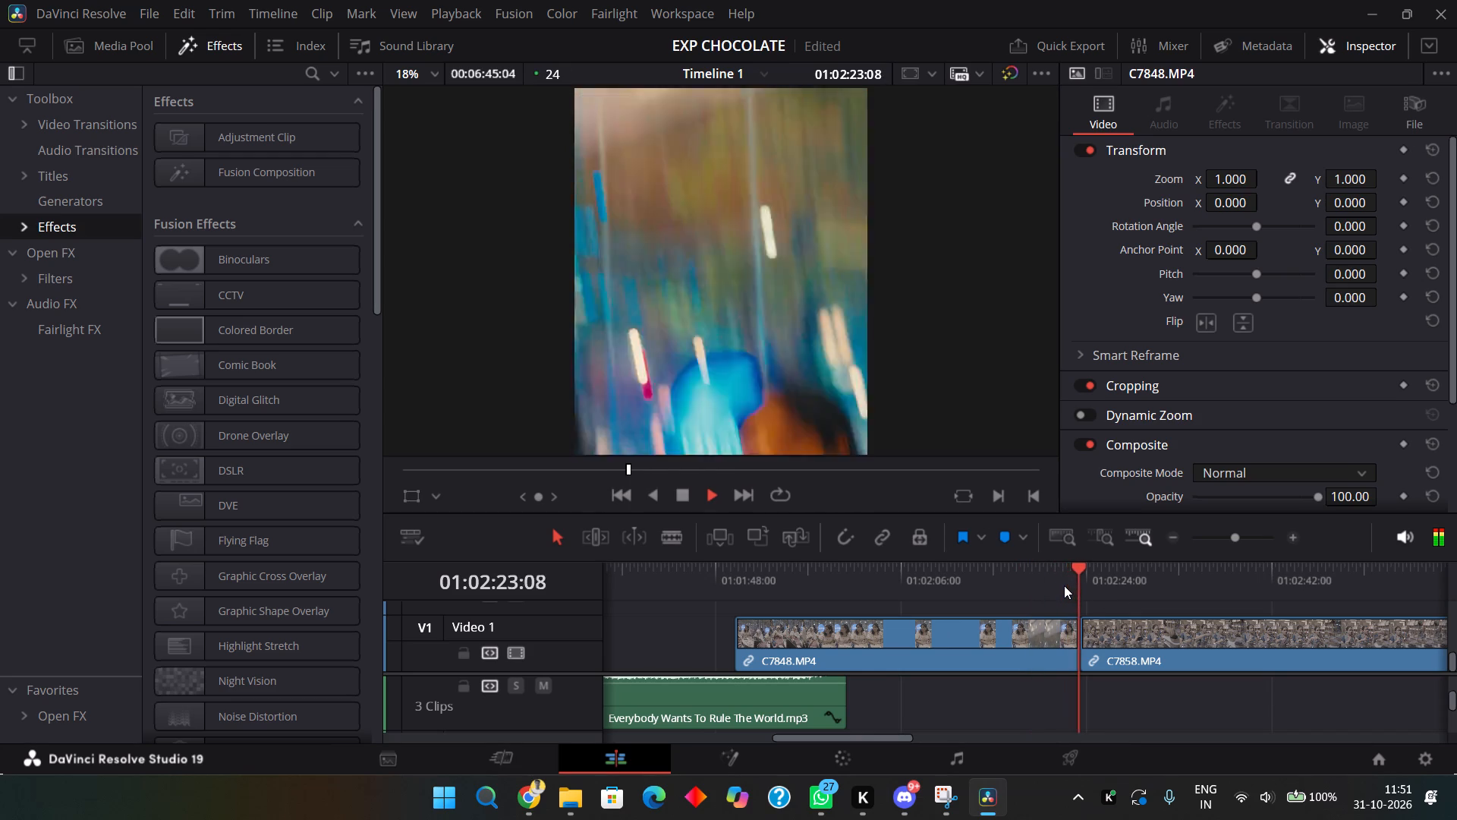
key("space")
Apply the DWB Ripple Effect from the DavinciWaleBhaiya effects category to the C7848.MP4 clip on Video 1.
left_click(65, 172)
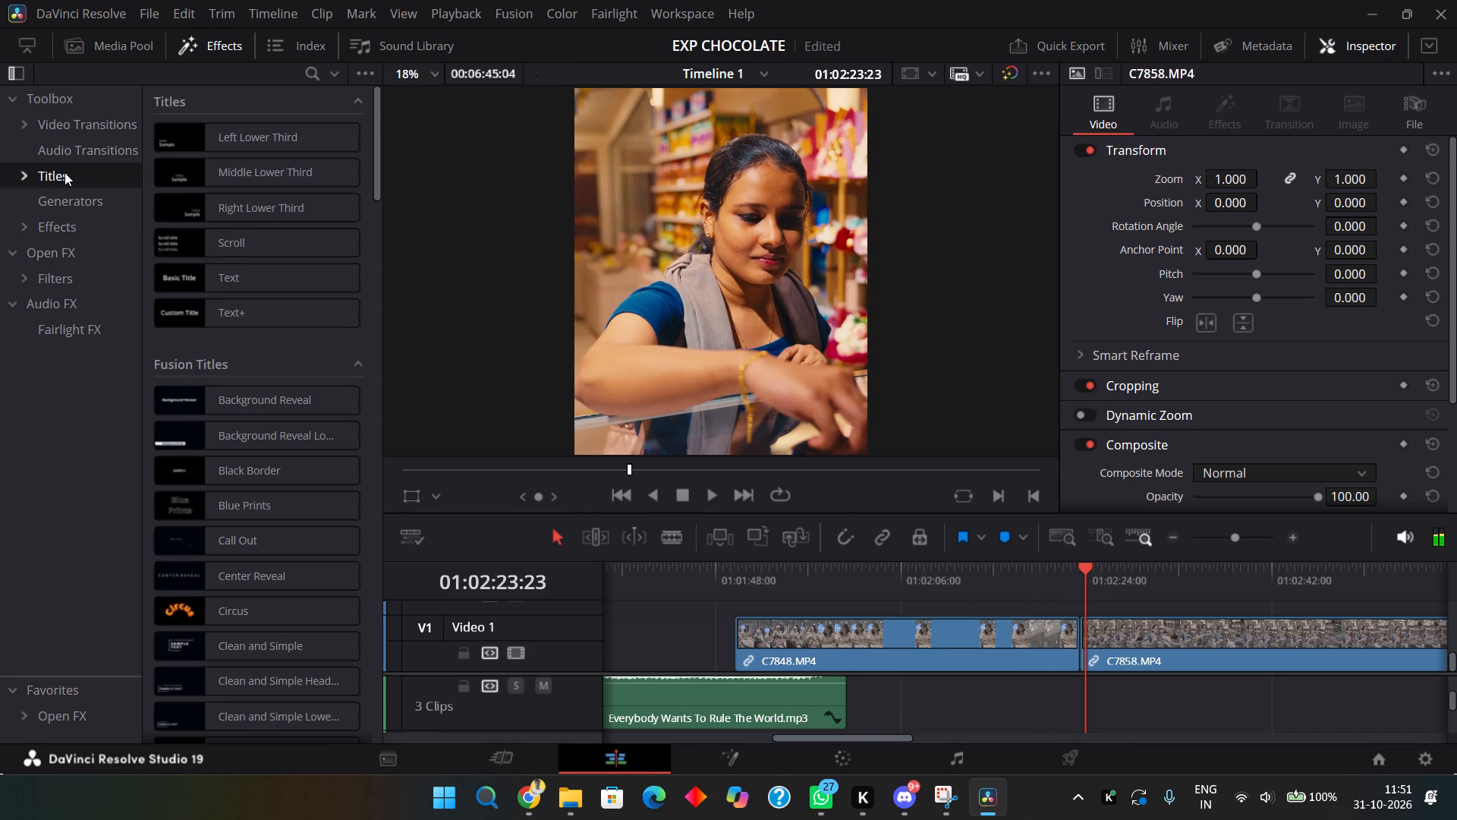
left_click(65, 201)
left_click(58, 222)
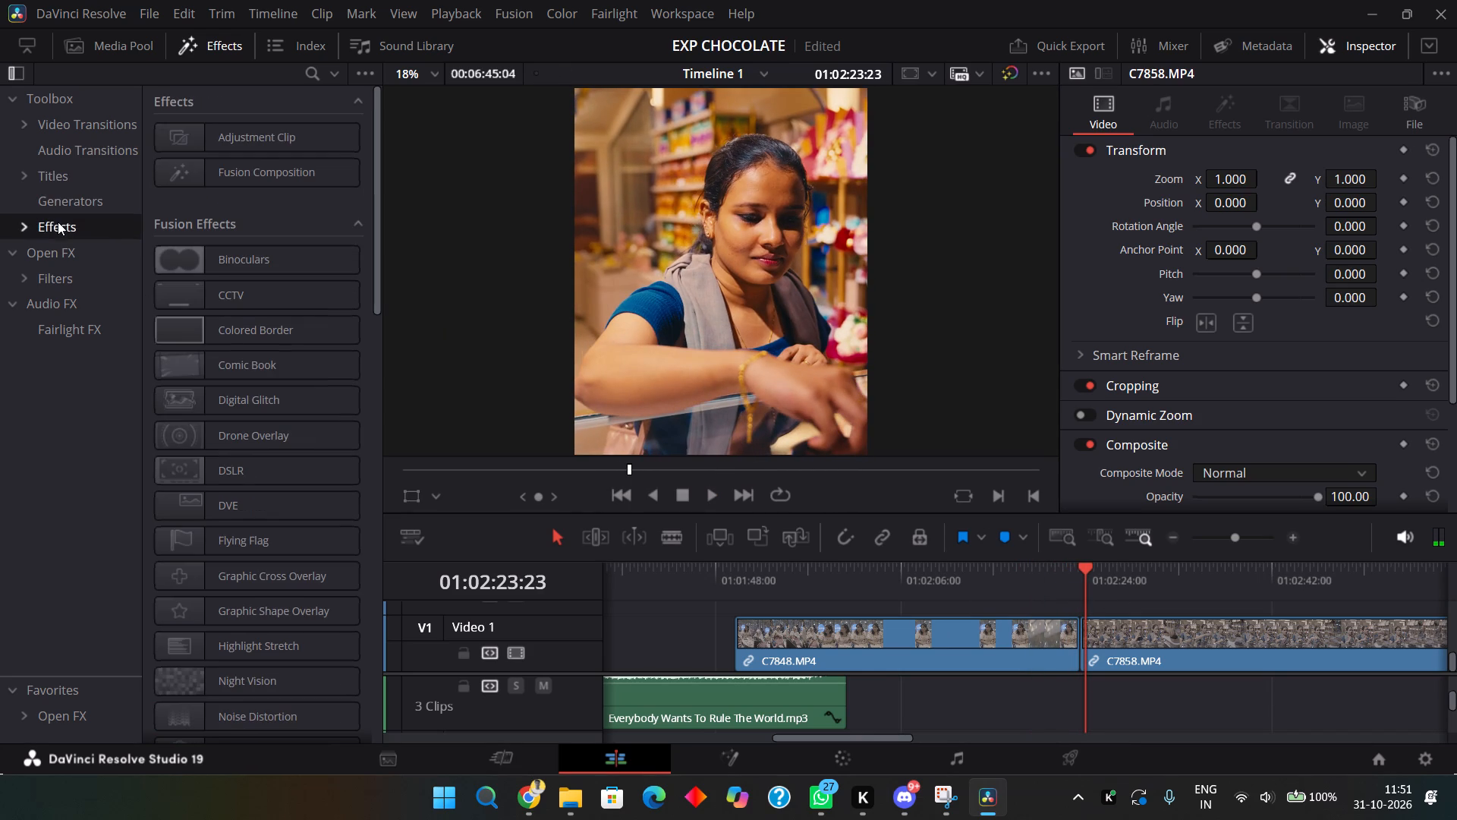
left_click(28, 231)
left_click(61, 244)
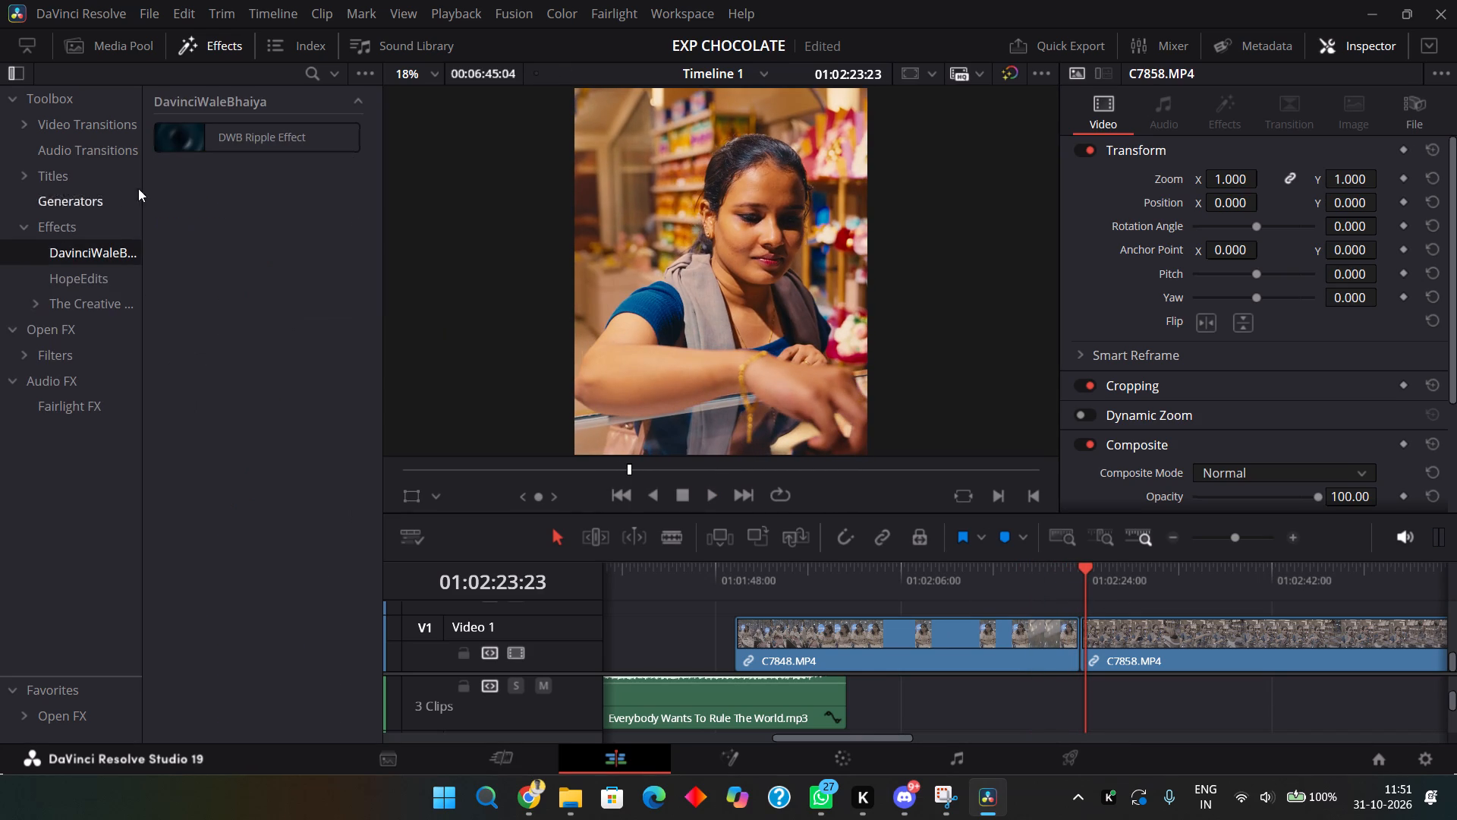
left_click_drag(187, 145, 1087, 635)
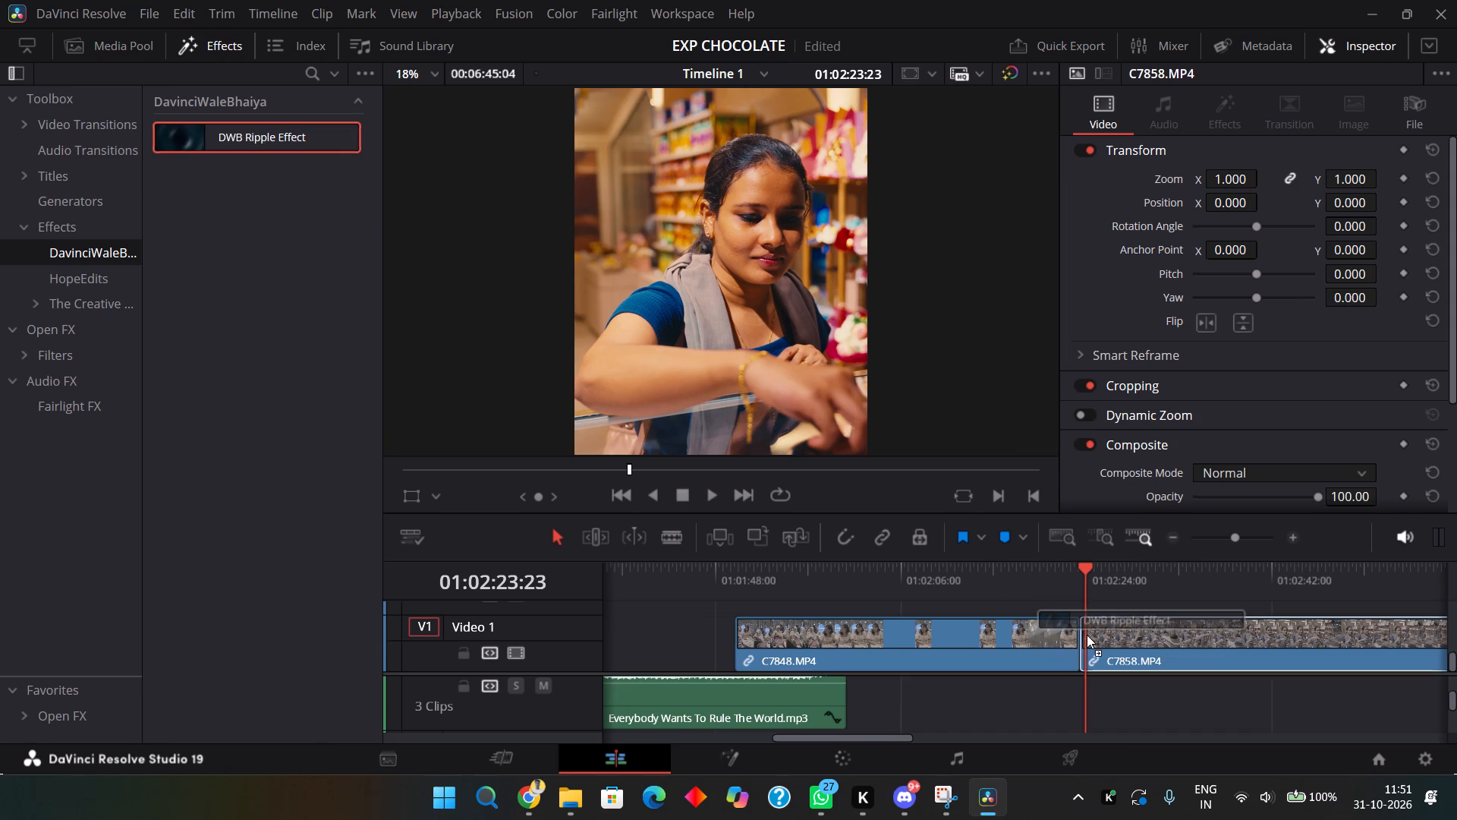
left_click_drag(1087, 635, 1069, 635)
Play back part of the C7848.MP4 clip to preview the applied ripple effect.
left_click(942, 556)
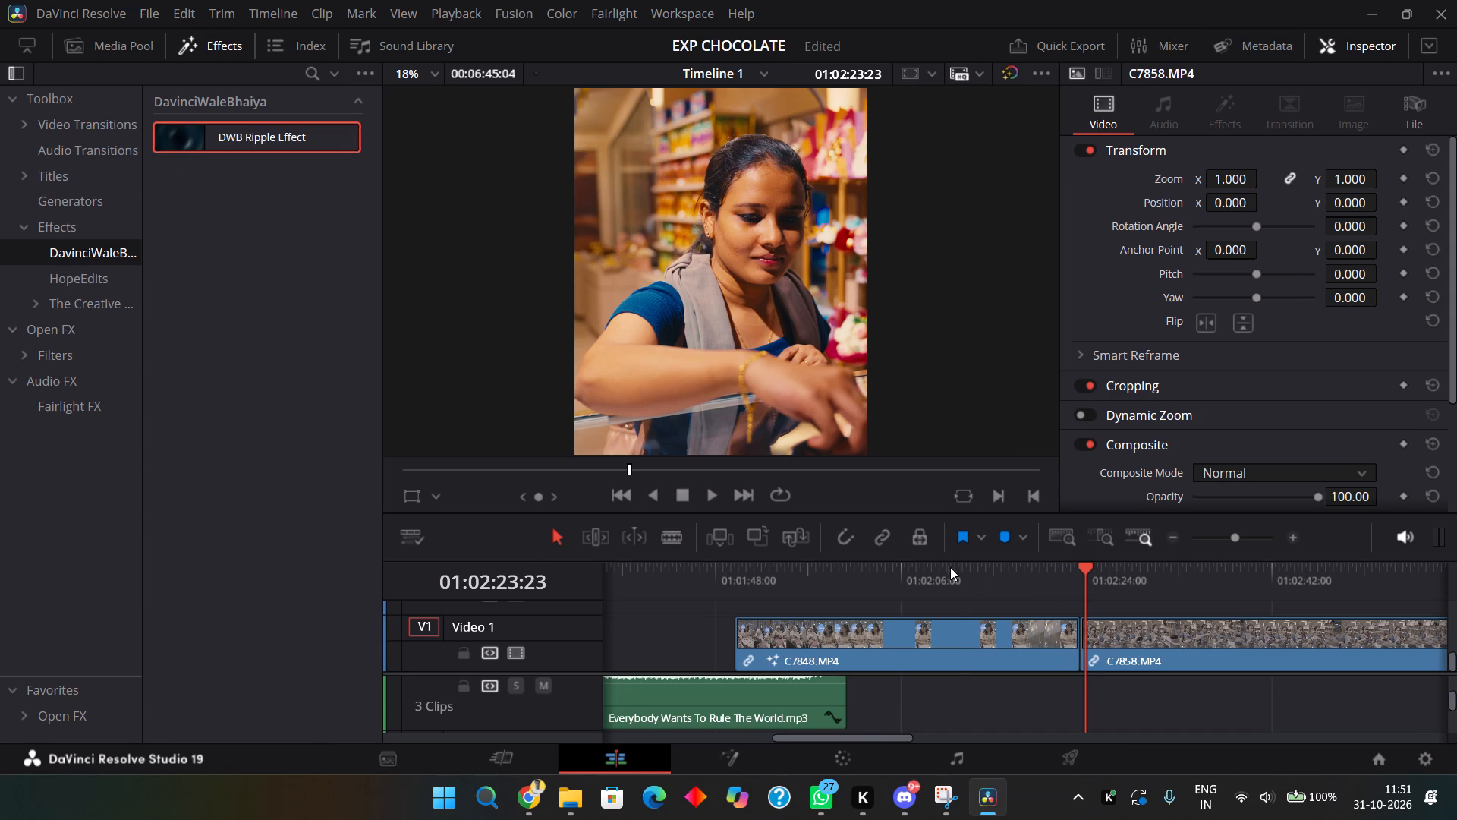
left_click(957, 575)
key("space")
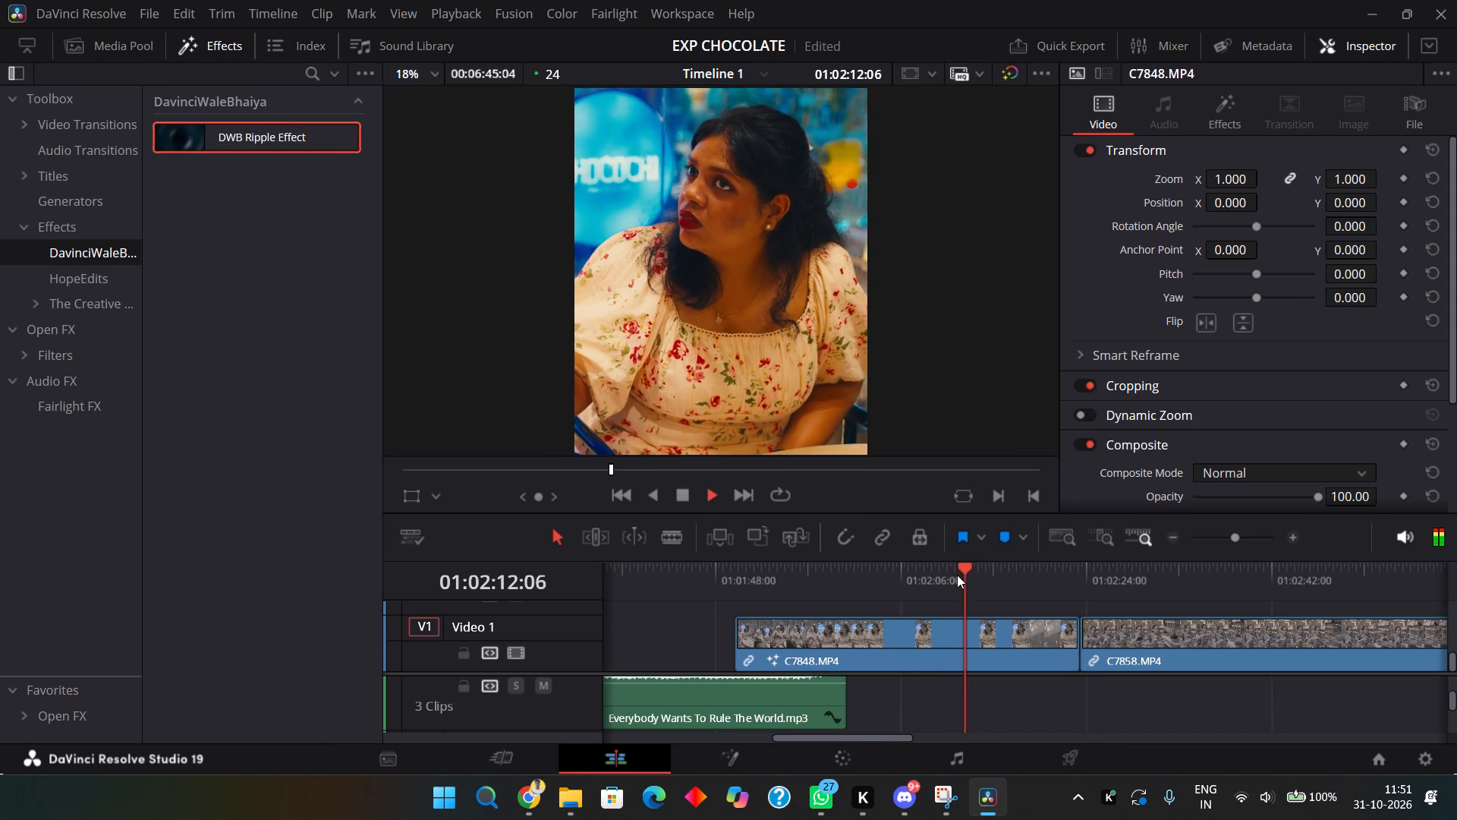
key("space")
Examine the DWB Ripple Effect controls for the C7848.MP4 clip in the Inspector.
left_click_drag(1020, 675, 1024, 768)
left_click(1251, 123)
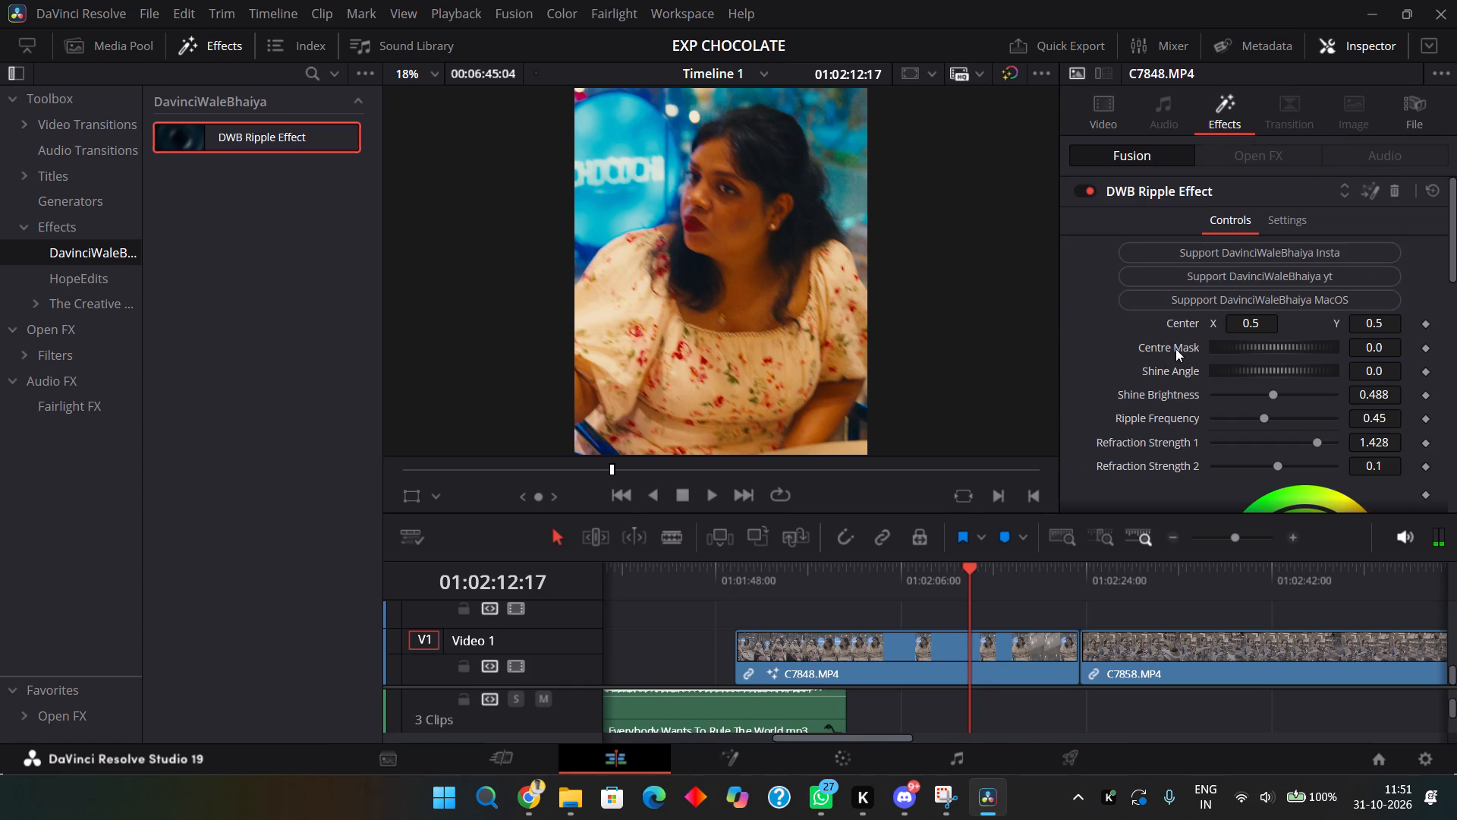
scroll(1175, 351, "down", 4)
left_click_drag(924, 685, 913, 797)
left_click(877, 610)
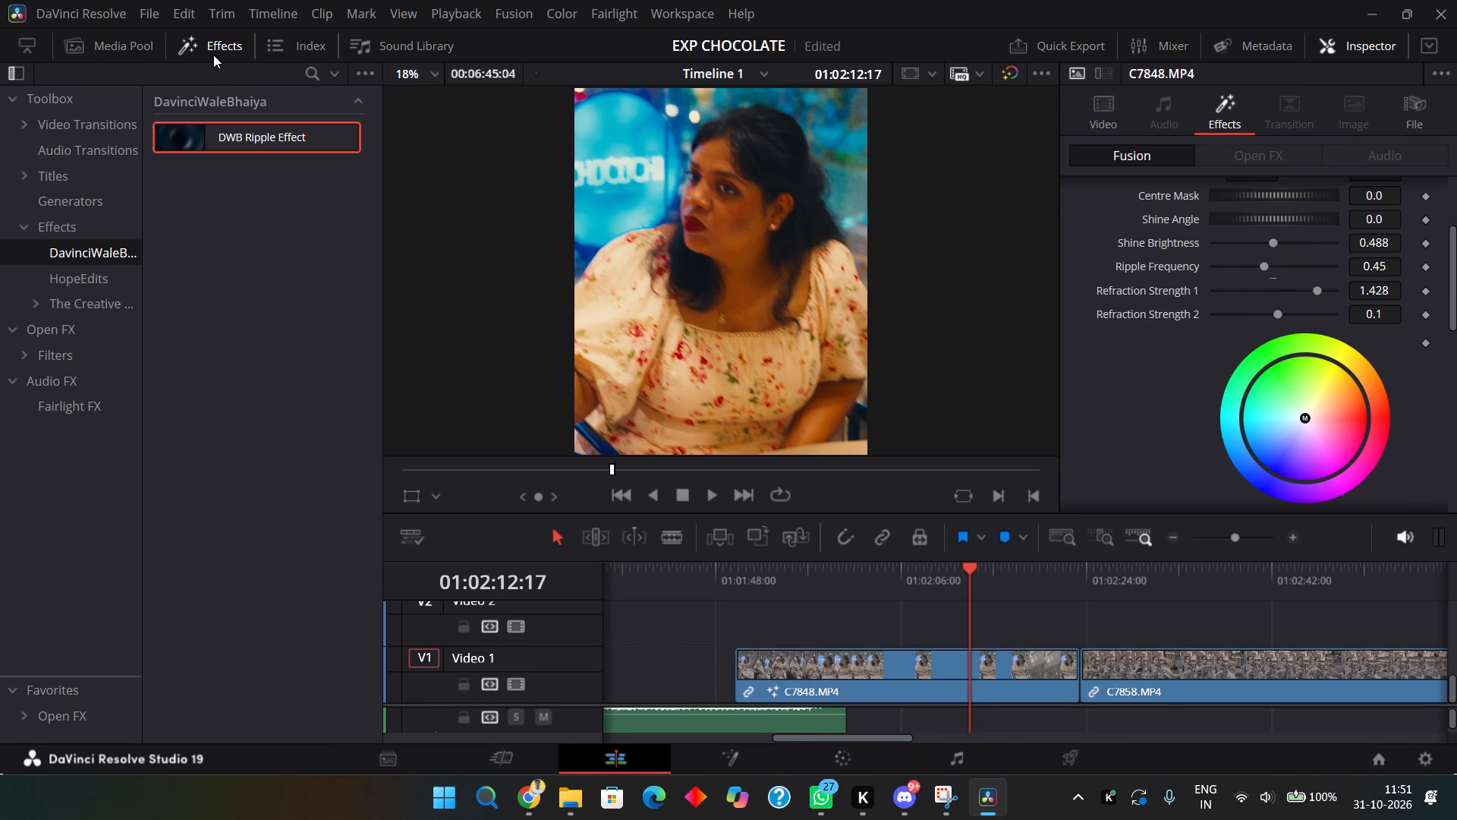
Show the Media Pool together with the effects library.
left_click(286, 224)
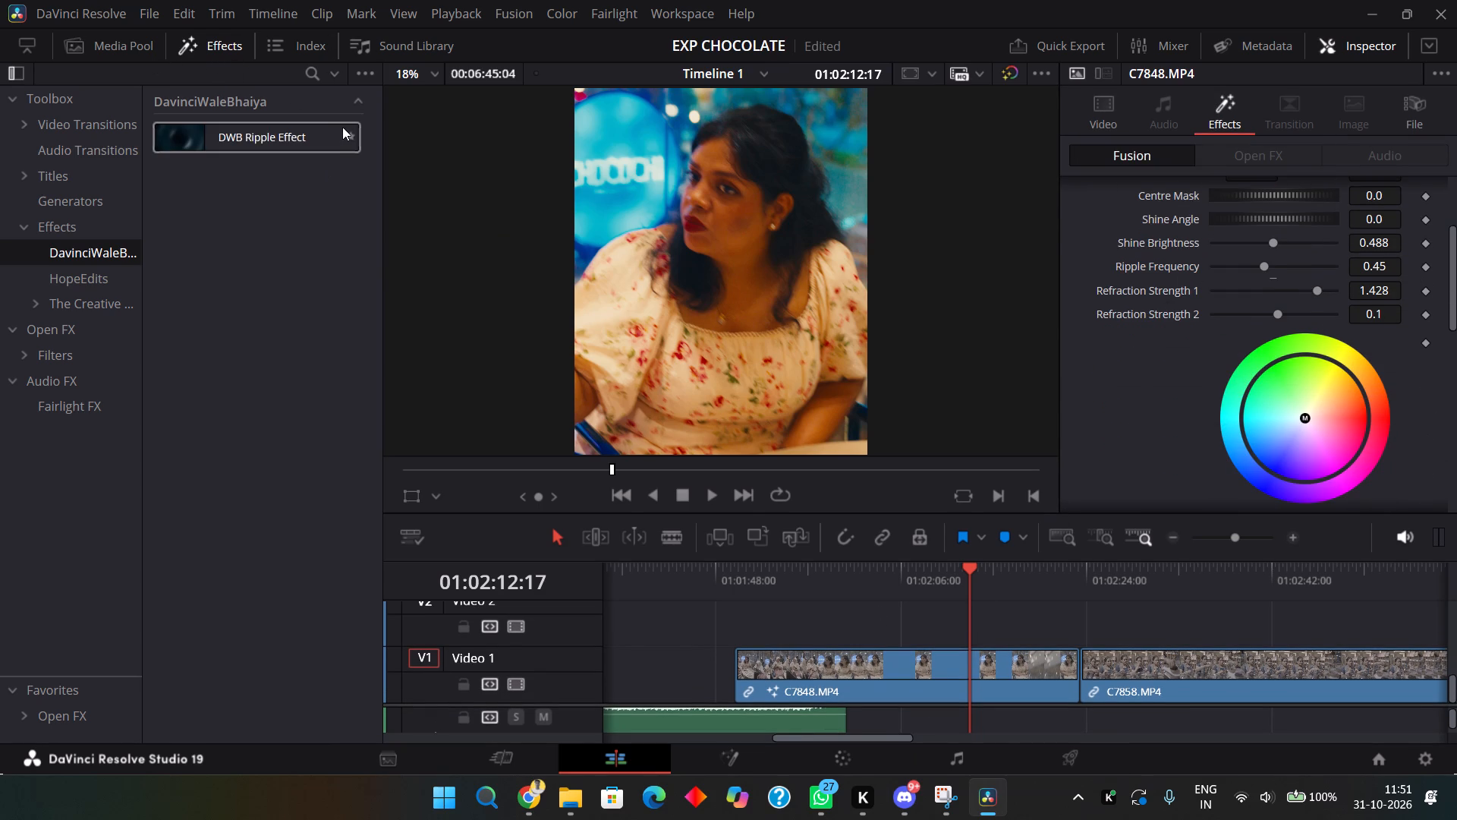
left_click(128, 52)
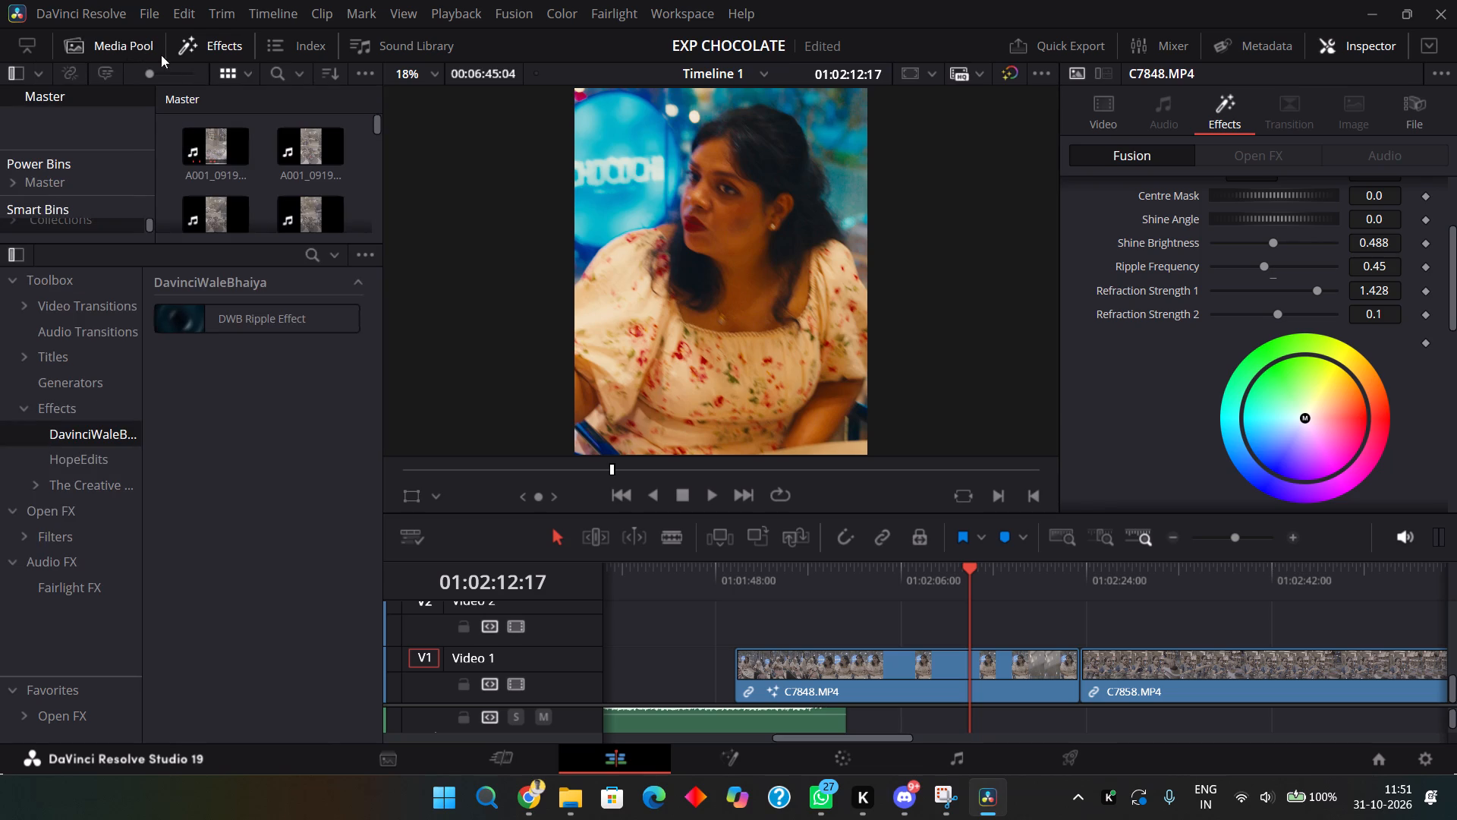
Switch to the File Explorer window showing the DWB Ripple Effect folder and close it.
key("alt+Tab")
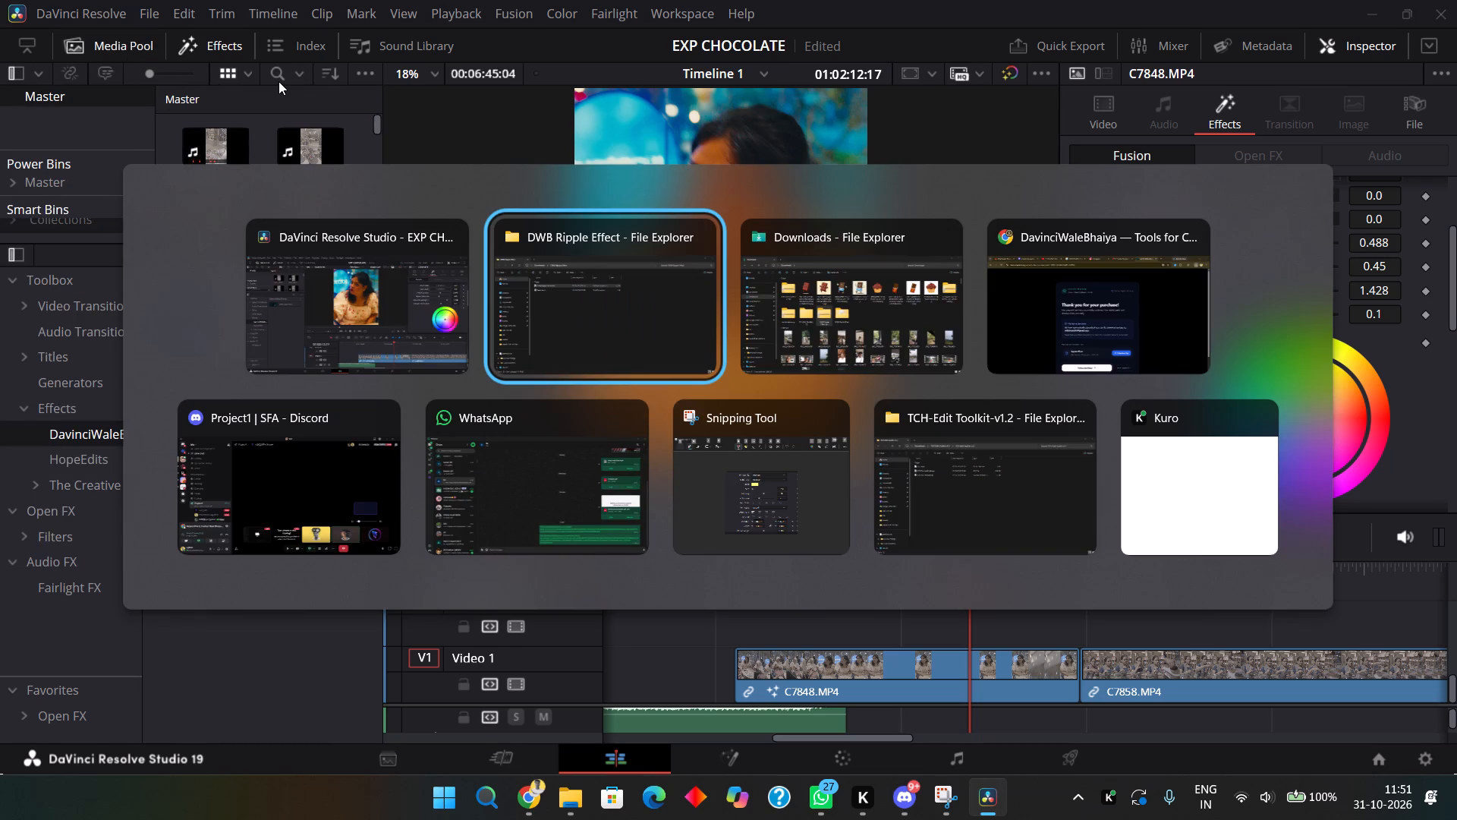
left_click(1407, 24)
Switch to the open Snipping Tool window and close it.
key("alt+Tab")
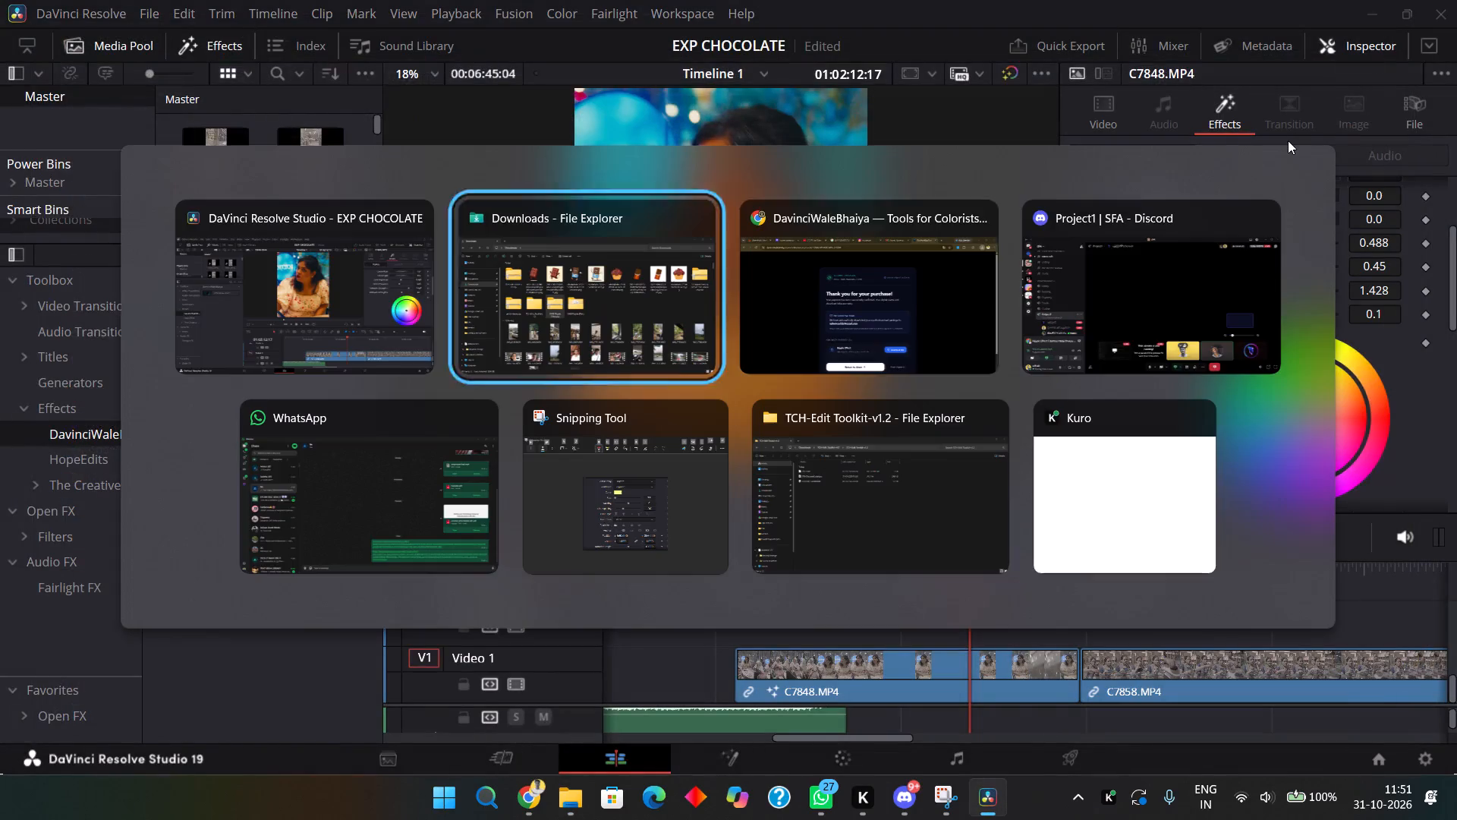
key("alt+Tab")
key("alt+Tab")
key("alt+Tab")
key("alt+Tab")
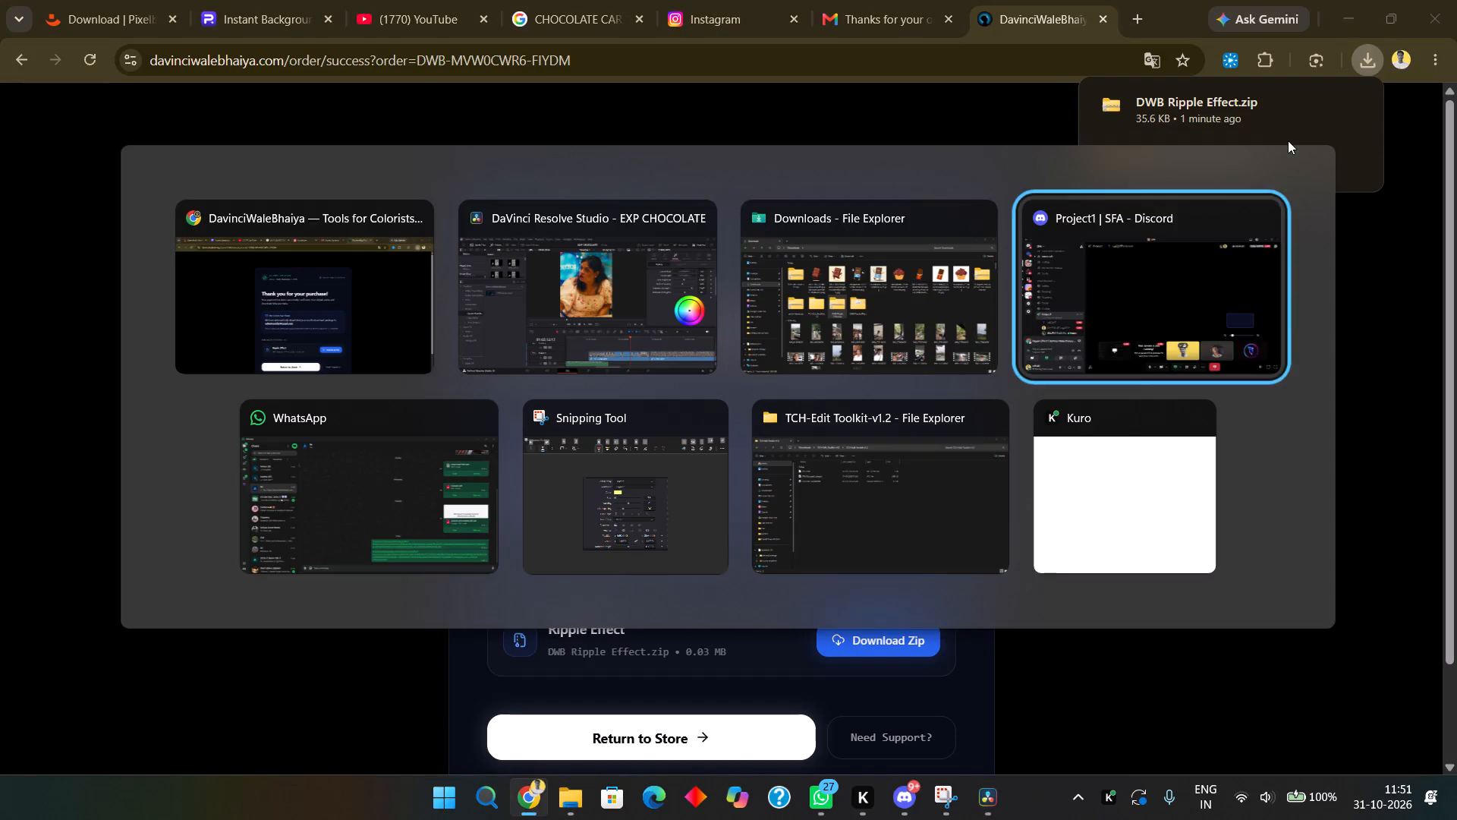
key("alt+Tab")
key("alt+Tab")
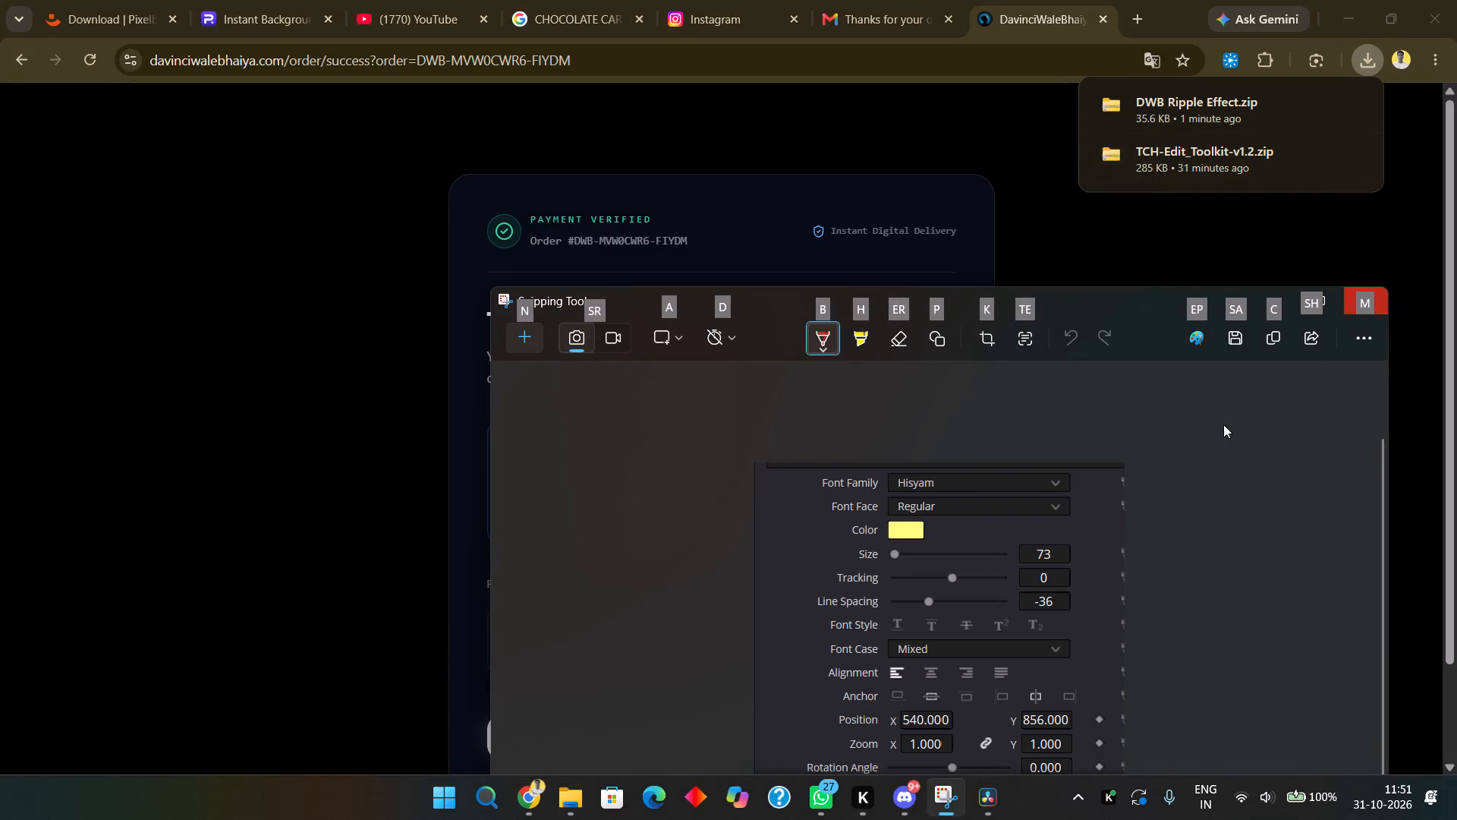
left_click(1188, 466)
left_click(1211, 418)
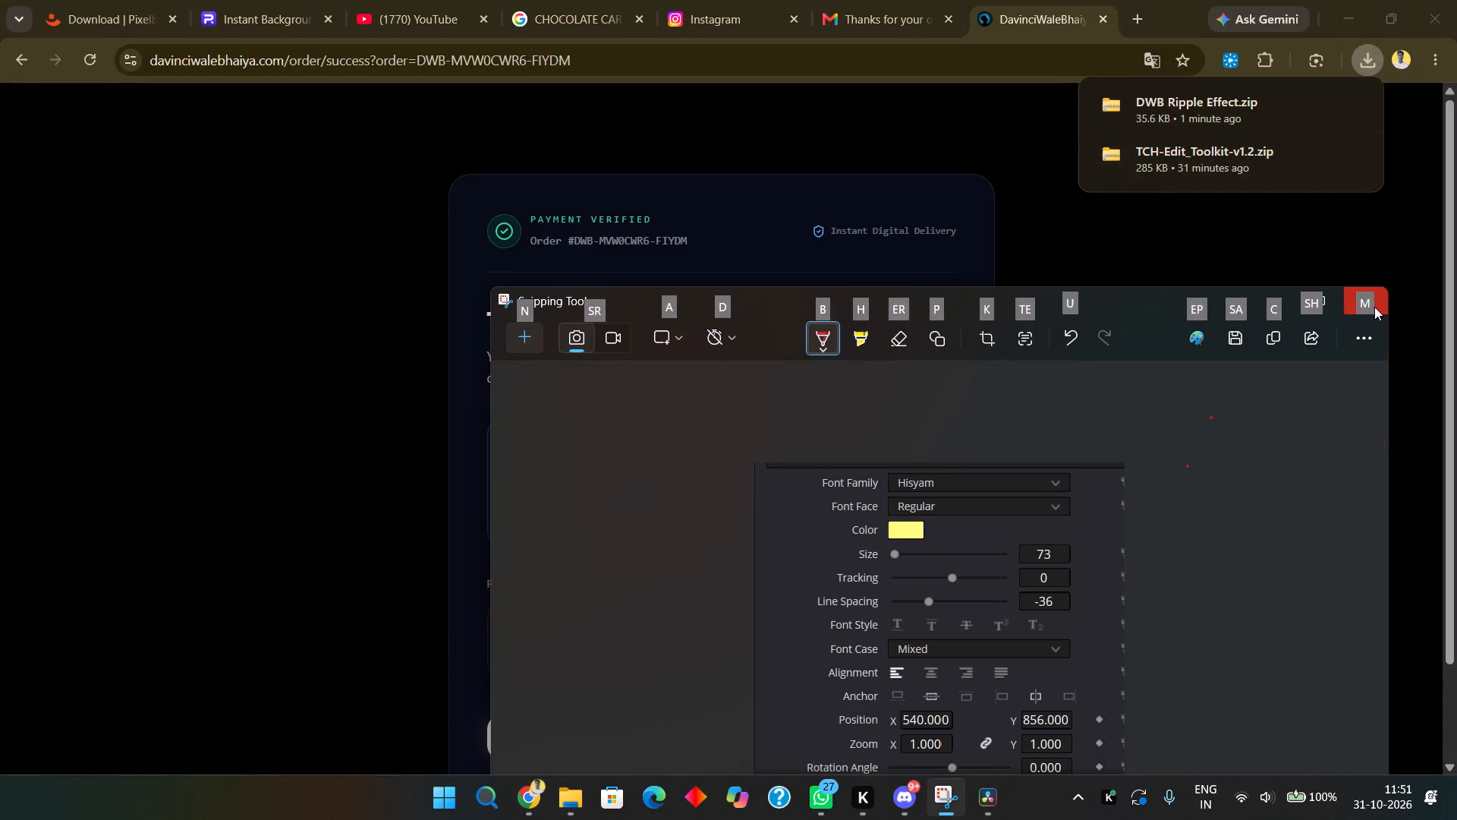
key("m")
left_click(1380, 297)
Close the File Explorer window showing the TCH-Edit Toolkit-v1.2 folder and return to DaVinci Resolve.
key("alt+Tab")
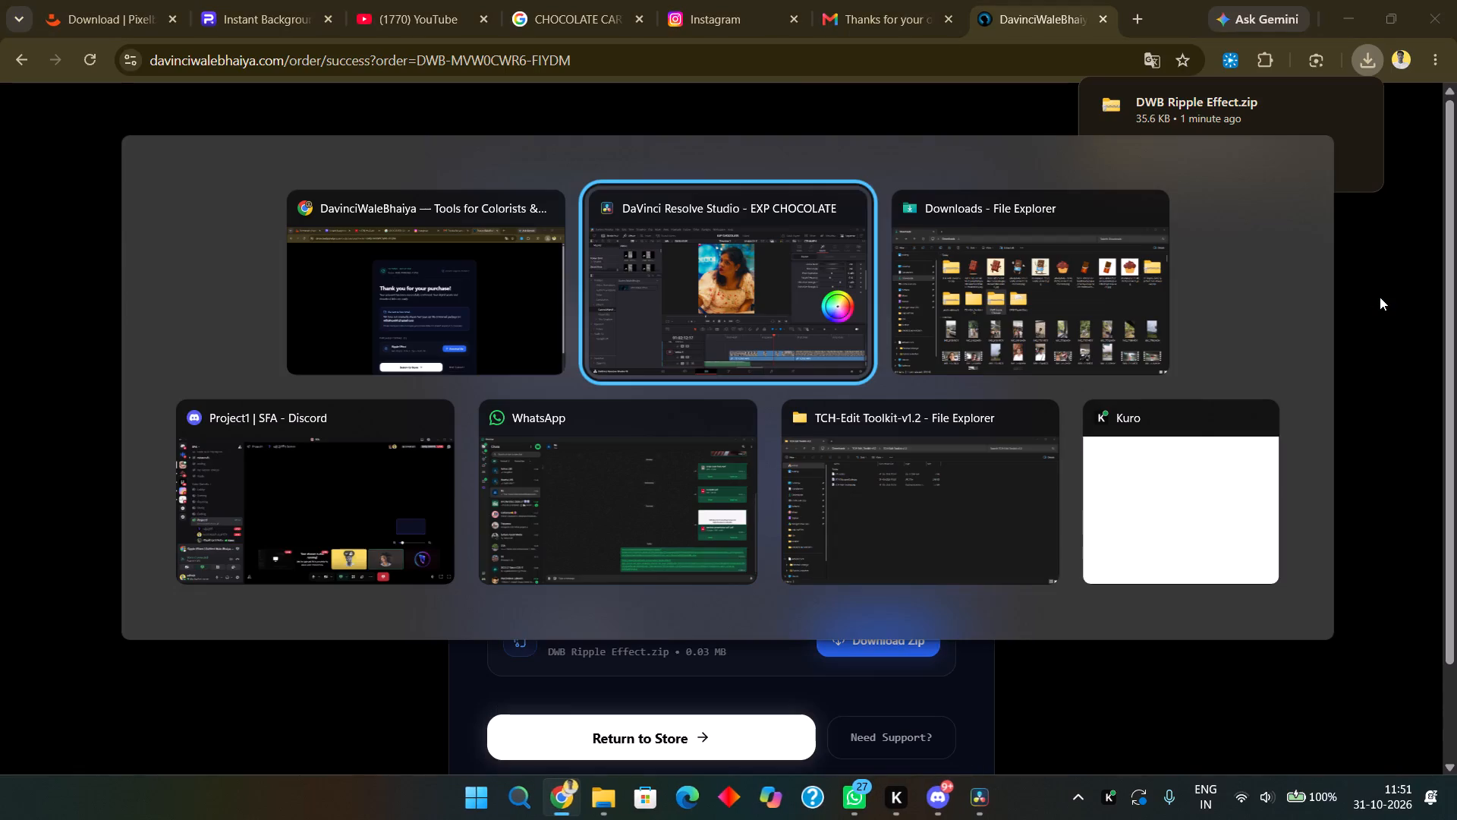
key("alt+Tab")
key("alt+Tab")
key("alt+Tab")
key("alt+Tab")
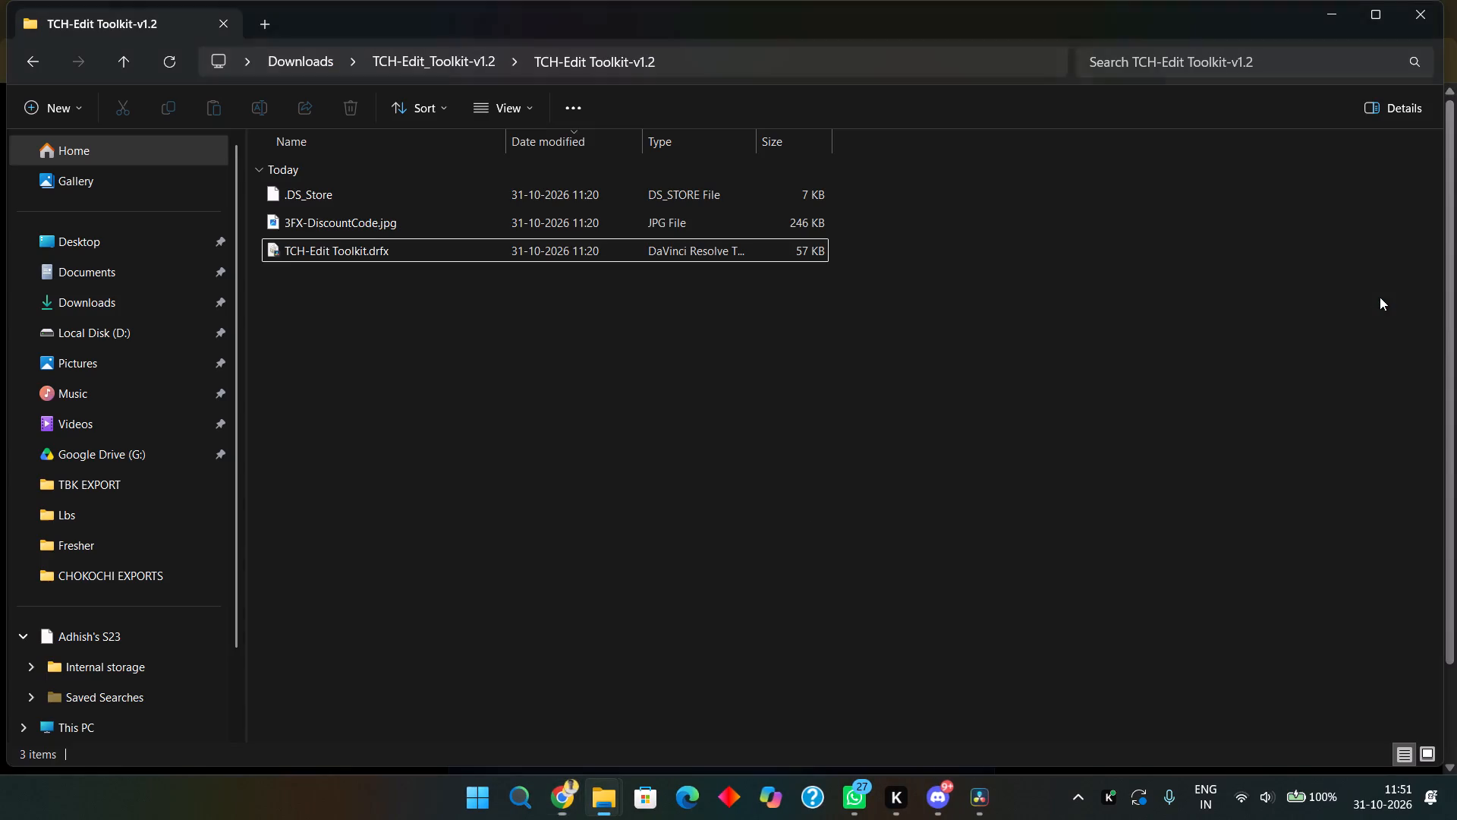
left_click(1425, 25)
key("alt+Tab")
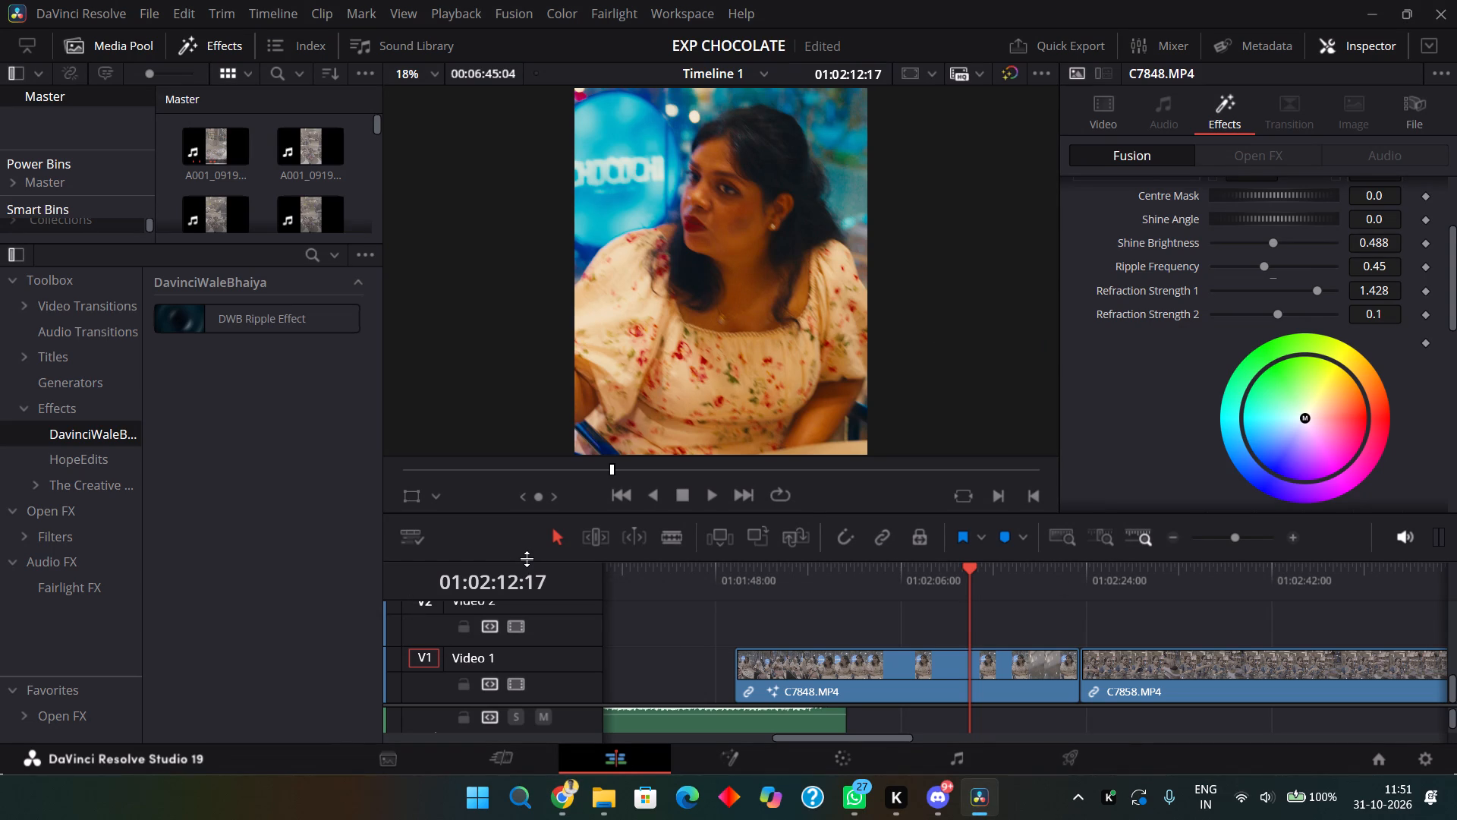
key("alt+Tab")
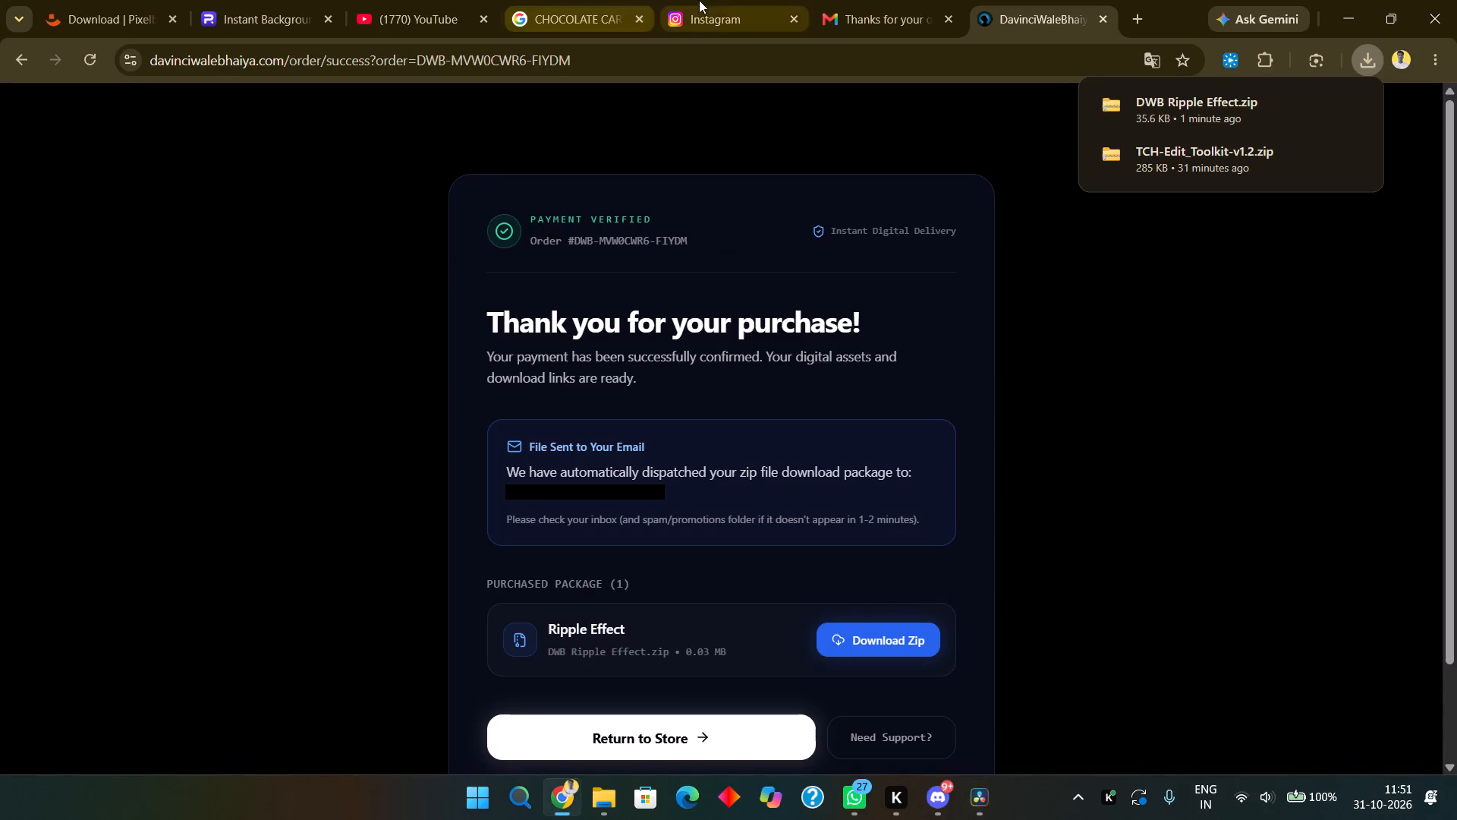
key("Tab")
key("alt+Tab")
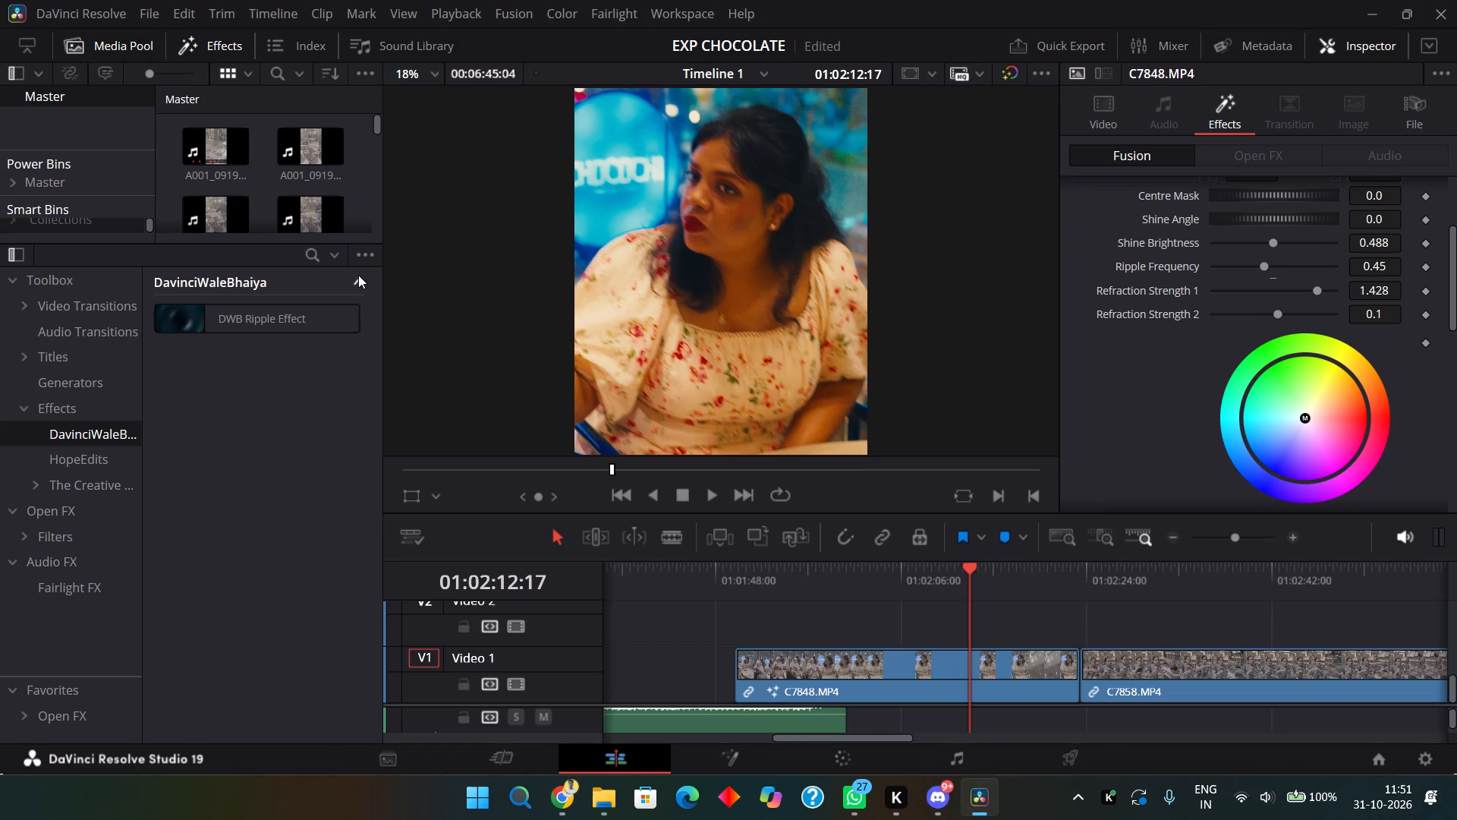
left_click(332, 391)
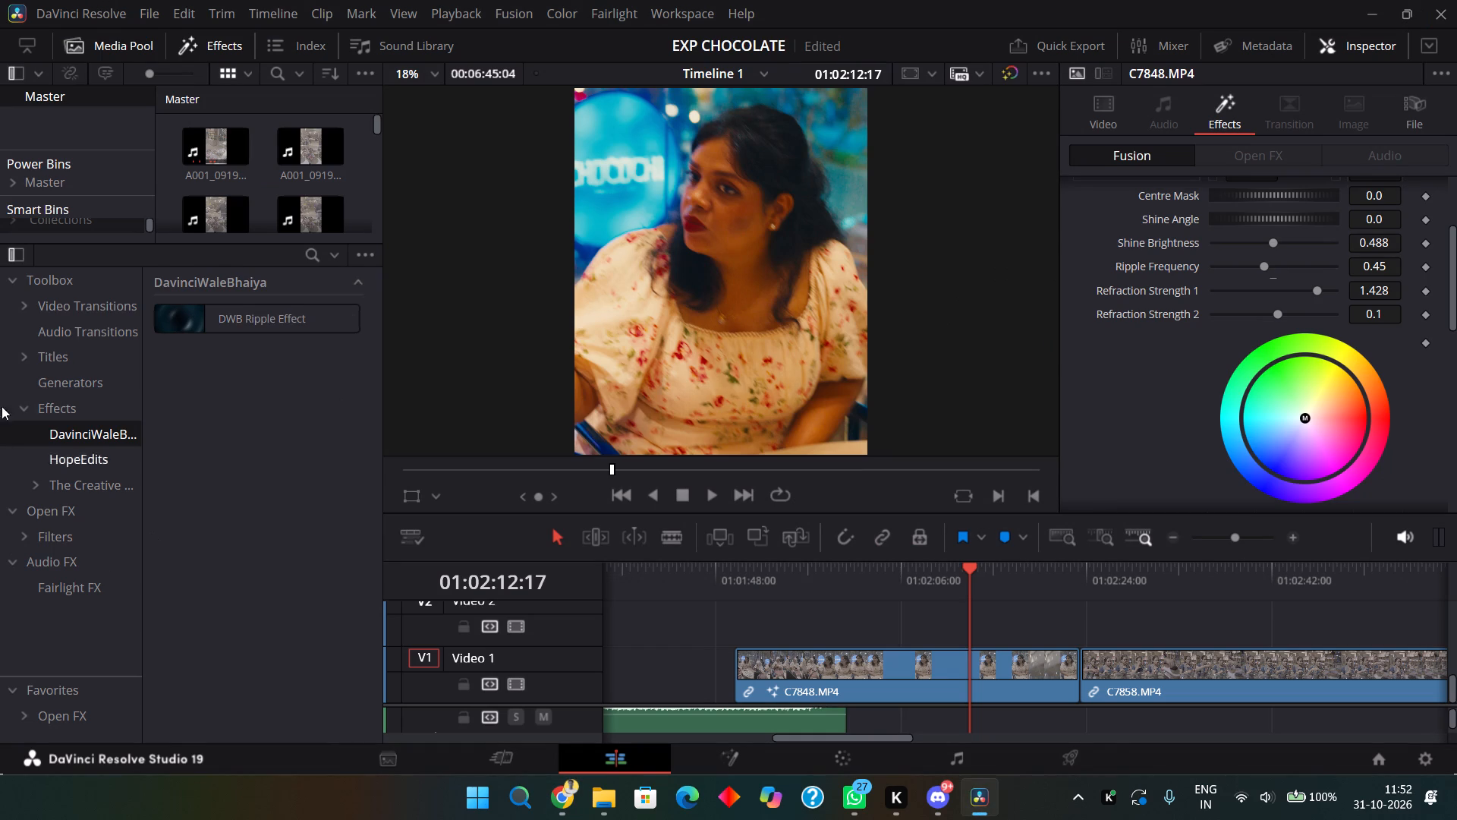
Search the effects library for "adjus" and place an Adjustment Clip on Video 2 across the cut between C7848.MP4 and C7858.MP4.
left_click(54, 385)
left_click(102, 277)
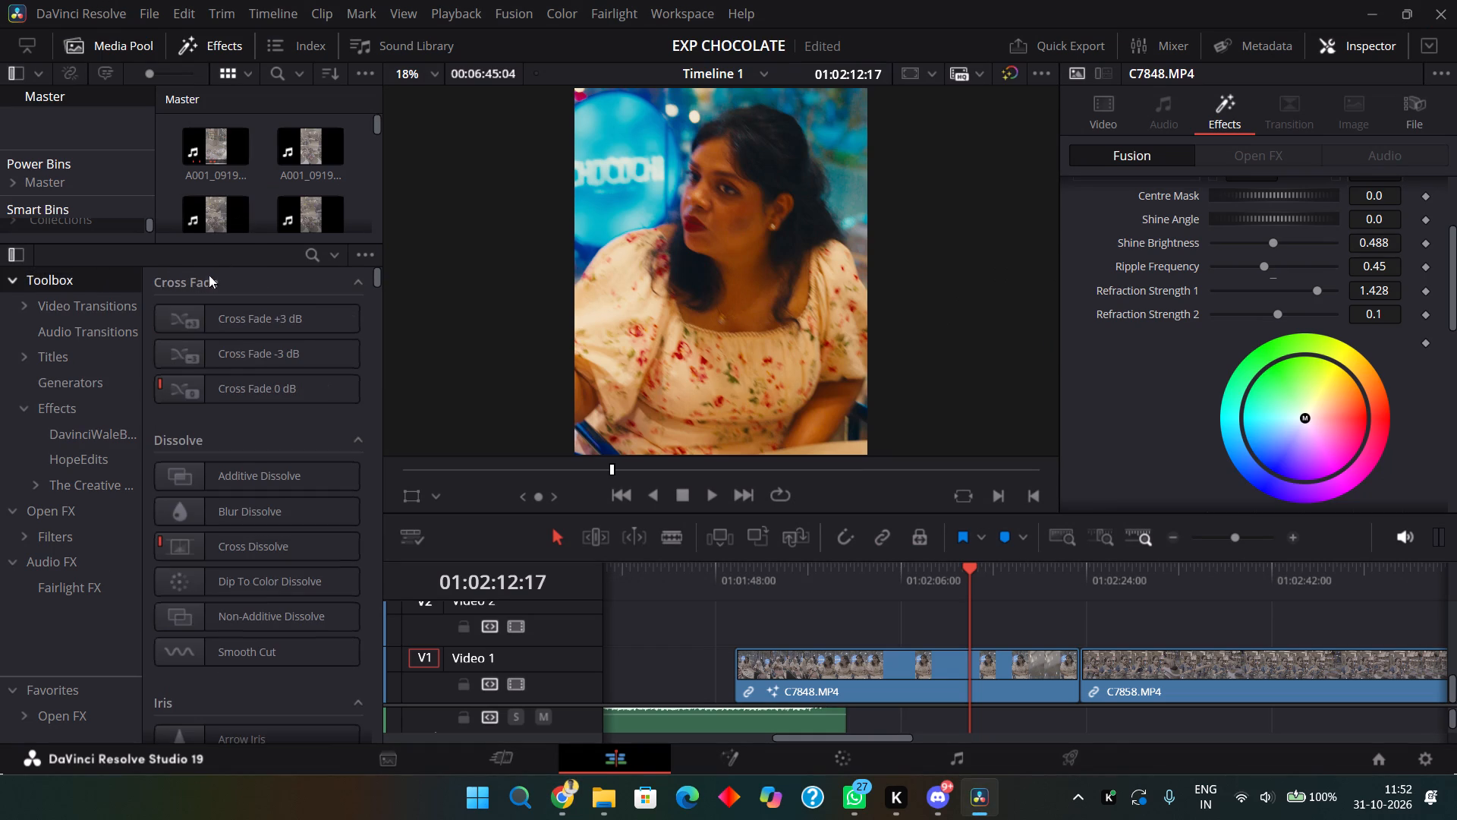
left_click(313, 261)
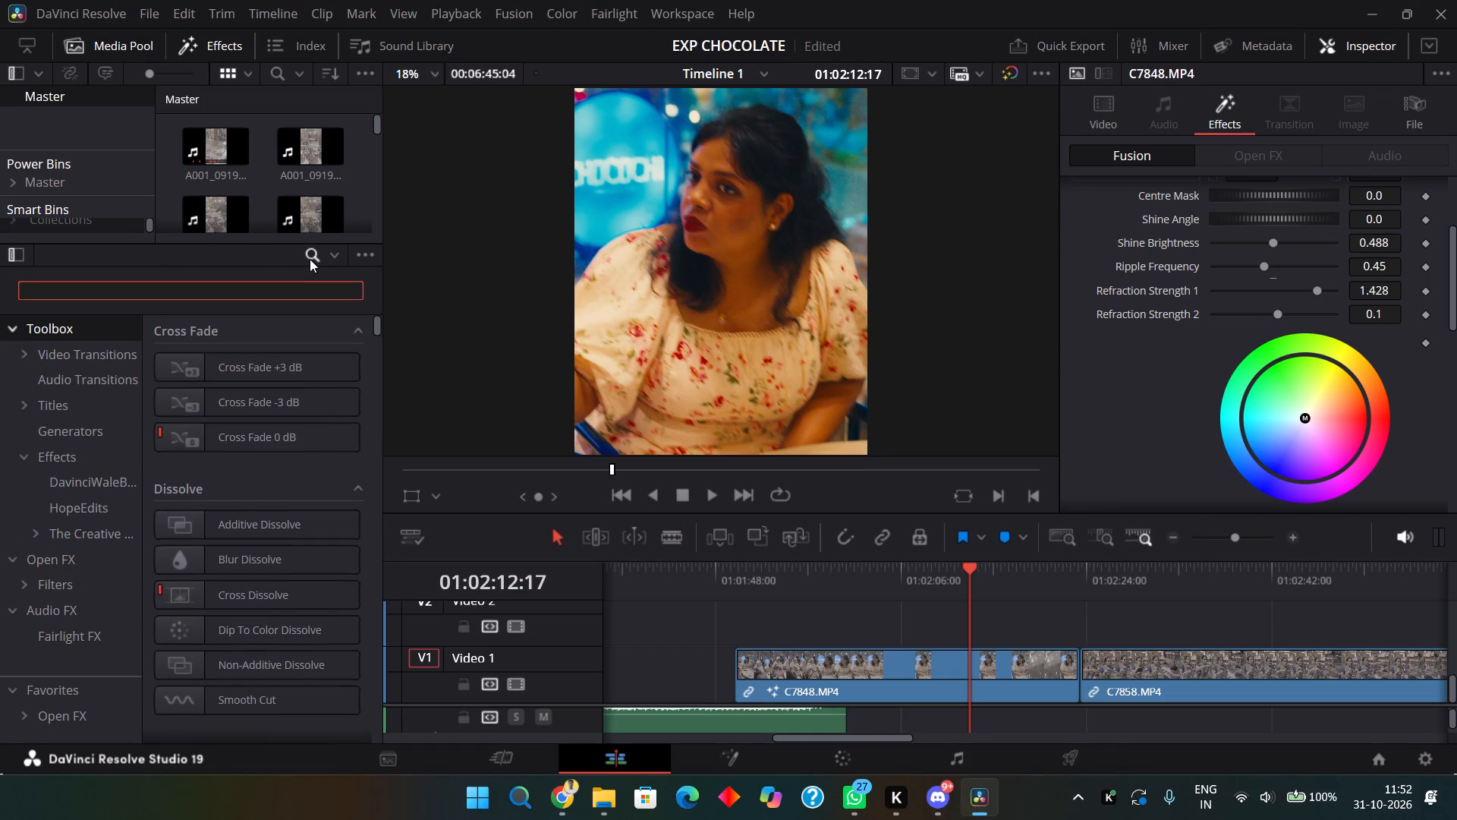
type("adu")
key("BackSpace")
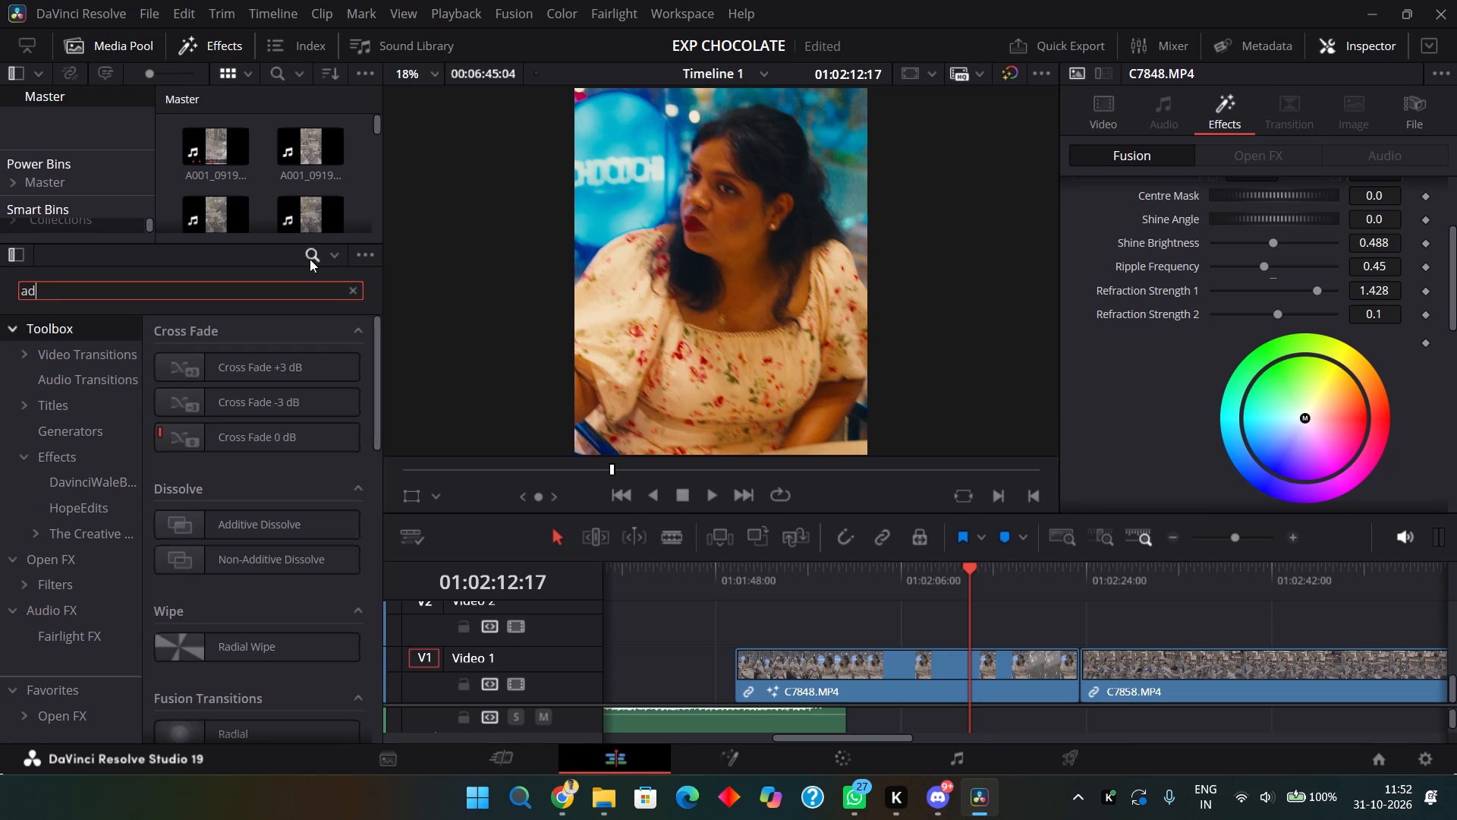
type("jus")
left_click_drag(191, 374, 218, 379)
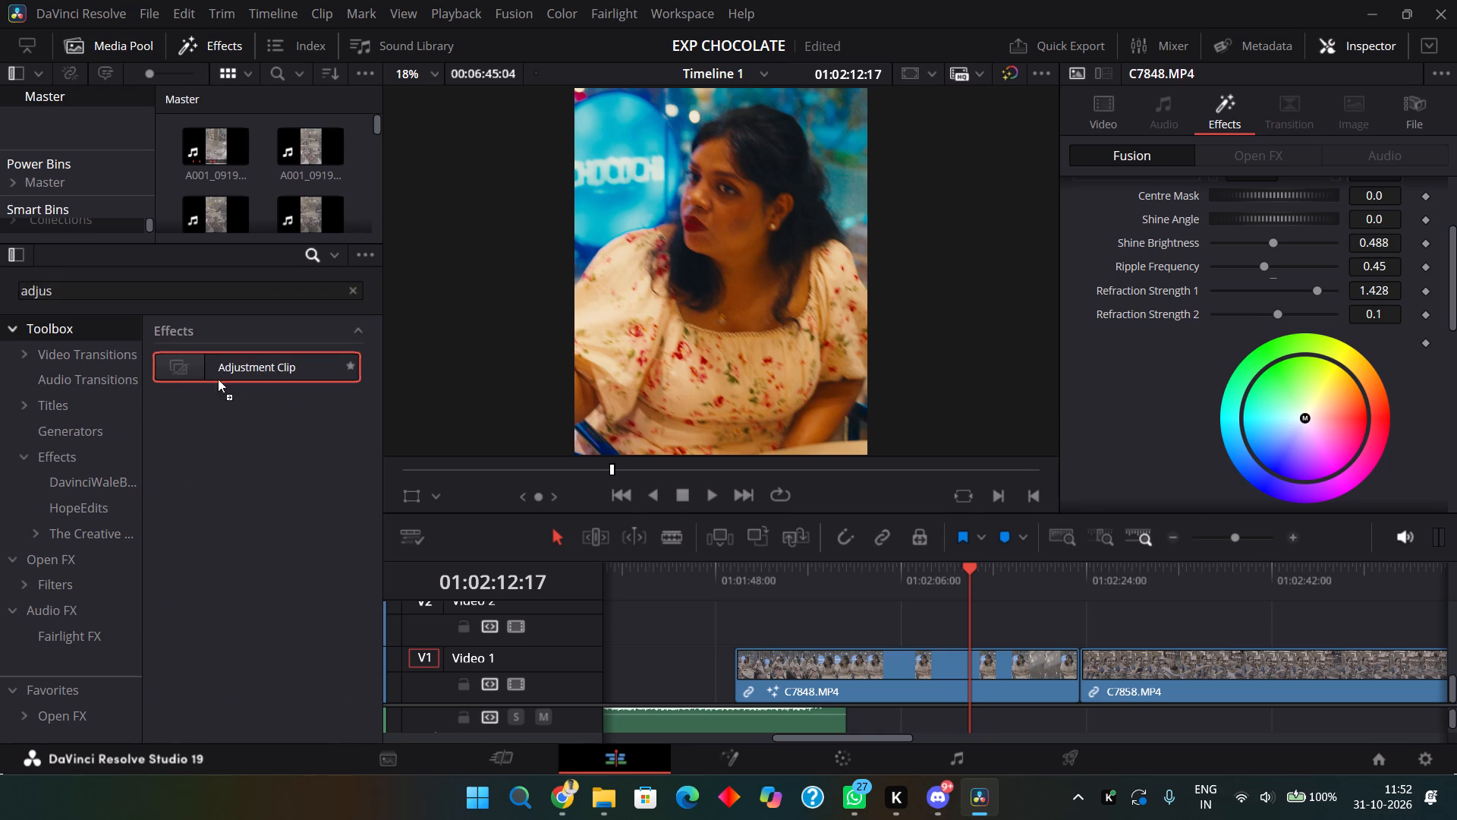
left_click_drag(218, 379, 1056, 640)
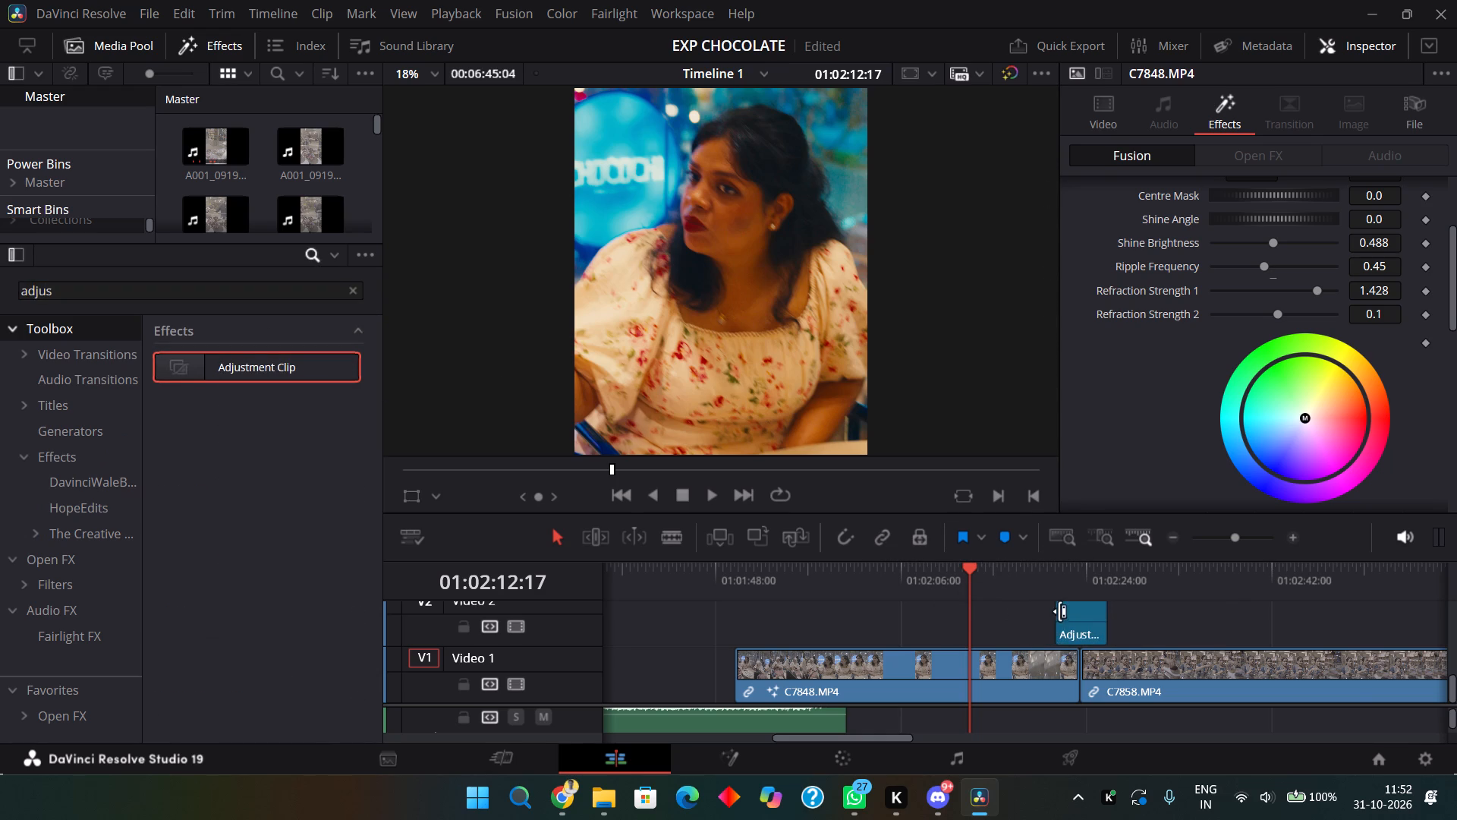
Split the adjustment clip at 01:02:23:07, a few frames before the cut between C7848.MP4 and C7858.MP4.
left_click(1073, 548)
left_click(1059, 594)
left_click(880, 594)
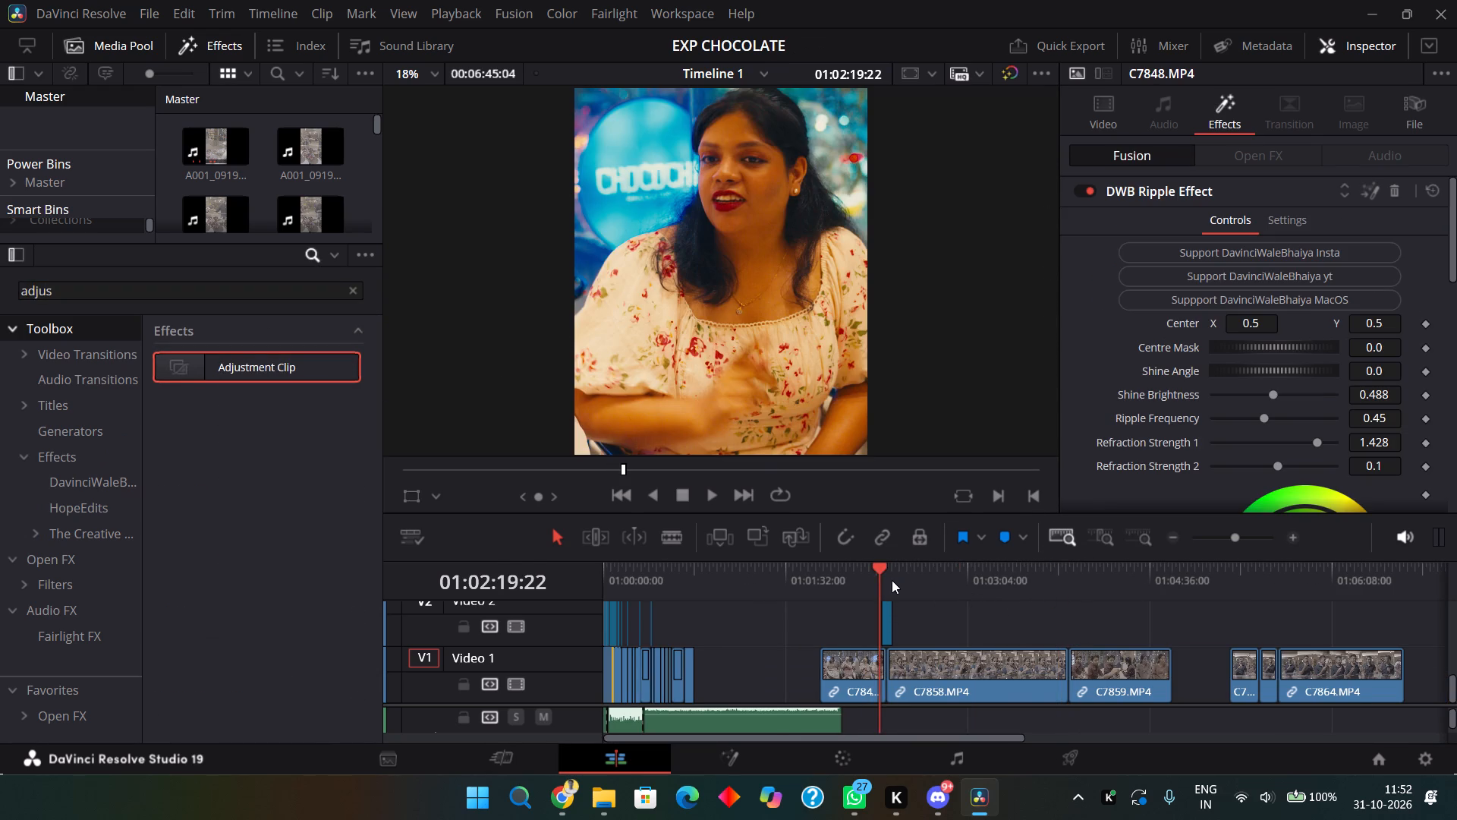
scroll(892, 582, "up", 19, "alt")
left_click(1314, 581)
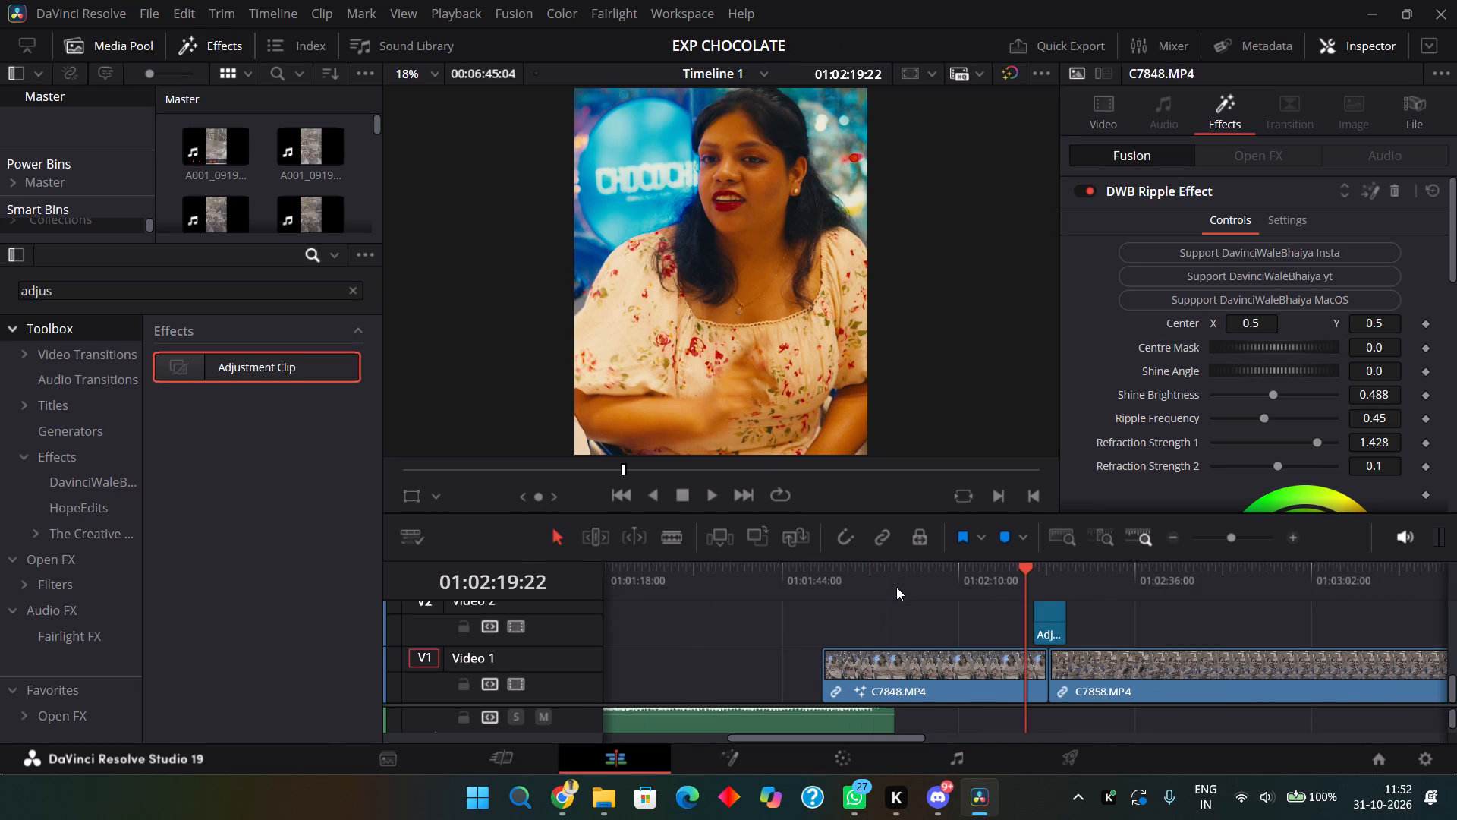
left_click_drag(1309, 583, 1301, 587)
key("Left")
key("Left")
key("Left")
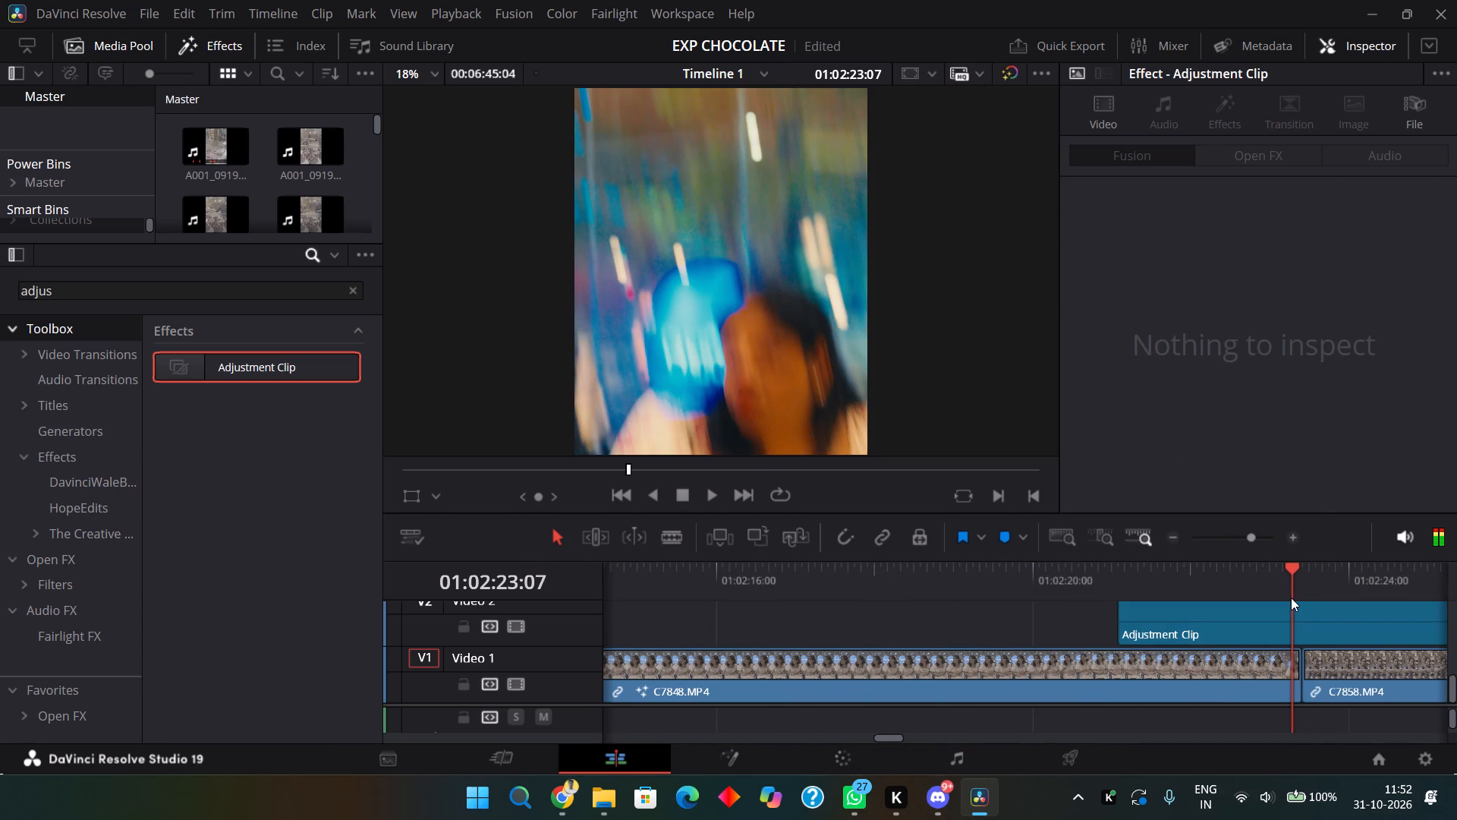
left_click(1263, 611)
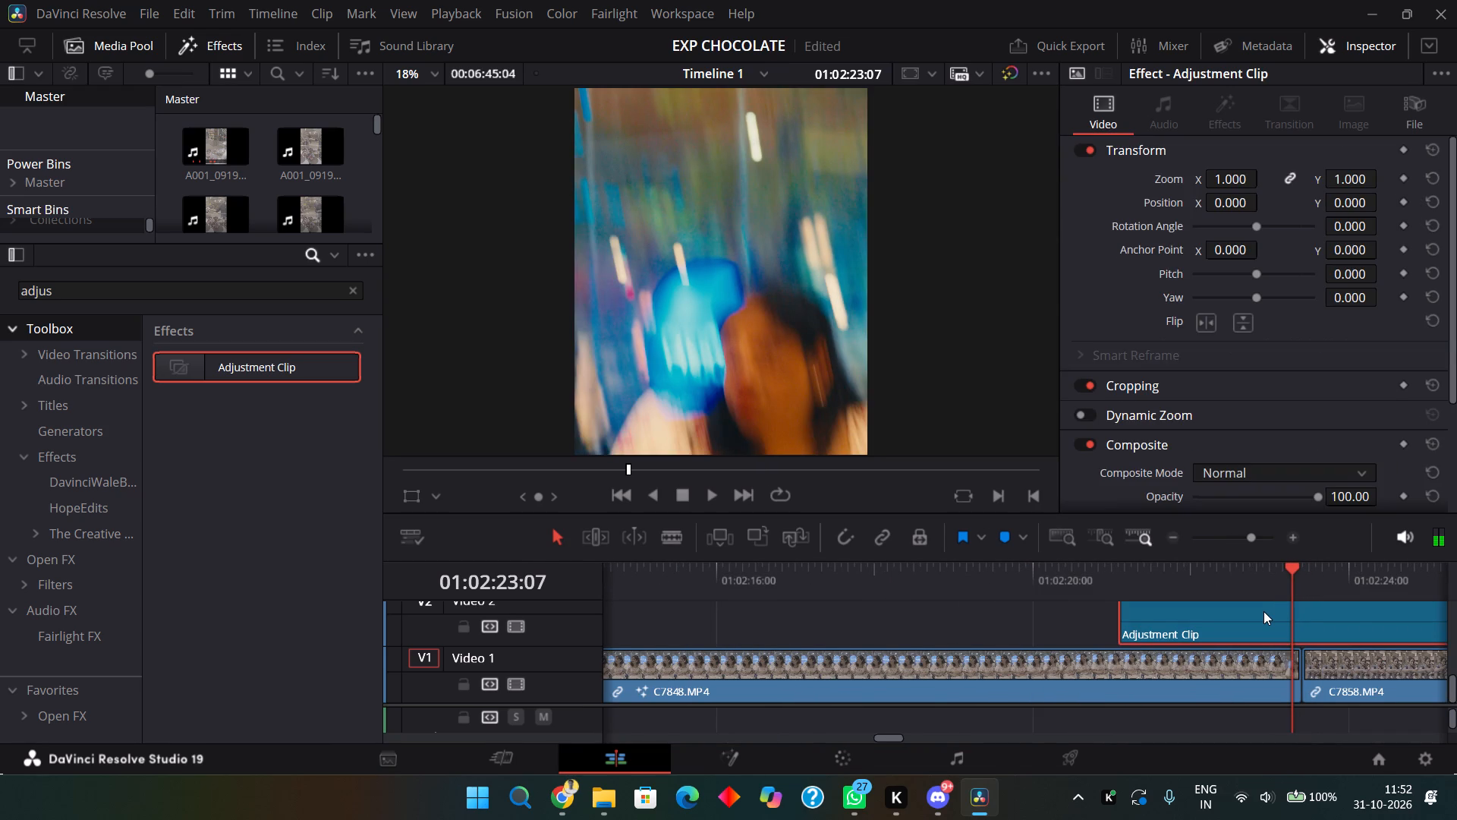
key("ctrl+b")
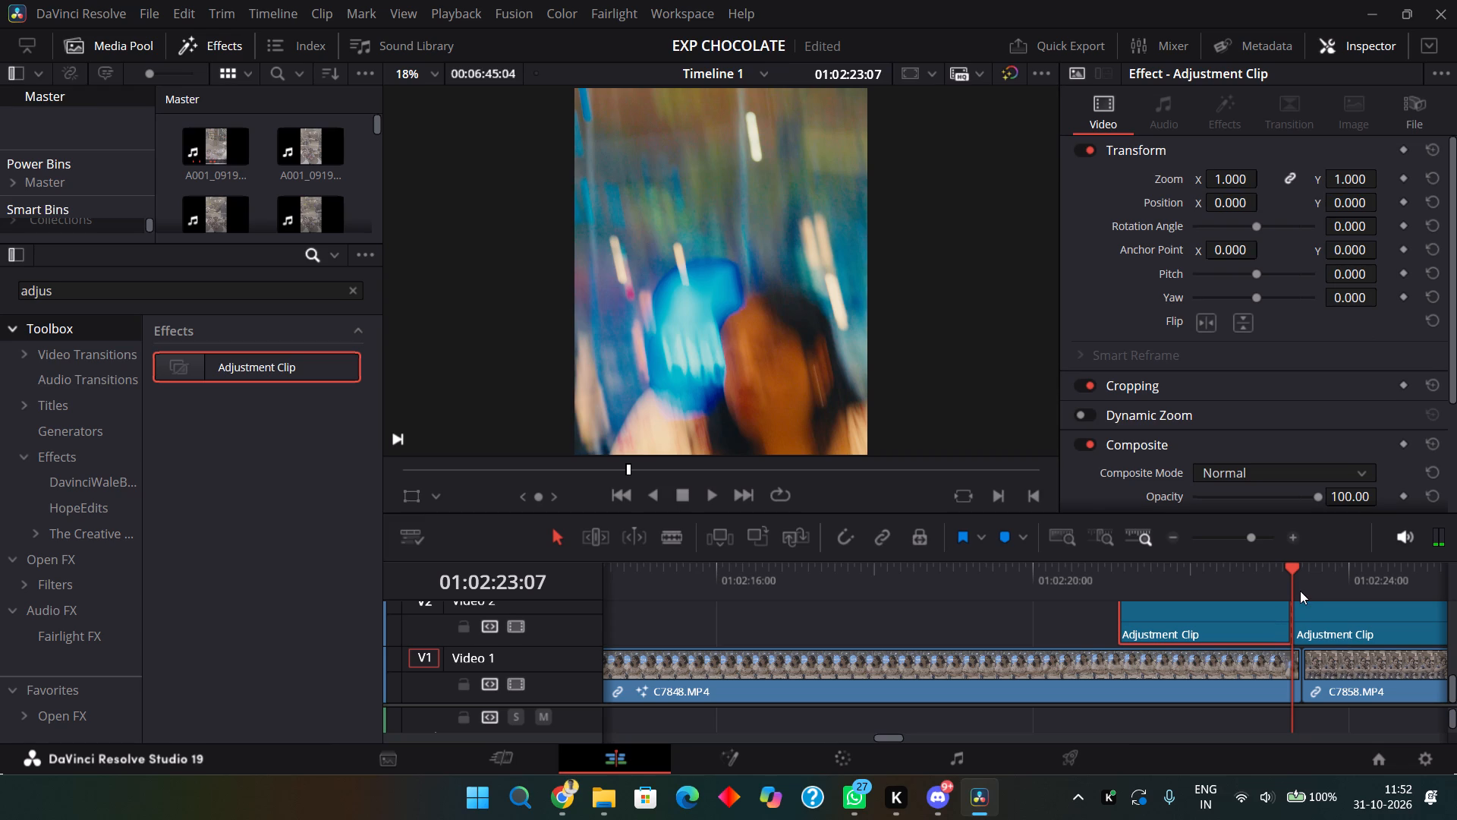
Split the second adjustment clip piece at 01:02:23:13, a few frames after the start of C7858.MP4.
scroll(1307, 588, "up", 14, "alt")
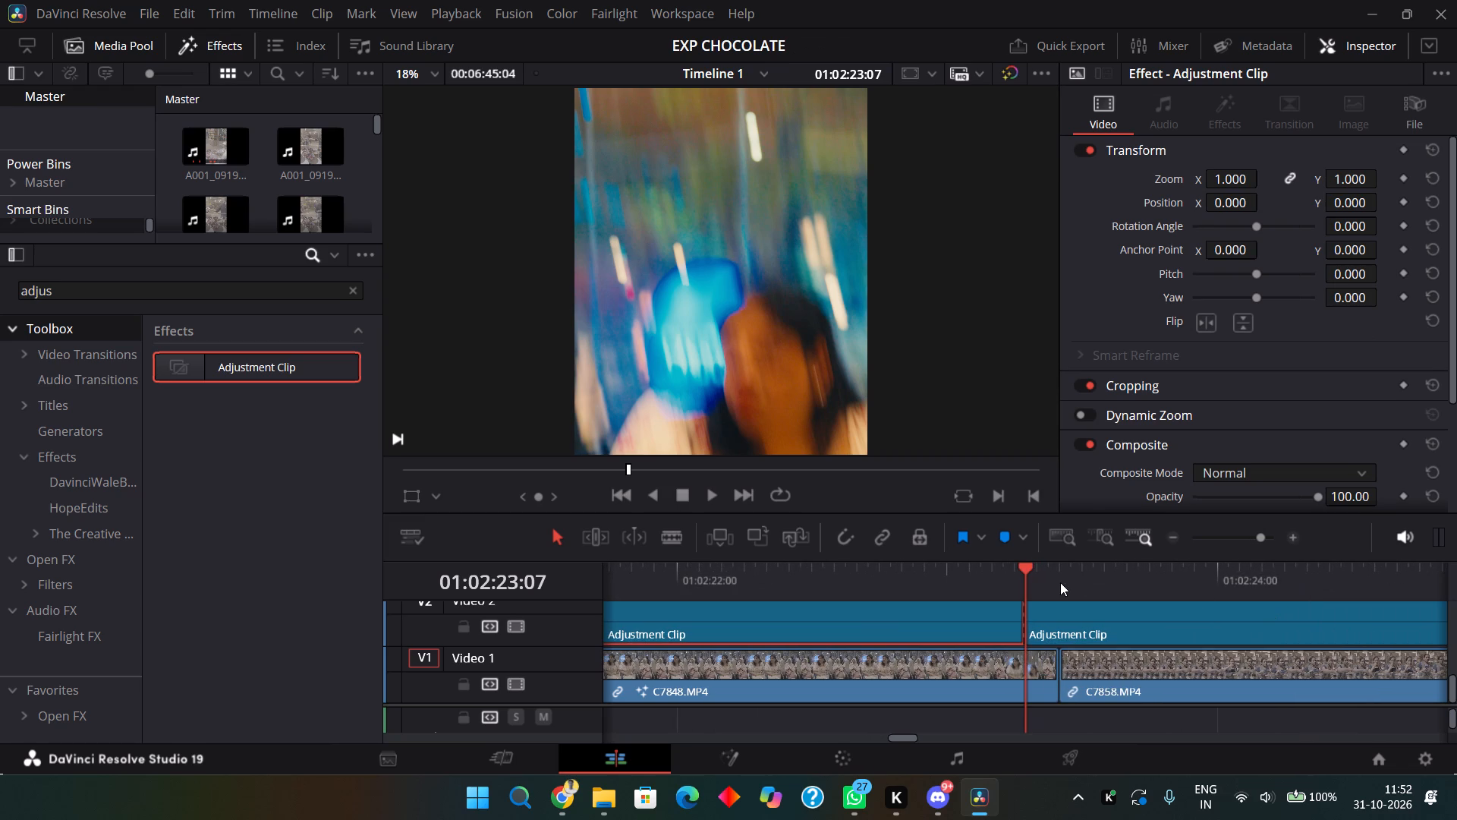
left_click(1060, 582)
left_click_drag(1080, 579, 1099, 580)
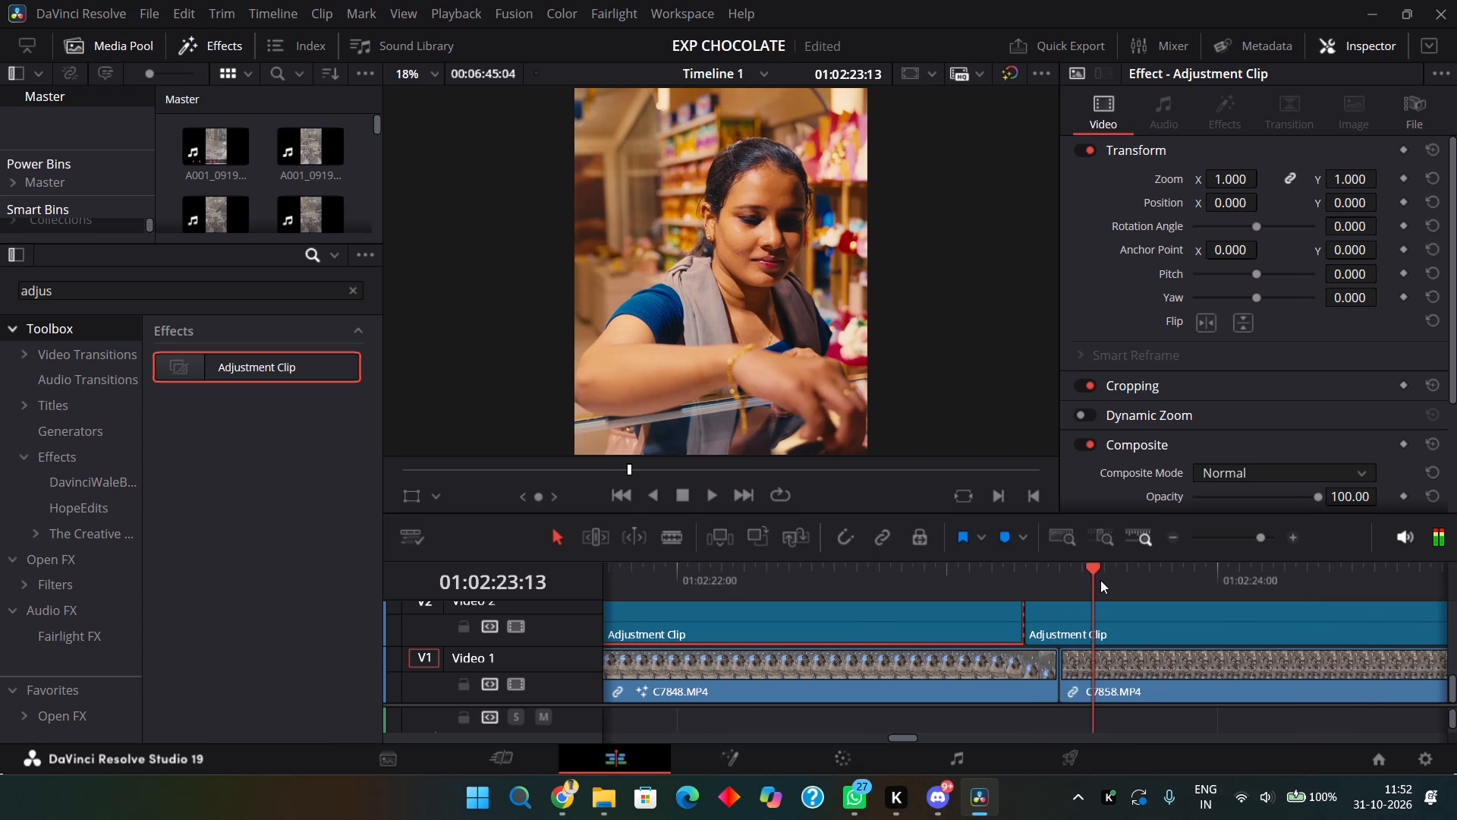
key("Left")
key("Left")
key("Left")
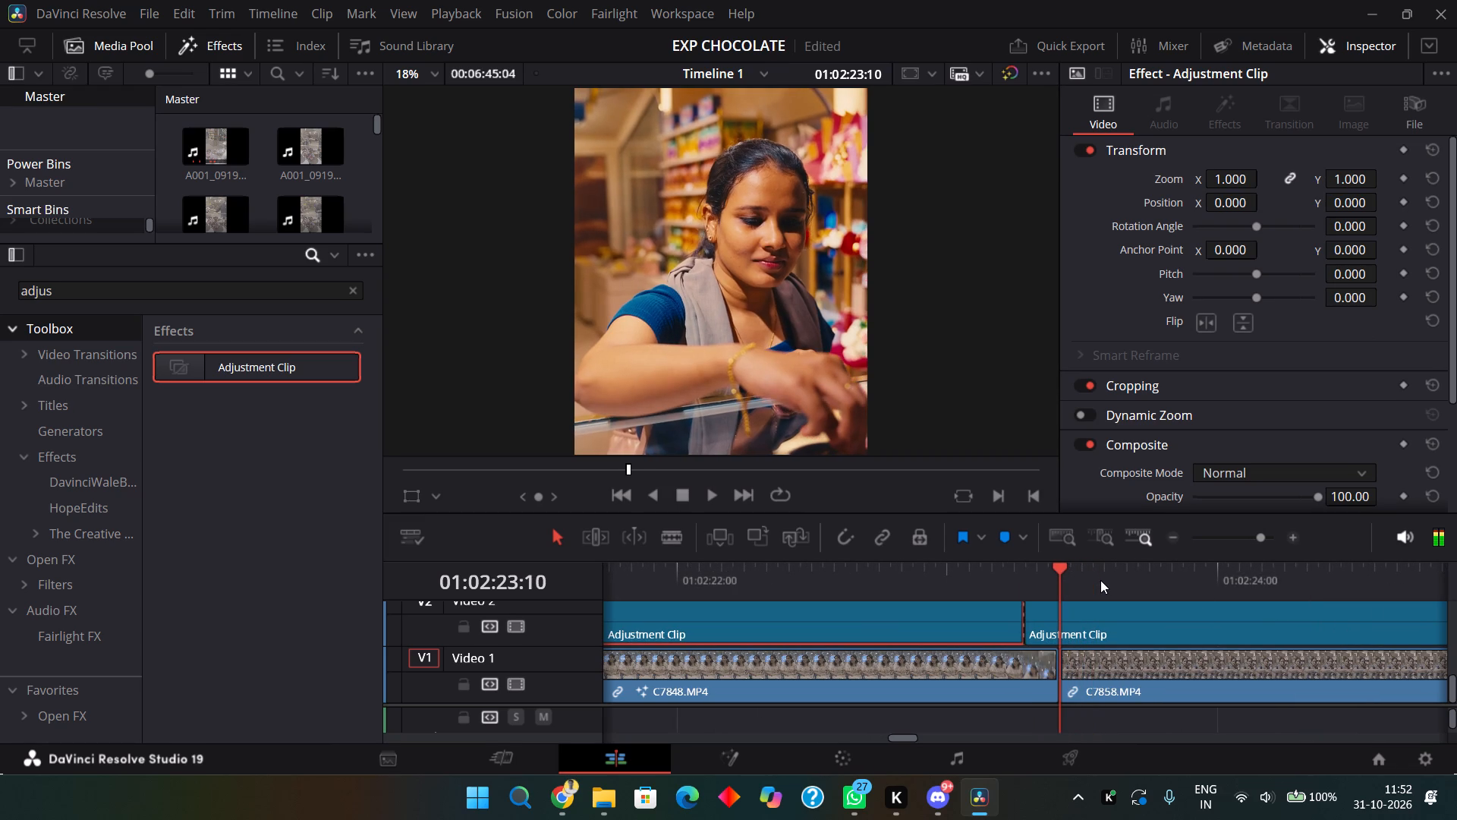
key("Right")
key("Right")
key("Right")
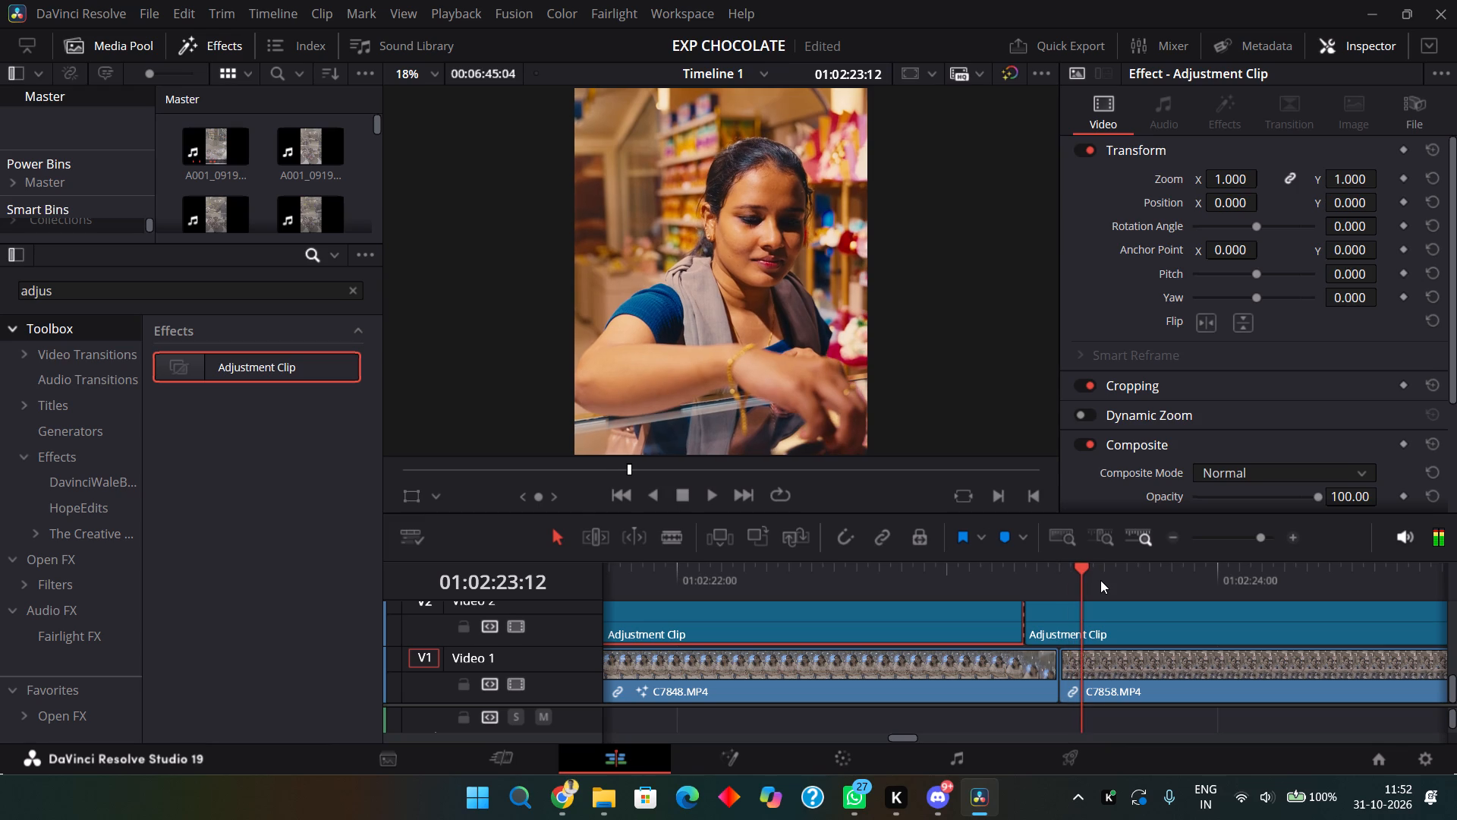
left_click(1109, 628)
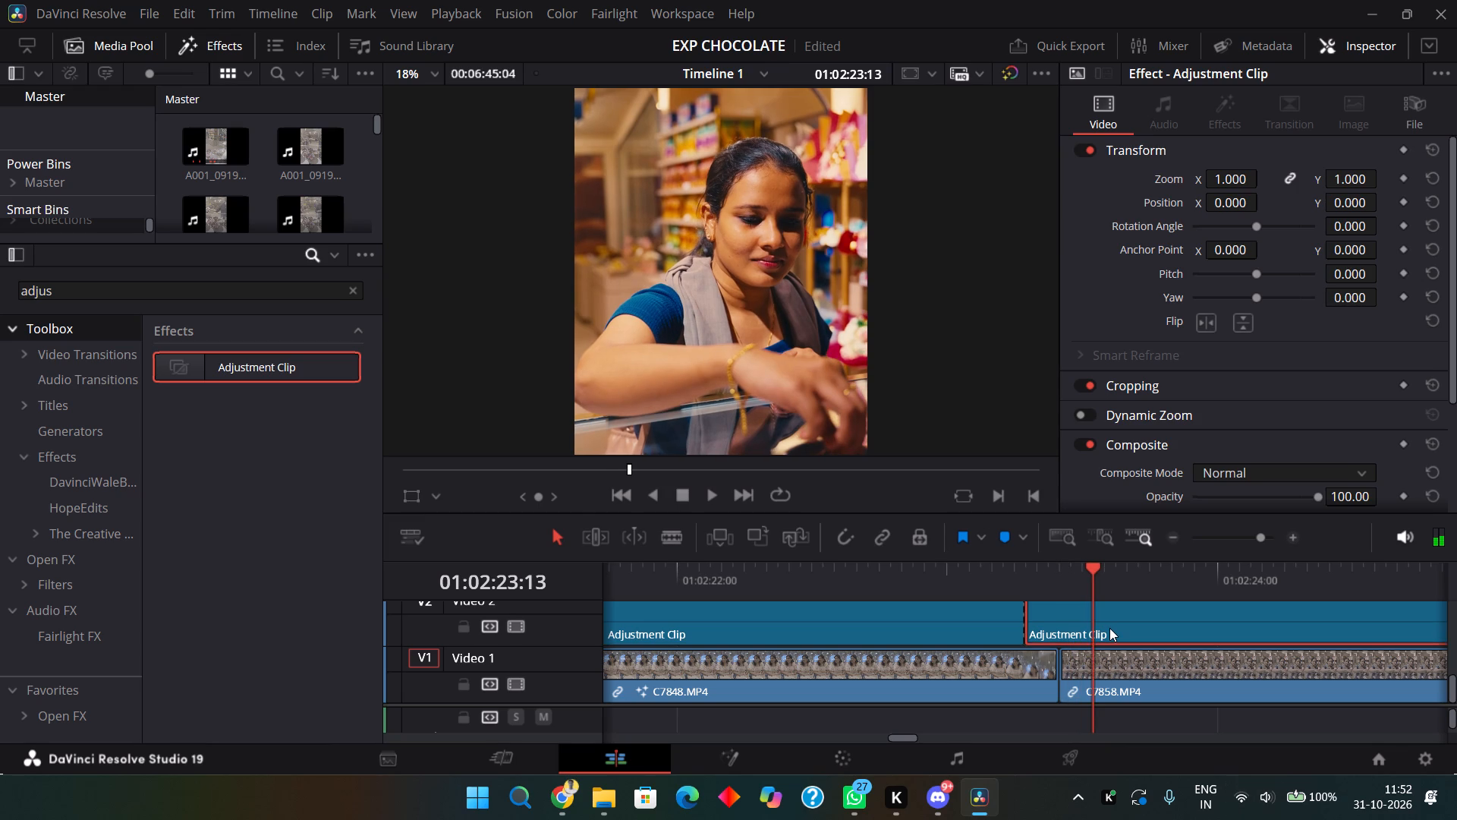
key("ctrl+b")
Delete the outer two adjustment clip pieces, keeping only the short middle piece over the cut.
left_click(1182, 610)
key("BackSpace")
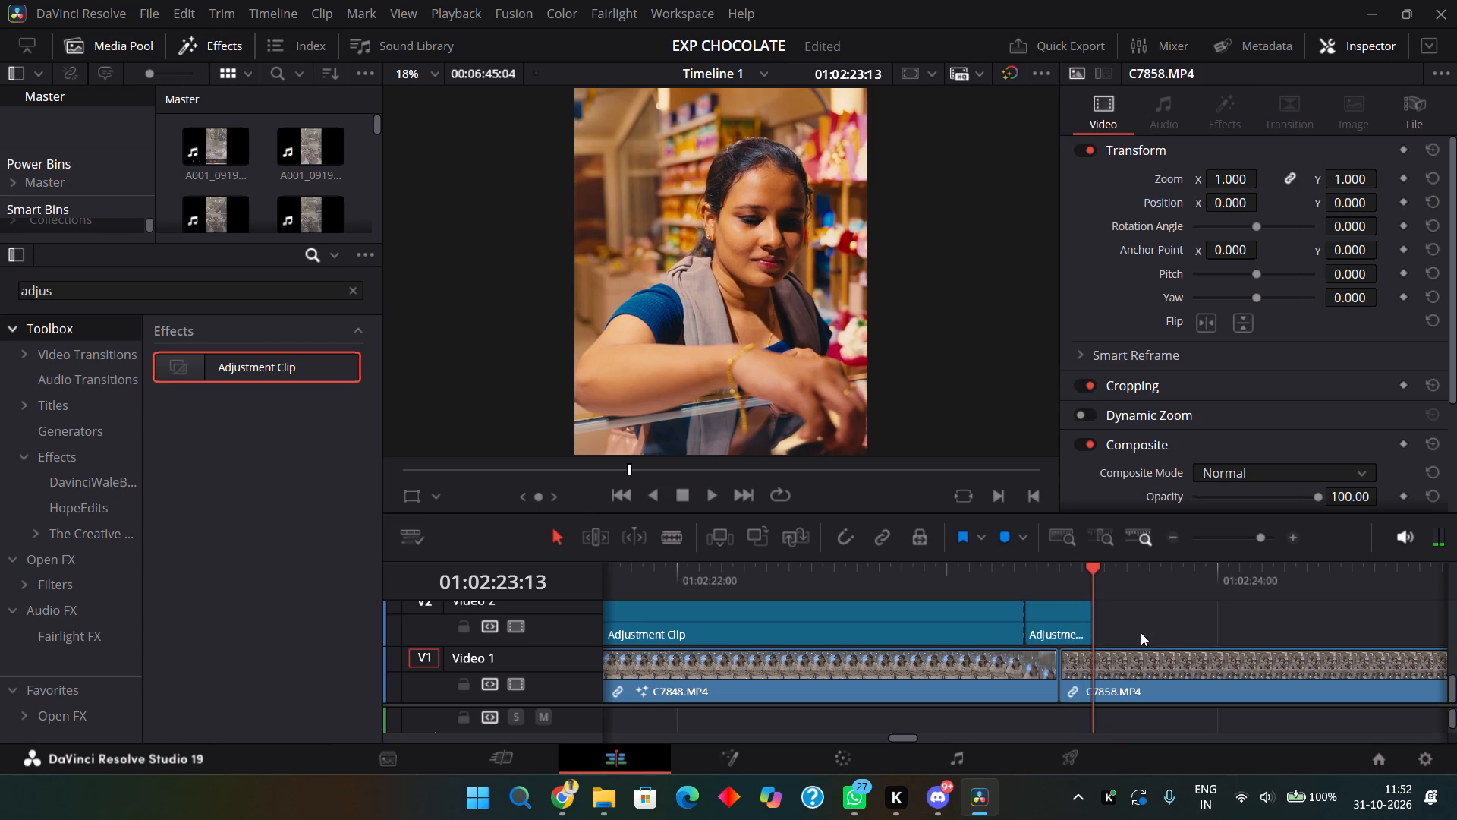
left_click(795, 612)
key("BackSpace")
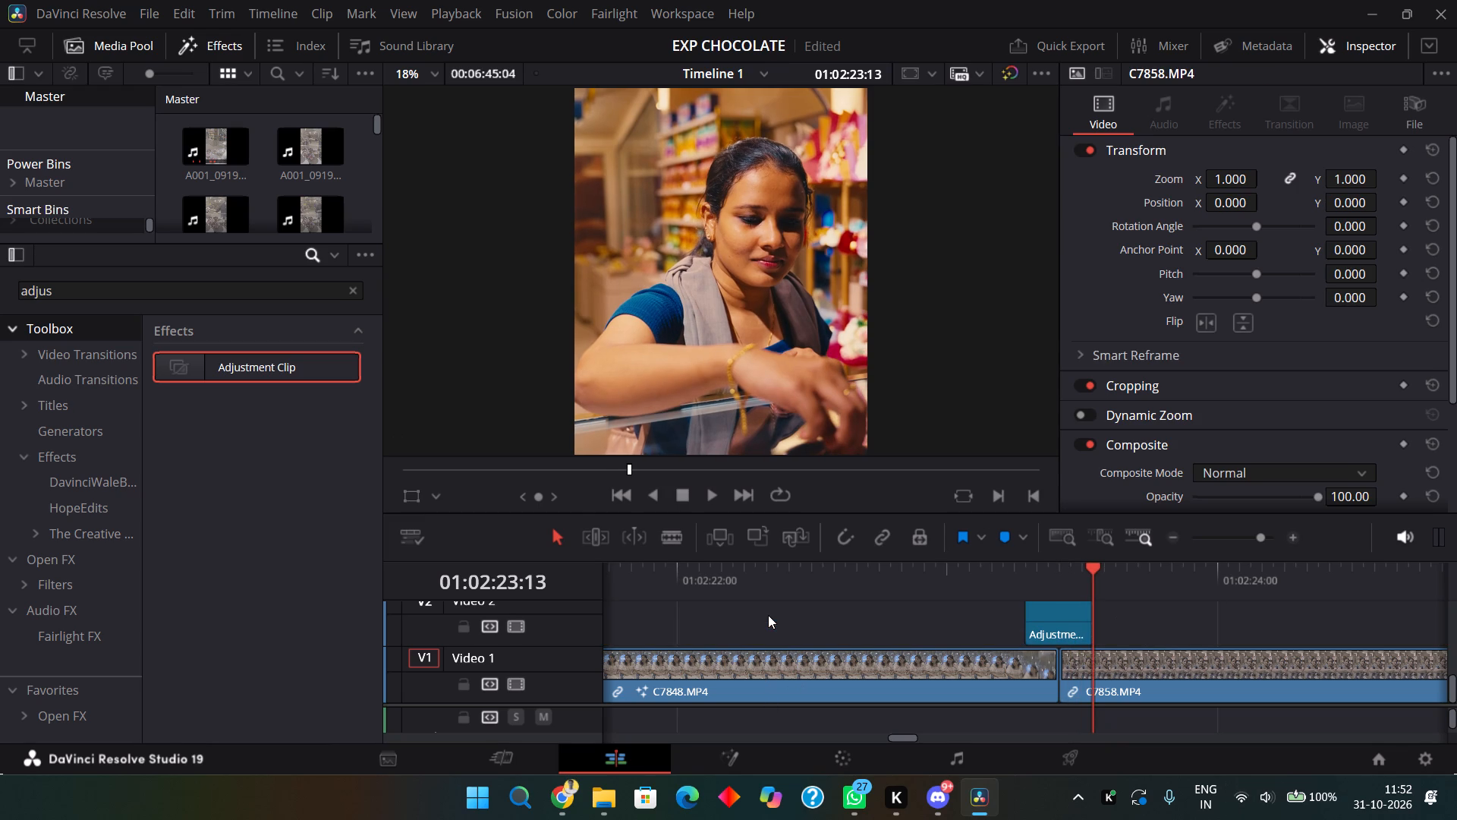
Clear the effects search and apply DWB Ripple Effect from the DavinciWaleBhaiya category to the short adjustment clip.
left_click(91, 327)
left_click(83, 477)
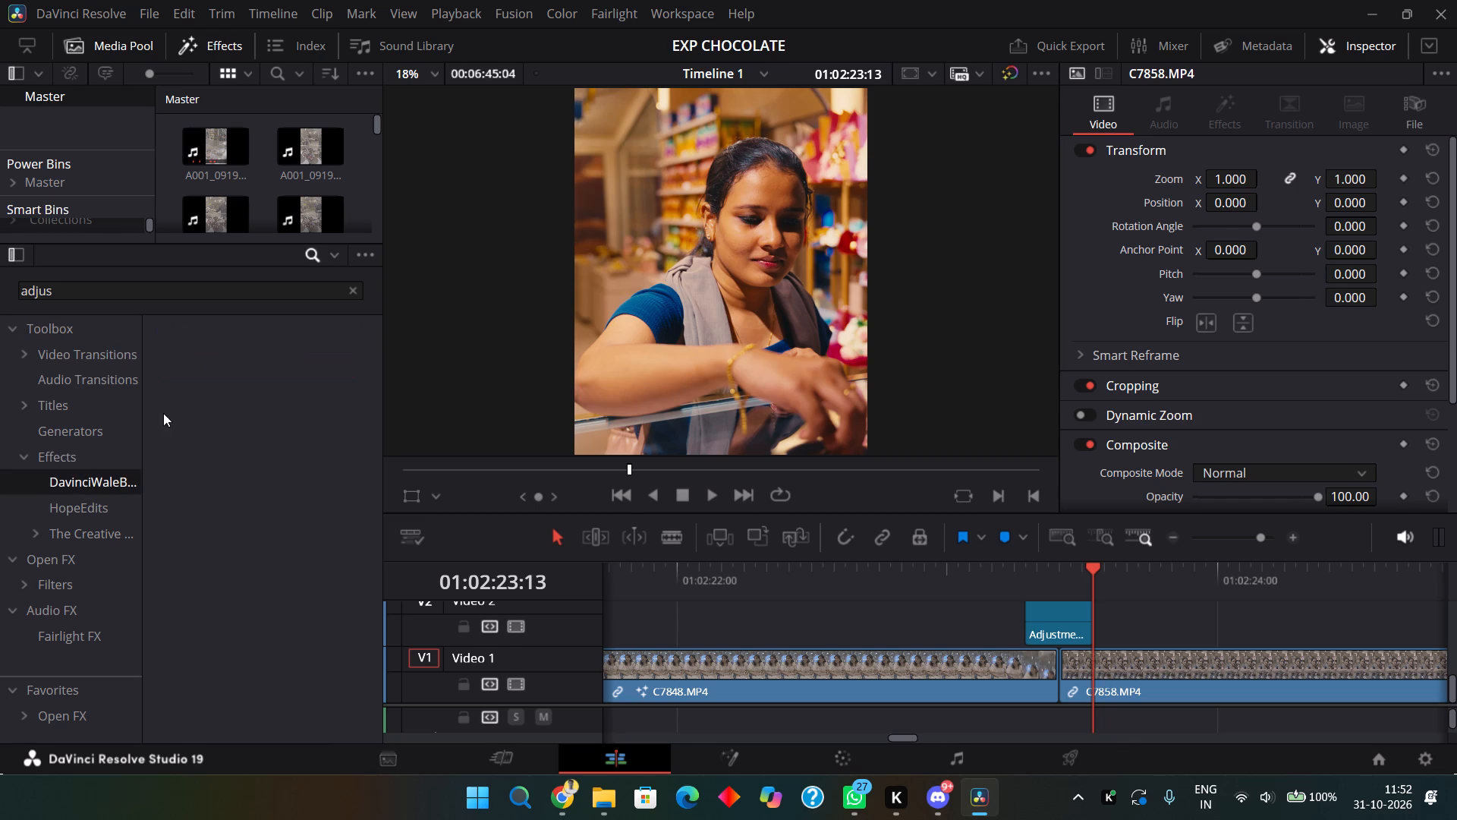
left_click(356, 290)
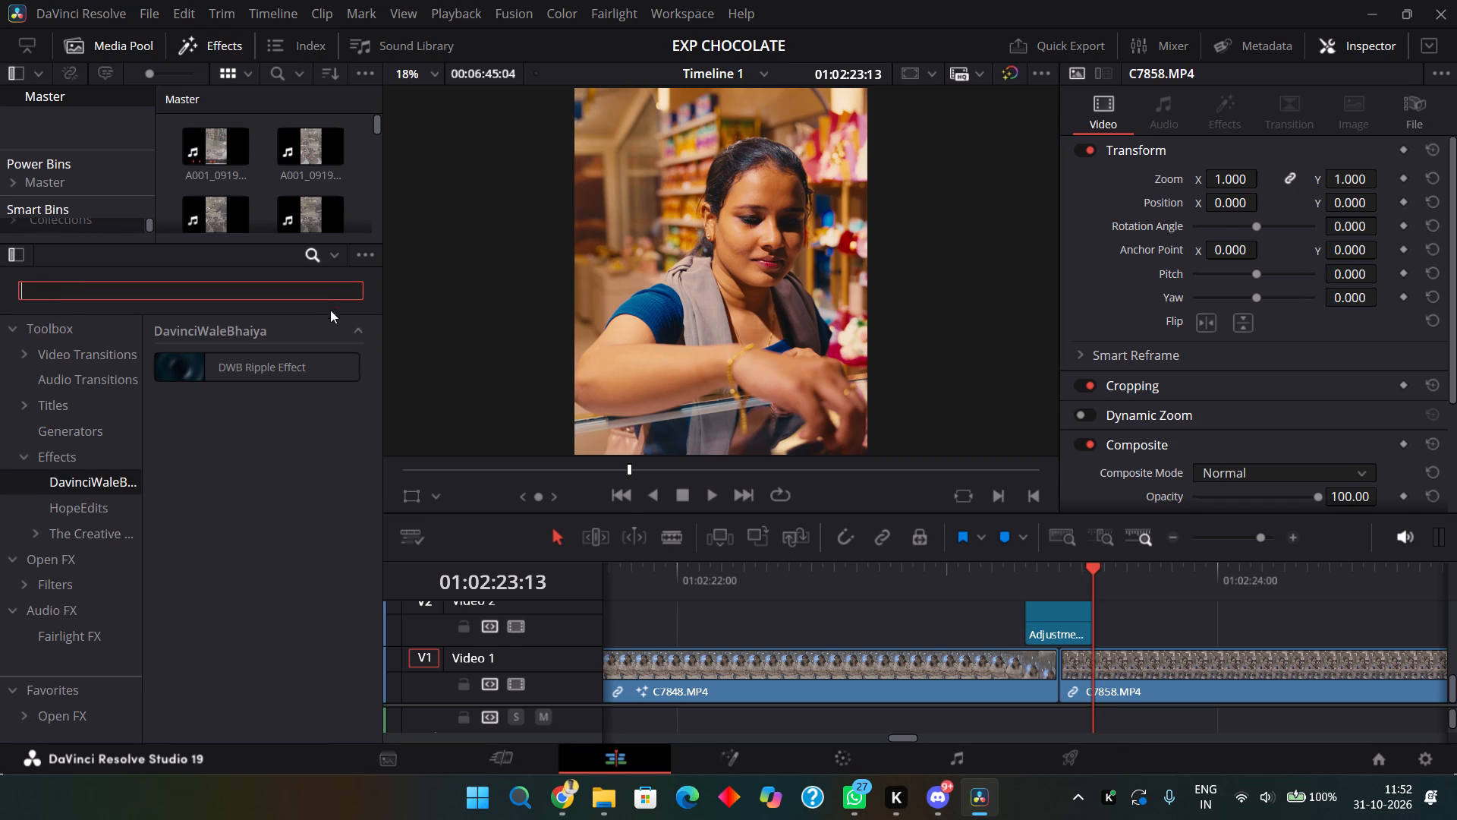
left_click_drag(256, 358, 1032, 598)
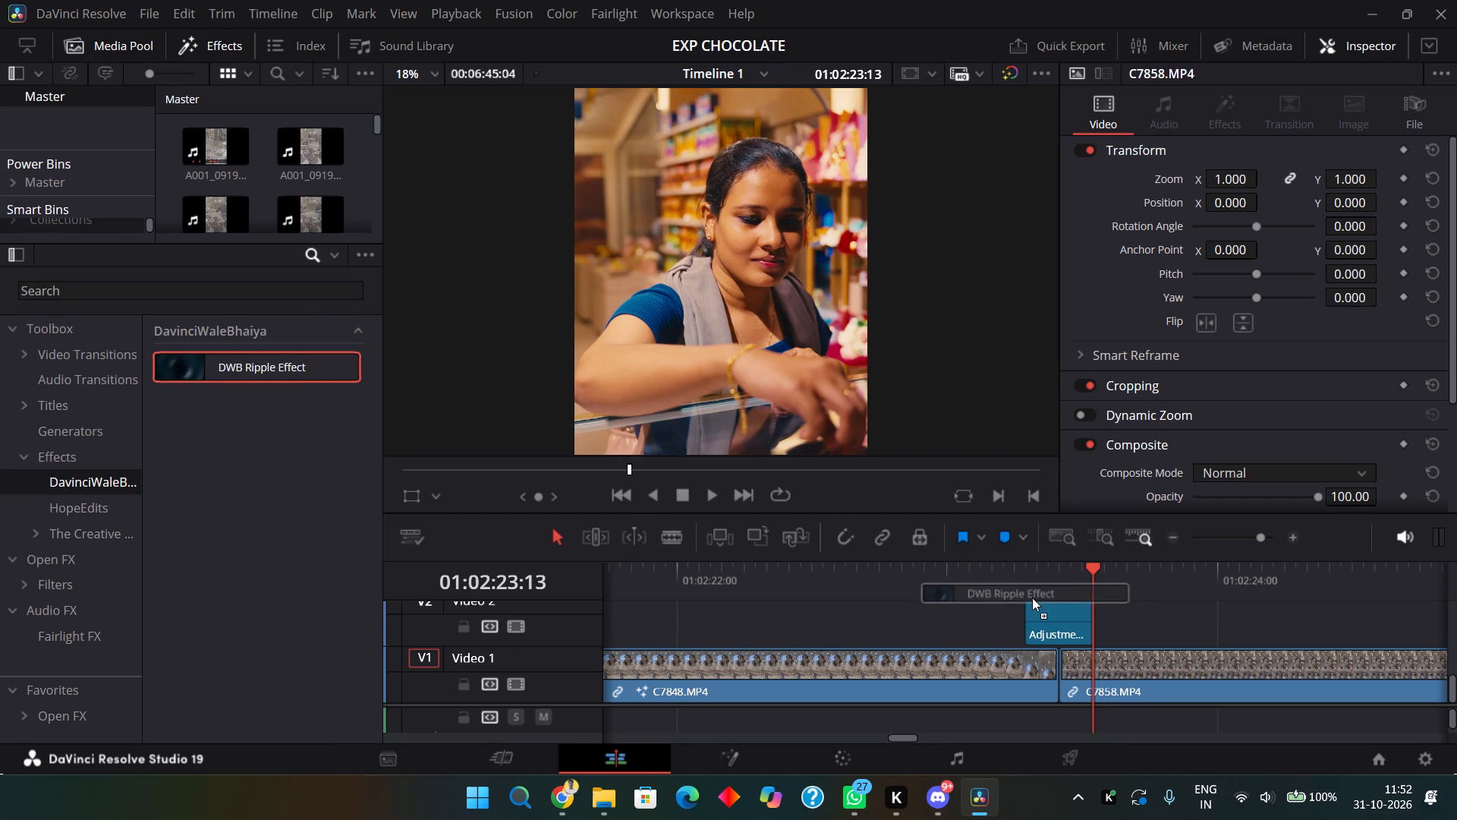
left_click_drag(1032, 598, 1039, 604)
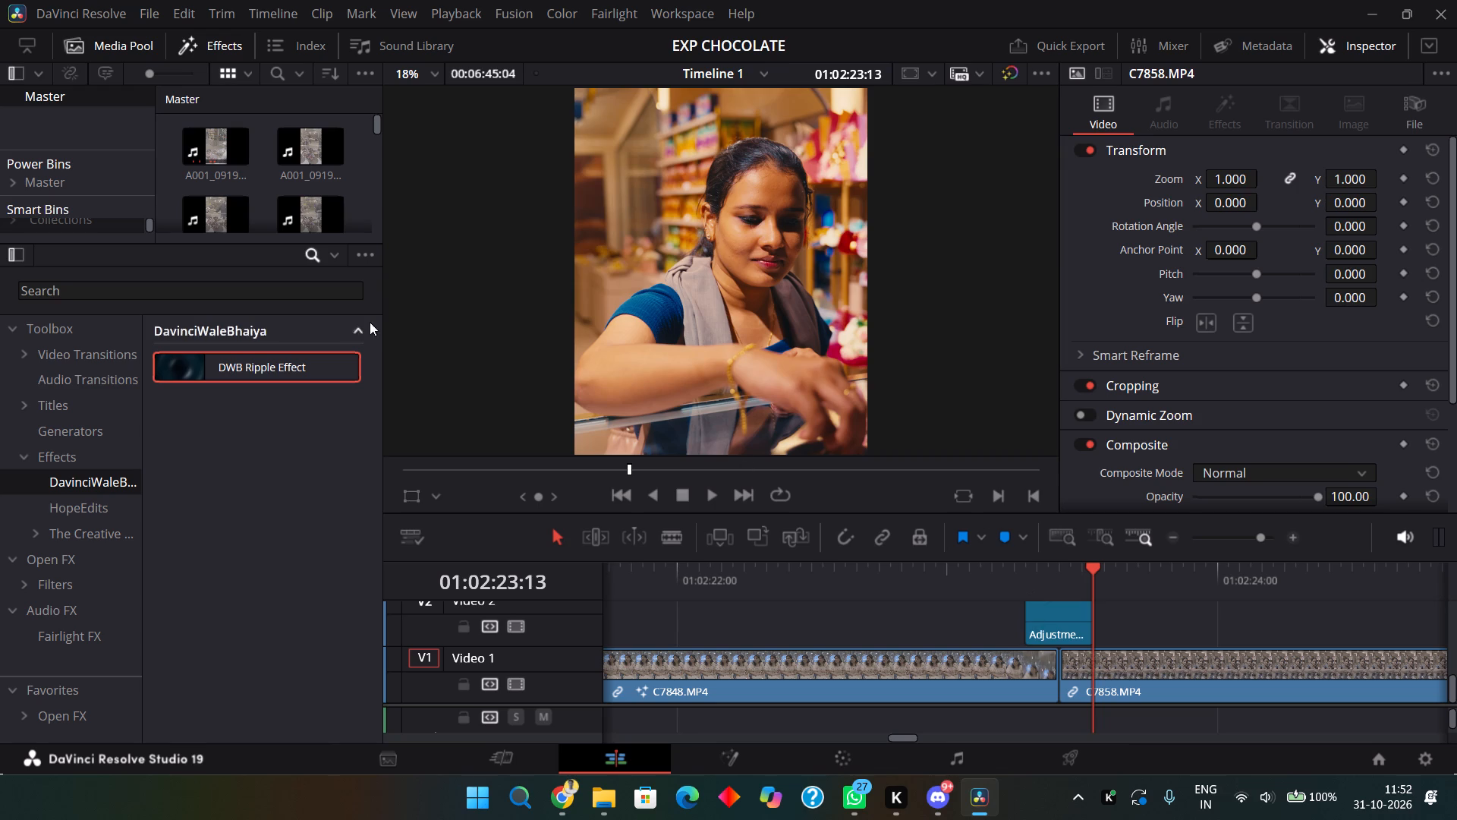
left_click_drag(209, 368, 1024, 621)
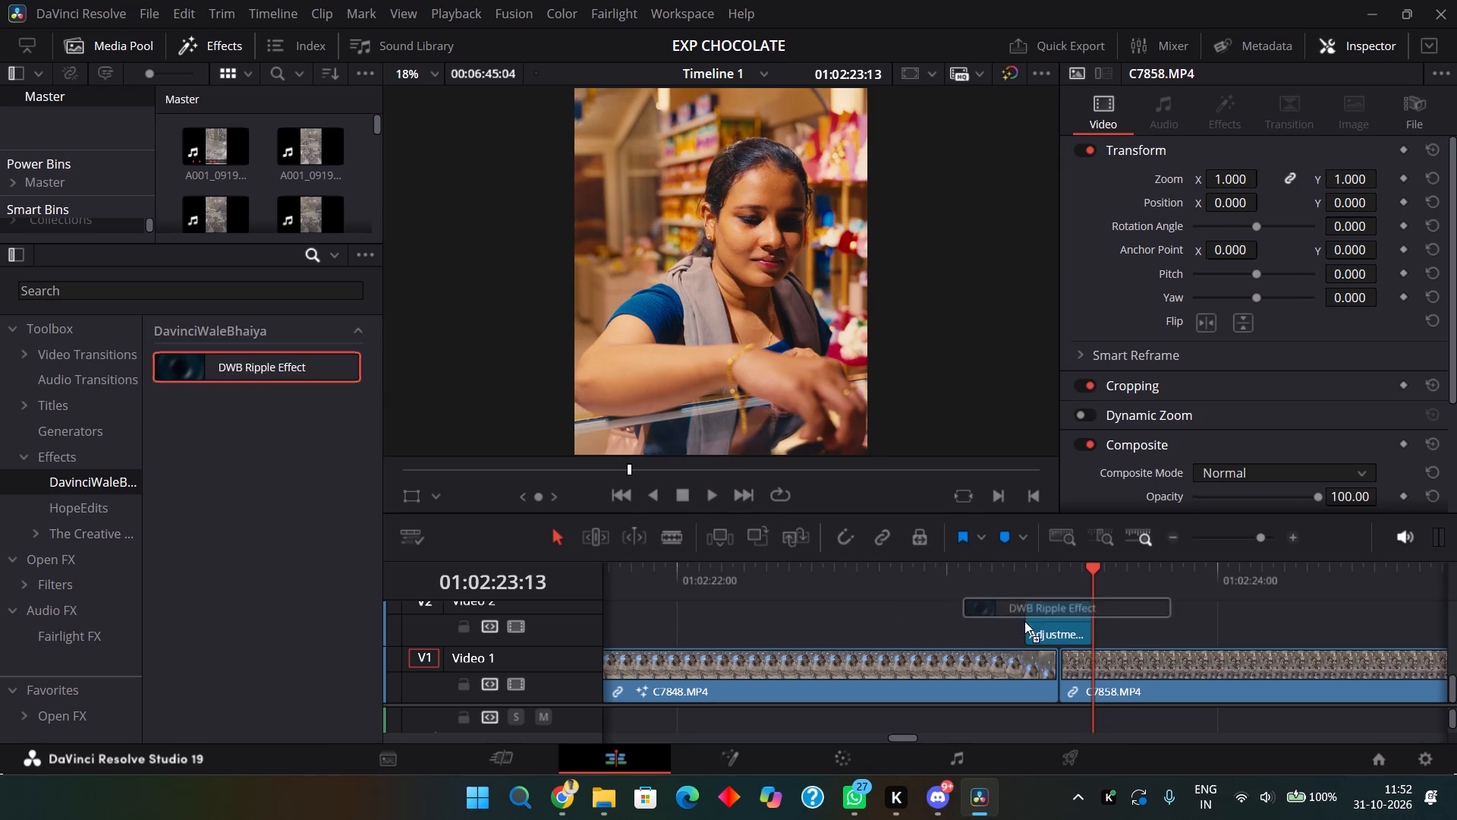
left_click_drag(1024, 621, 1059, 618)
double_click(1059, 618)
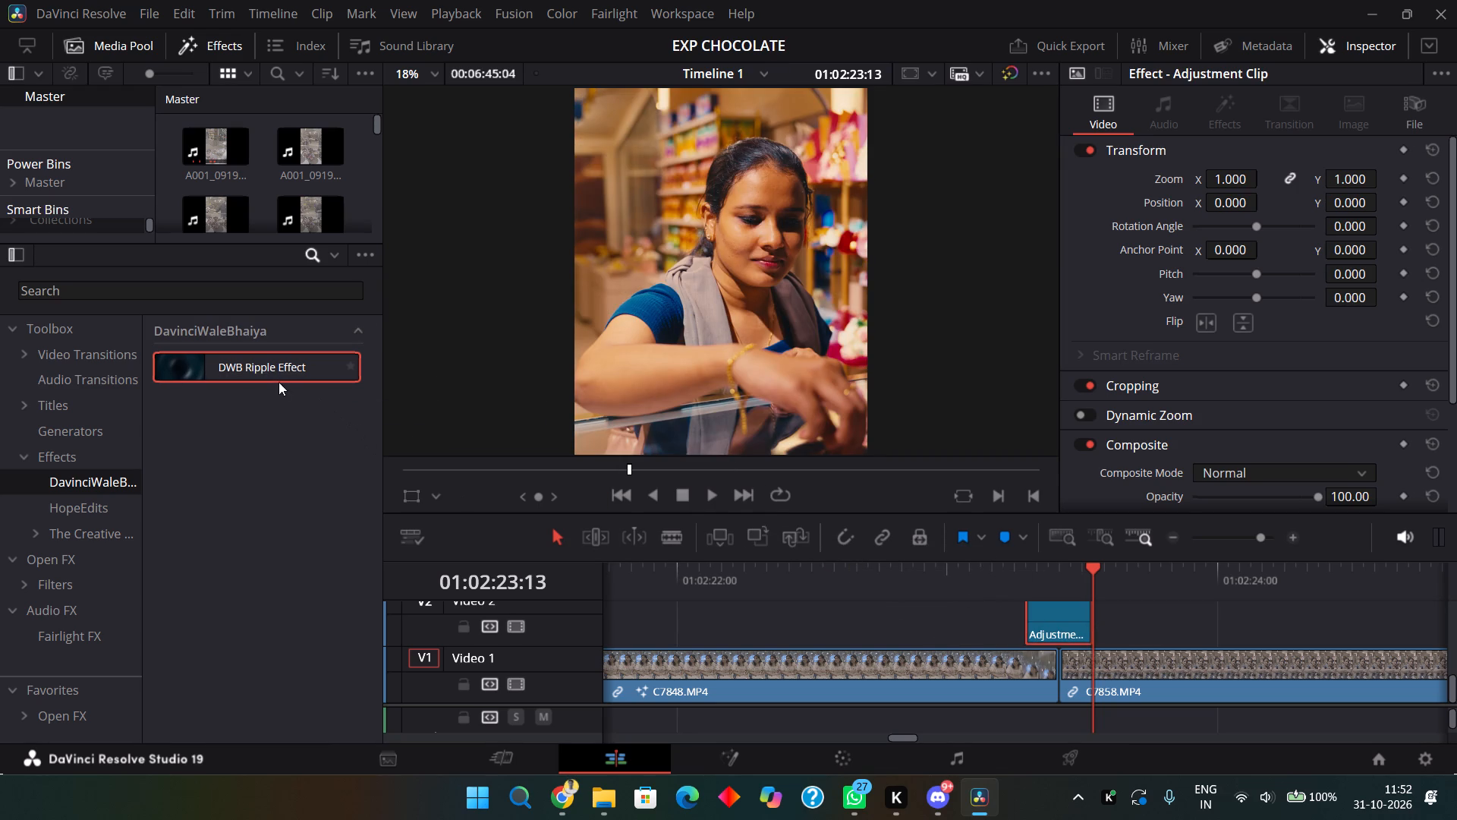
left_click_drag(263, 367, 1063, 617)
left_click(1063, 617)
left_click_drag(236, 371, 1063, 637)
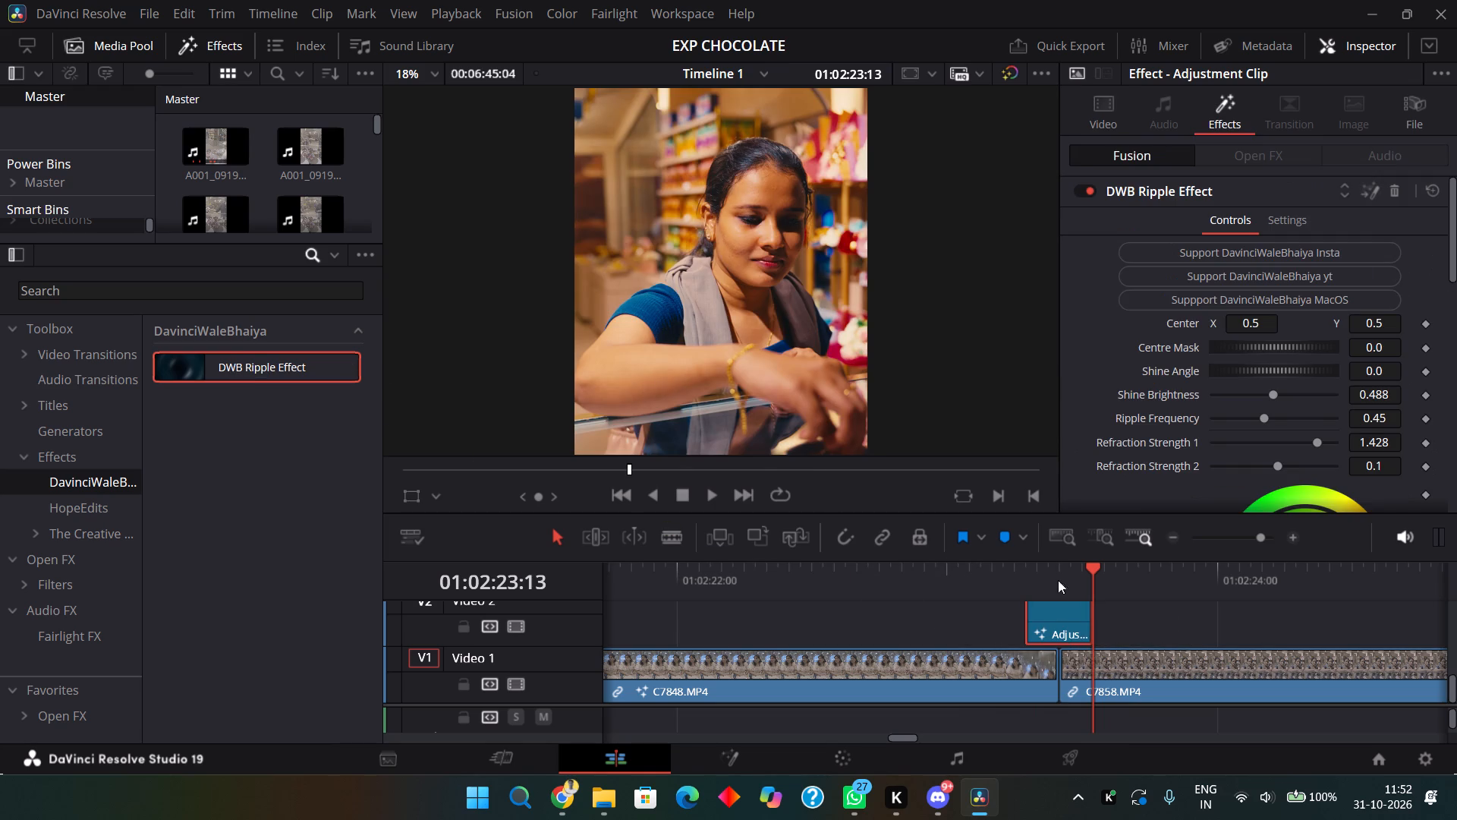
Play the section across the cut and look through the DWB Ripple Effect controls.
left_click(1005, 596)
key("space")
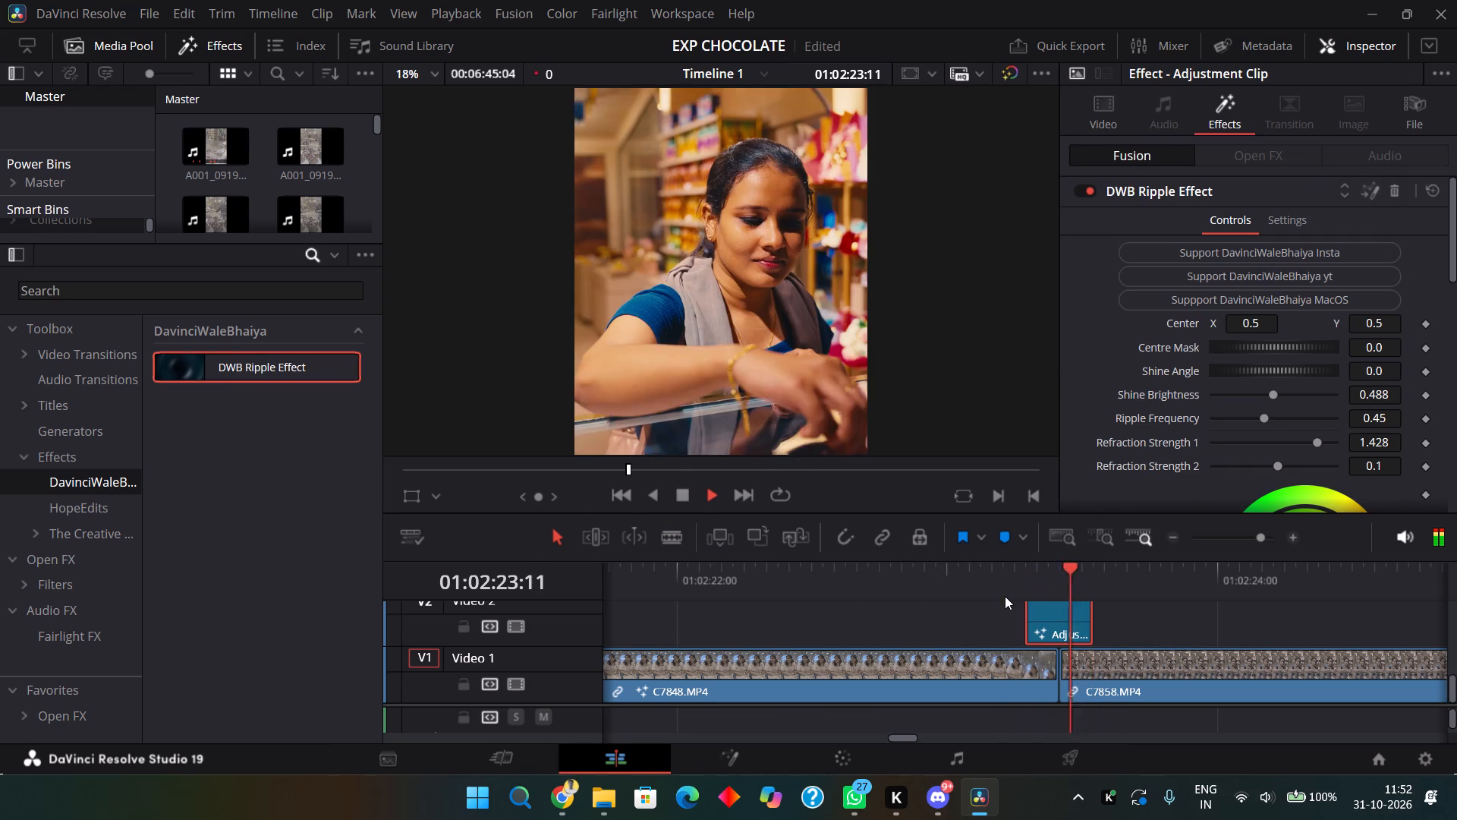
key("space")
scroll(1275, 364, "down", 4)
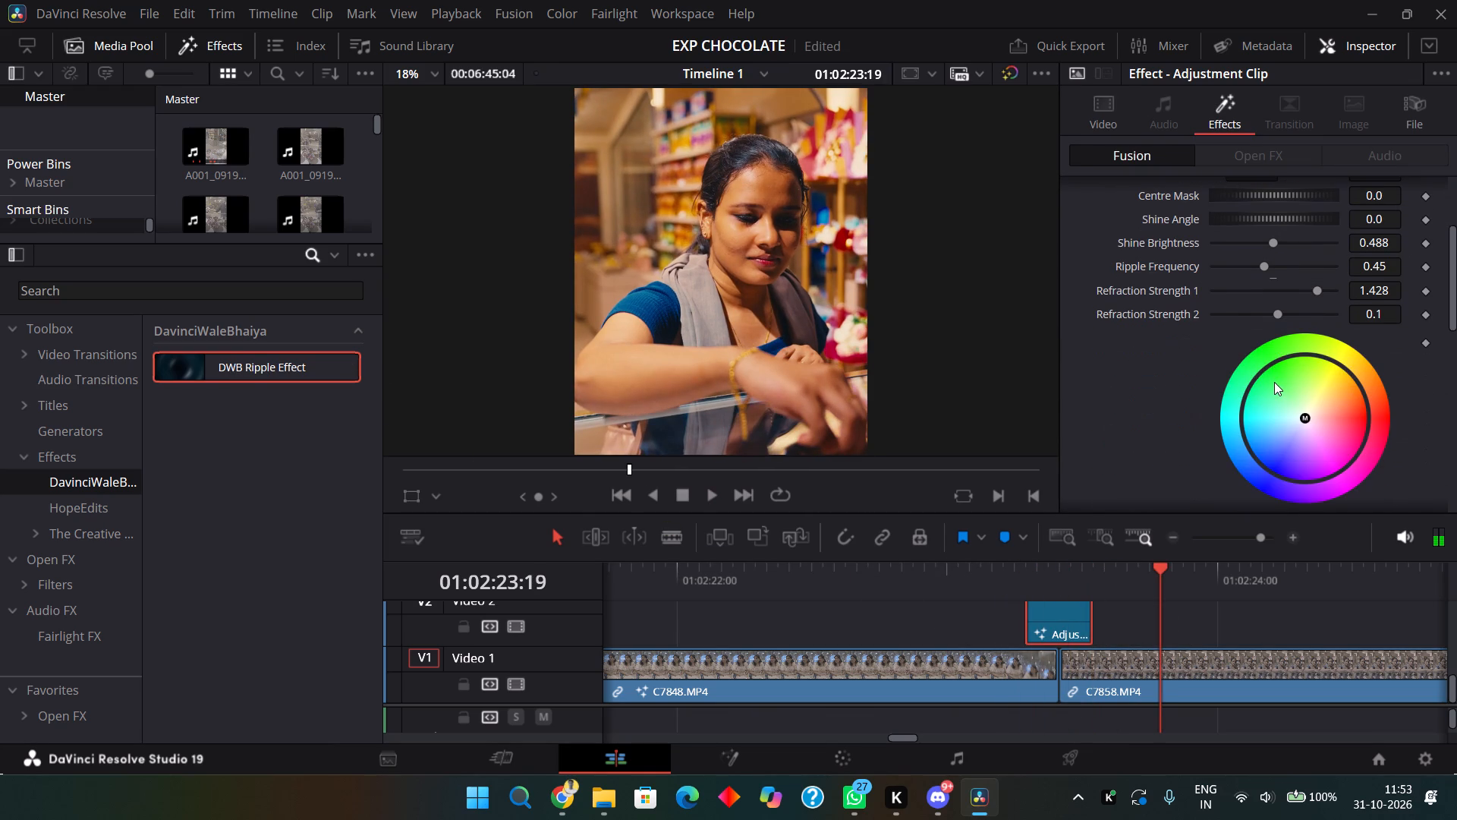
scroll(1262, 266, "up", 4)
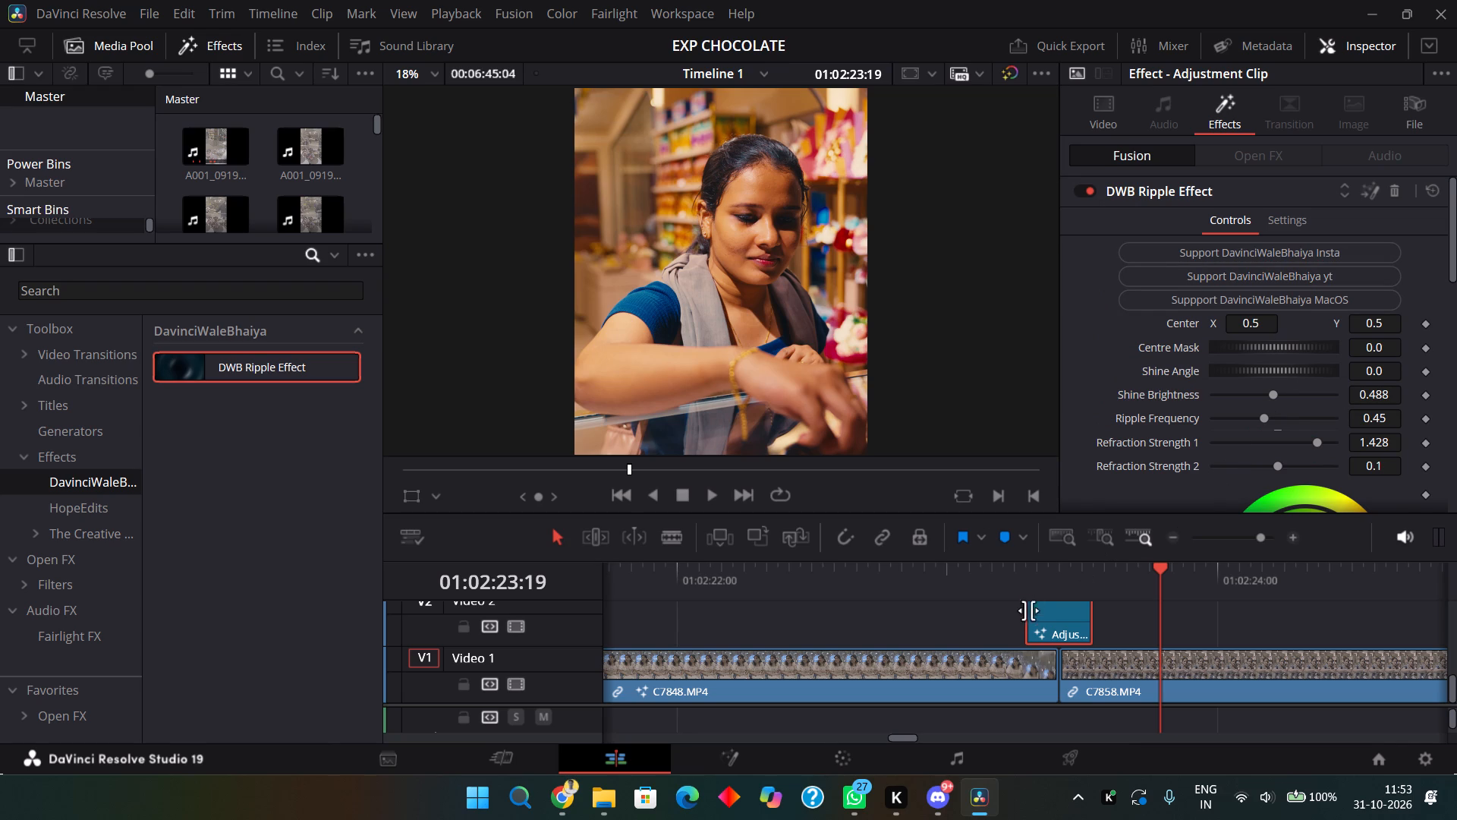
Move the short adjustment clip later on Video 2, entirely above C7858.MP4, starting at about 01:02:23:16.
left_click_drag(1065, 623, 1178, 636)
Play and scrub through the moved adjustment clip, and check the DWB Ripple Effect's settings.
left_click(1122, 577)
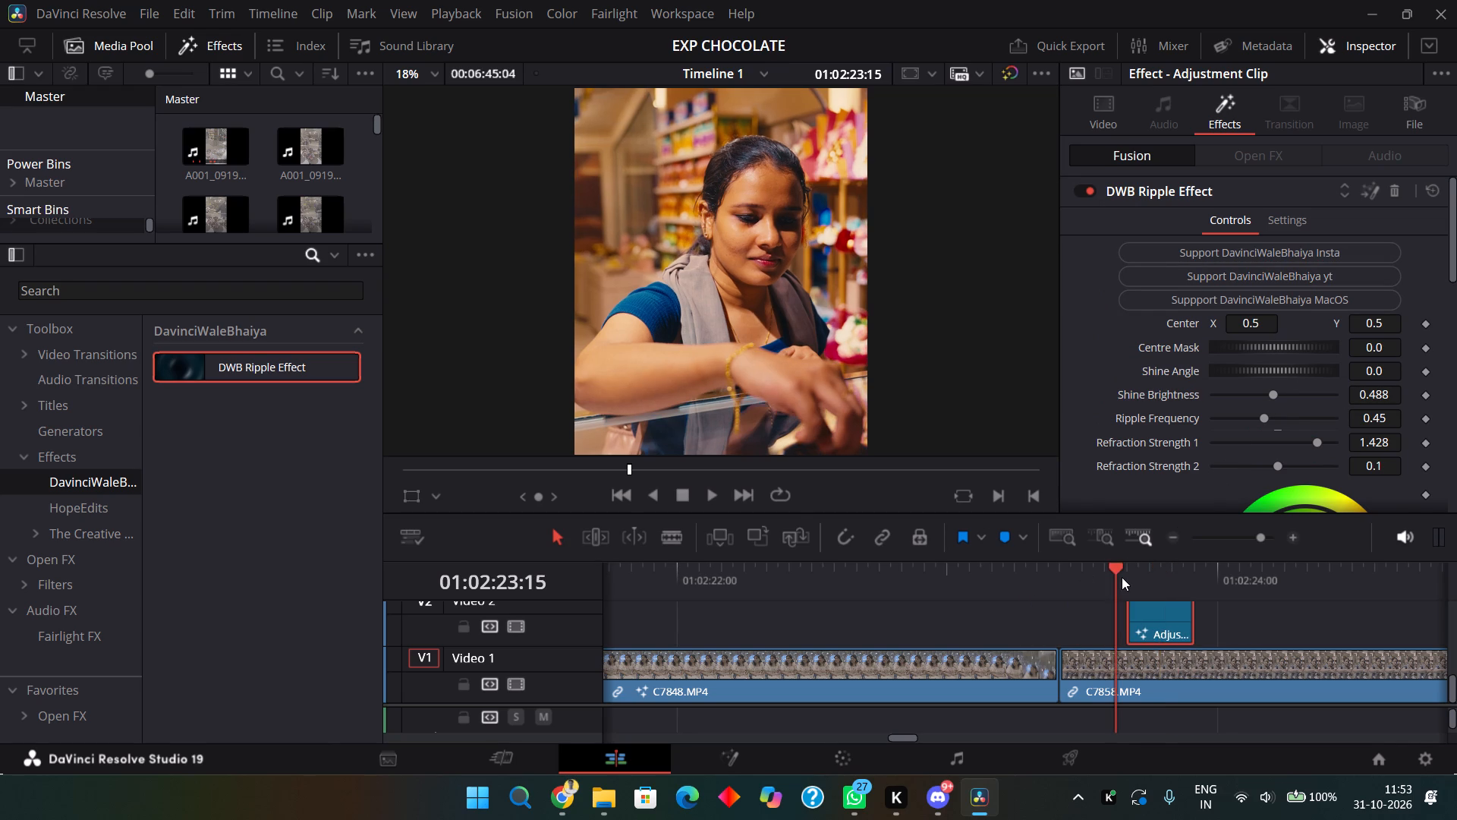
key("space")
key("space")
left_click_drag(1183, 572, 1176, 572)
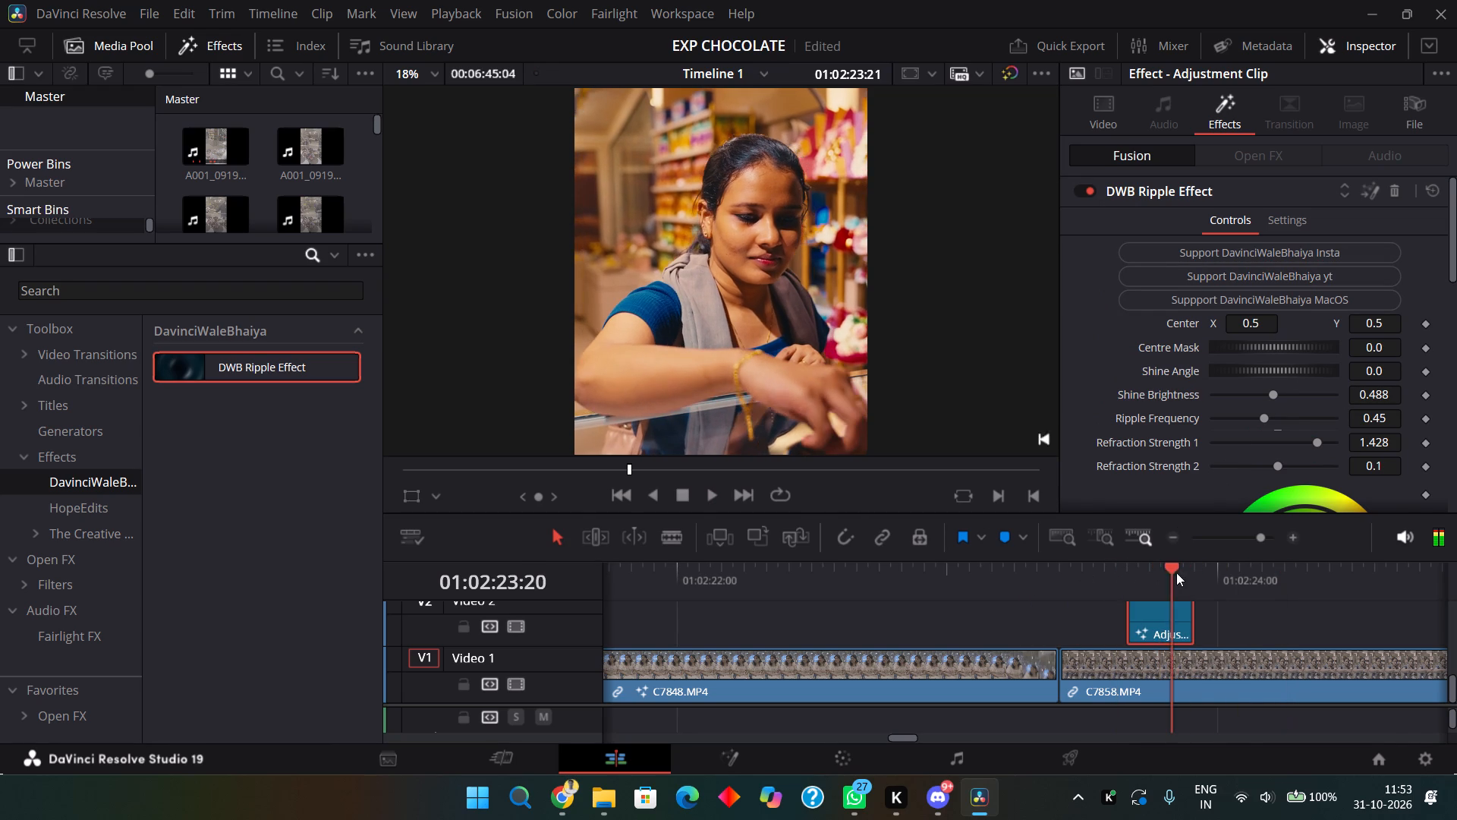
left_click_drag(1176, 572, 1163, 575)
left_click(1285, 216)
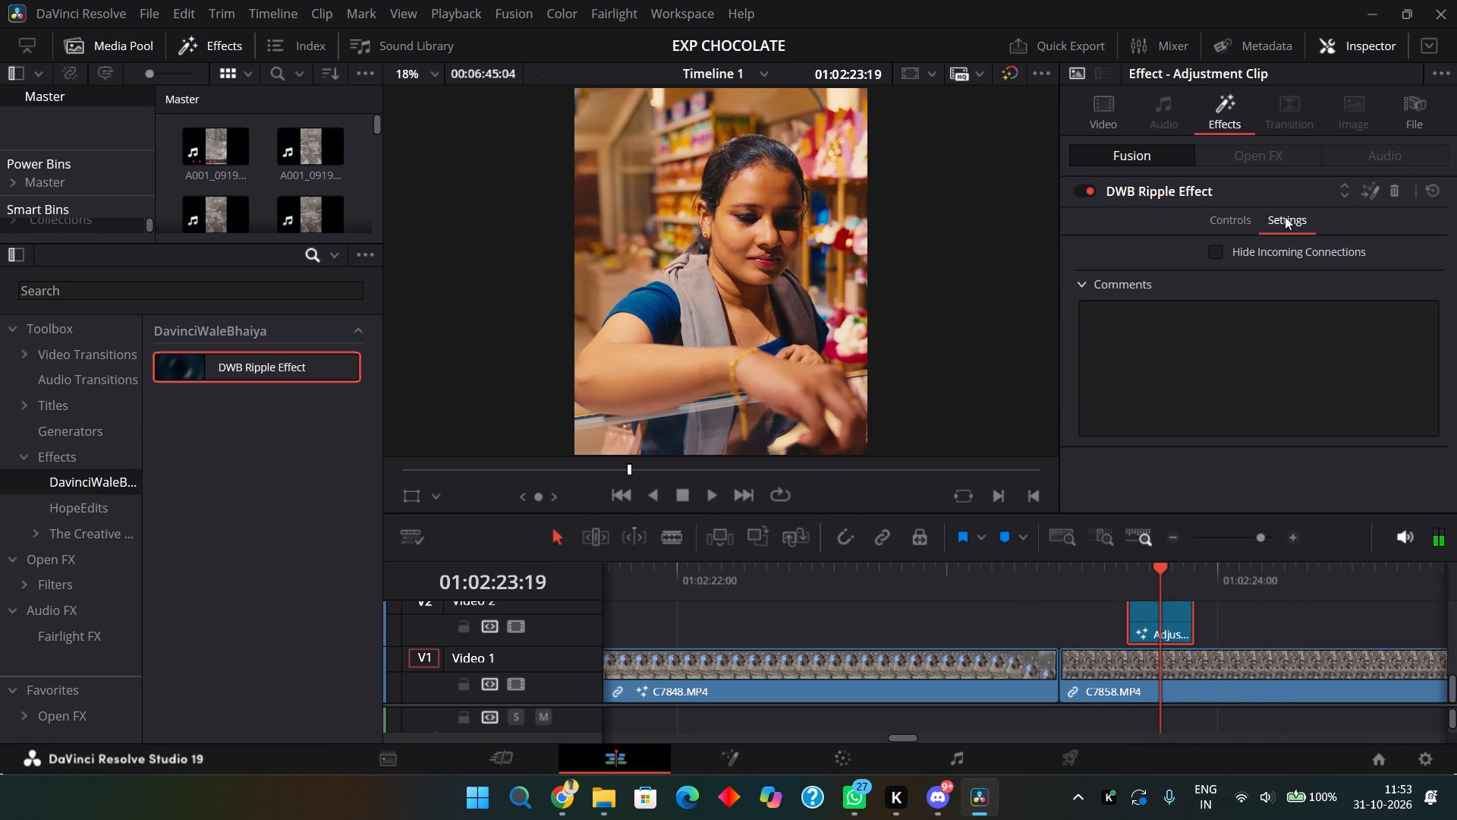
left_click(1248, 227)
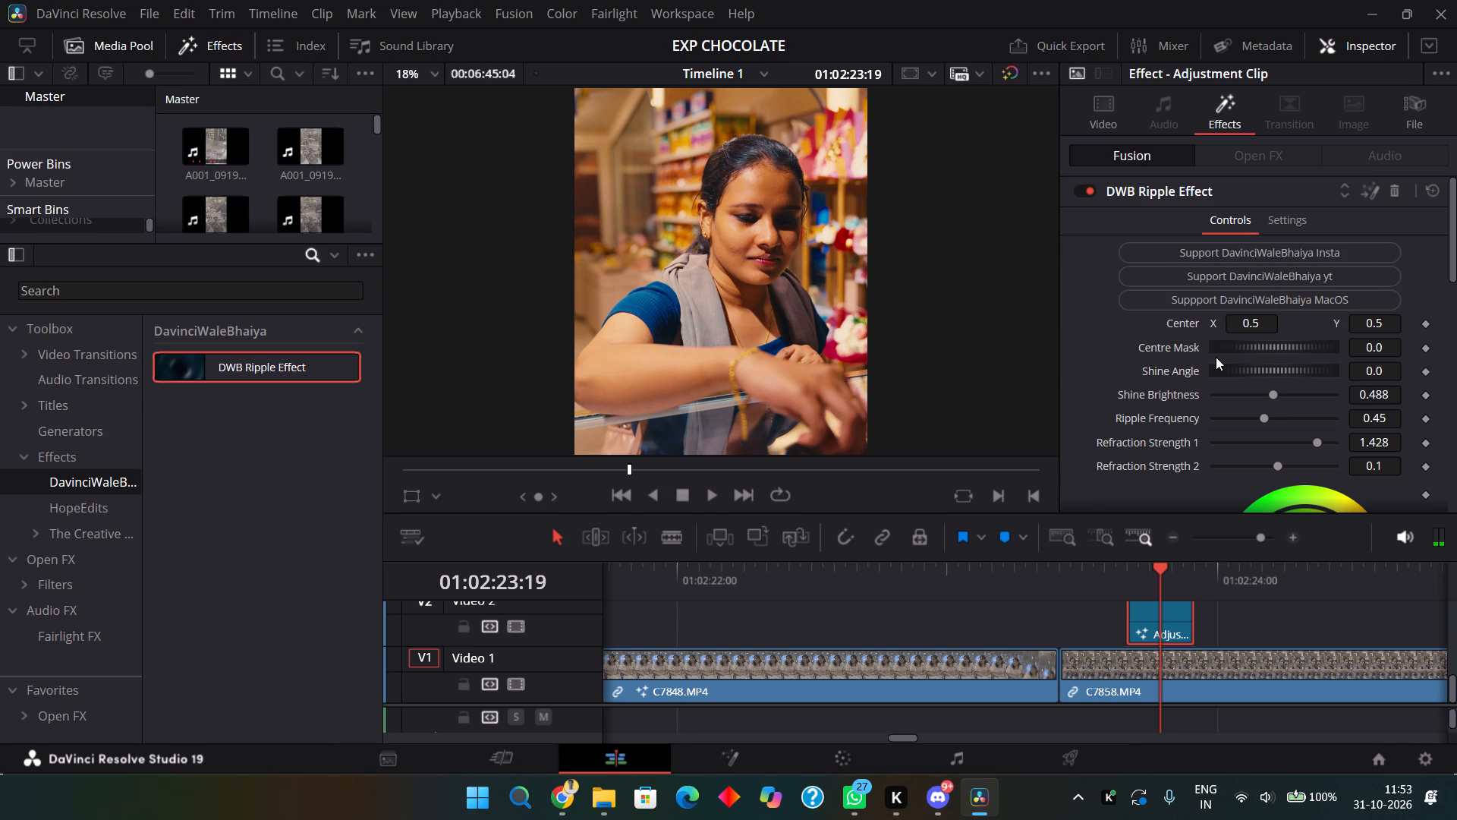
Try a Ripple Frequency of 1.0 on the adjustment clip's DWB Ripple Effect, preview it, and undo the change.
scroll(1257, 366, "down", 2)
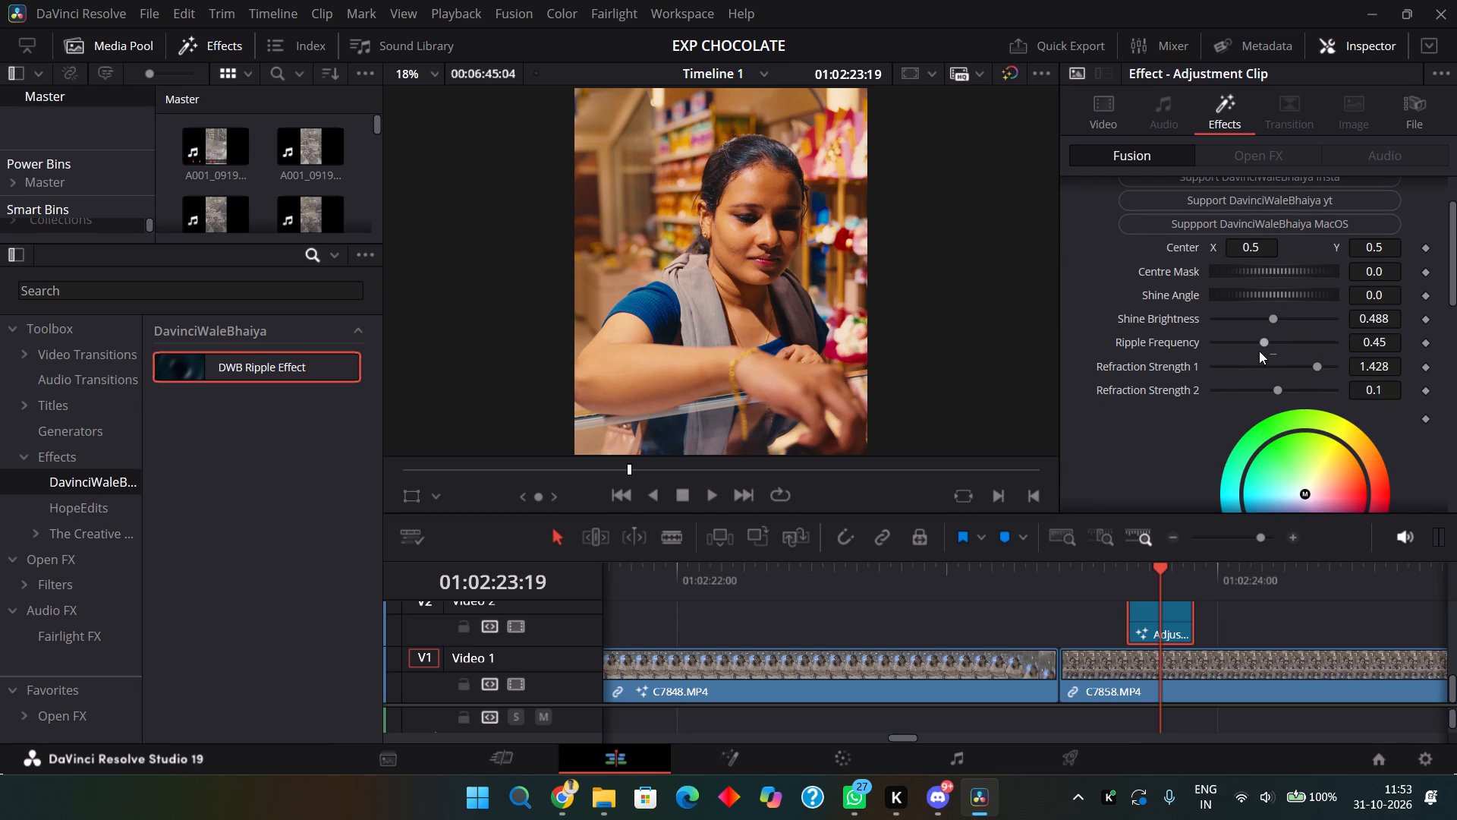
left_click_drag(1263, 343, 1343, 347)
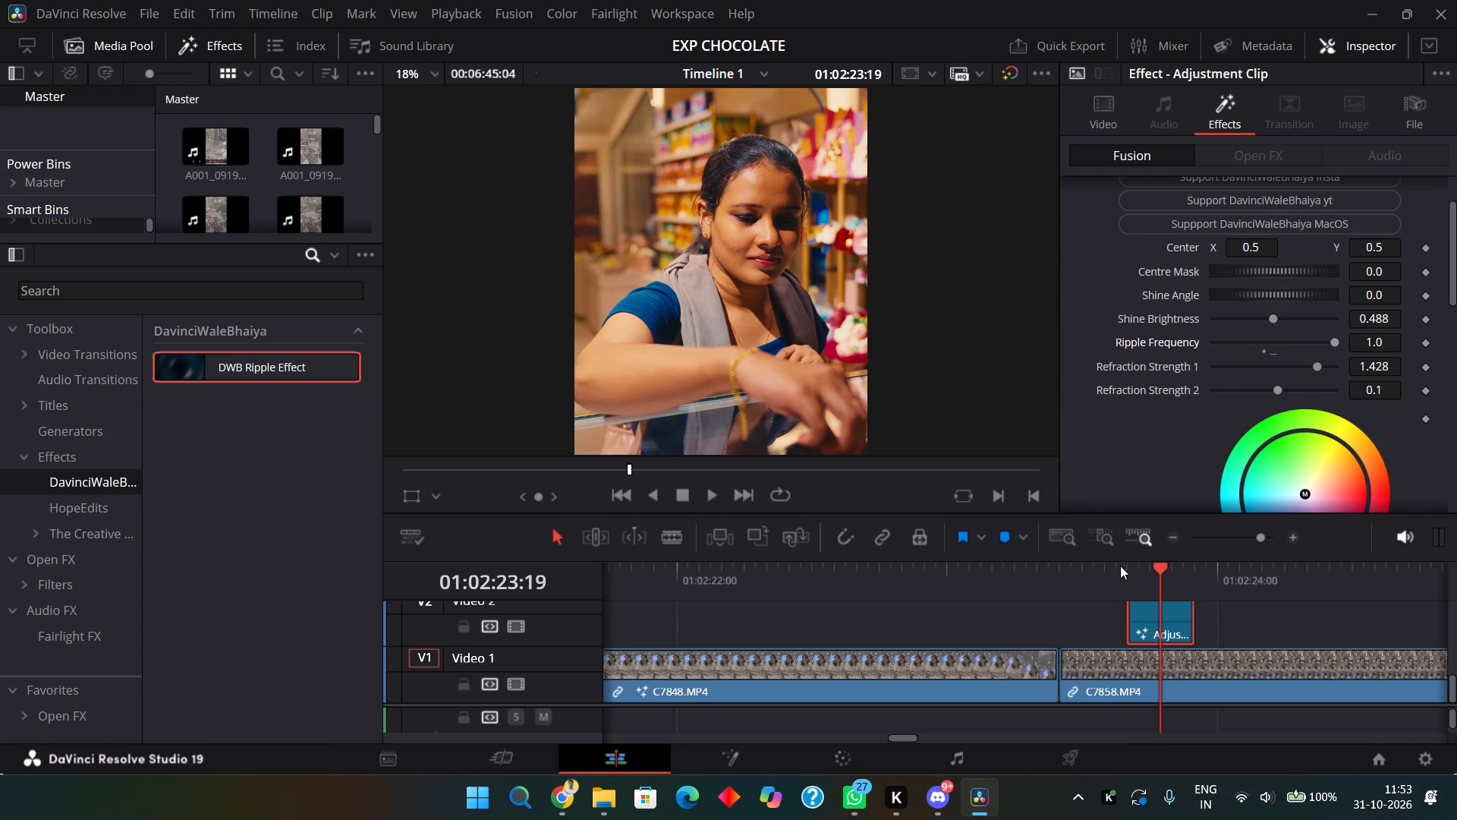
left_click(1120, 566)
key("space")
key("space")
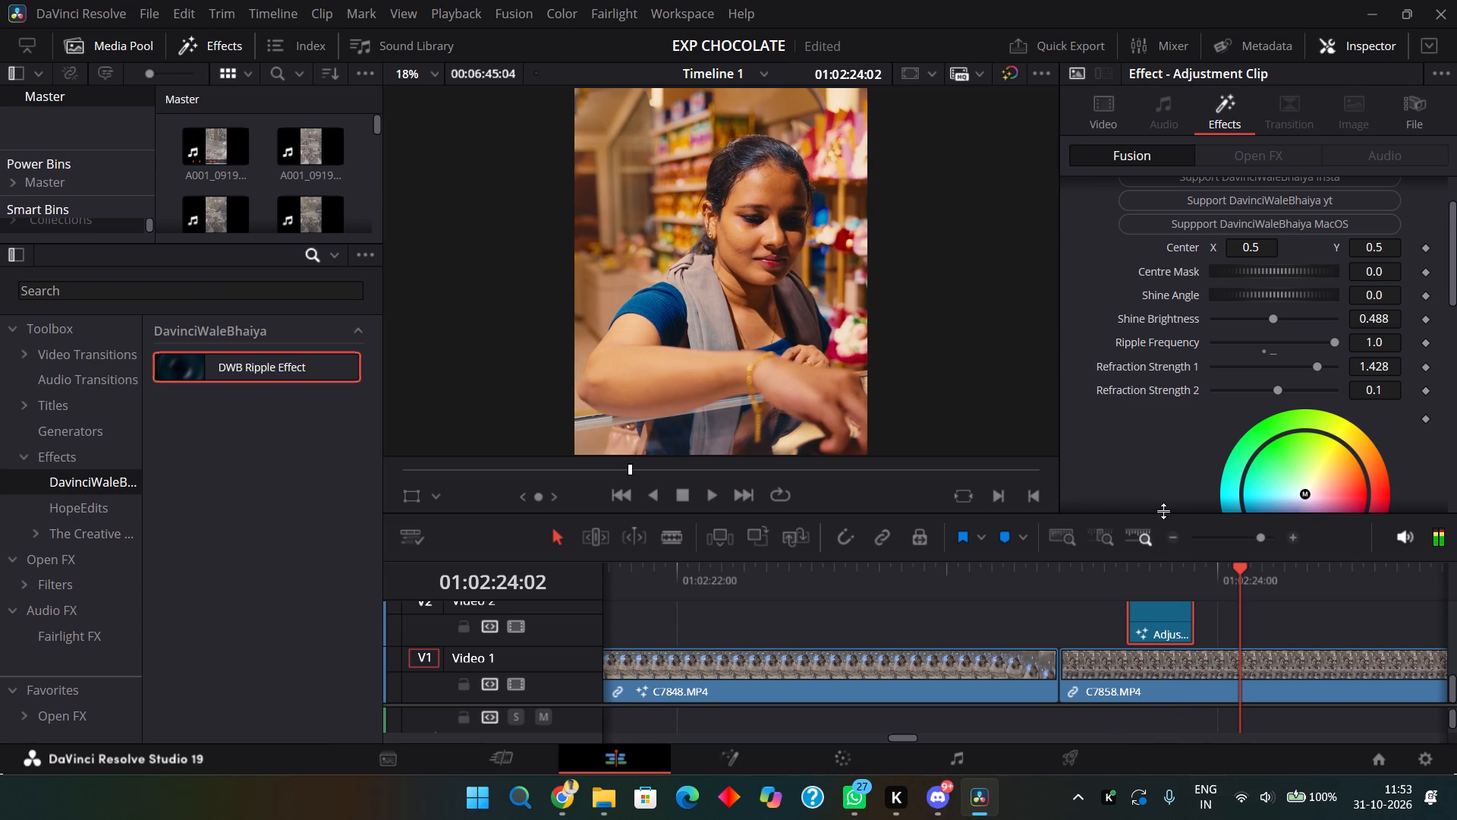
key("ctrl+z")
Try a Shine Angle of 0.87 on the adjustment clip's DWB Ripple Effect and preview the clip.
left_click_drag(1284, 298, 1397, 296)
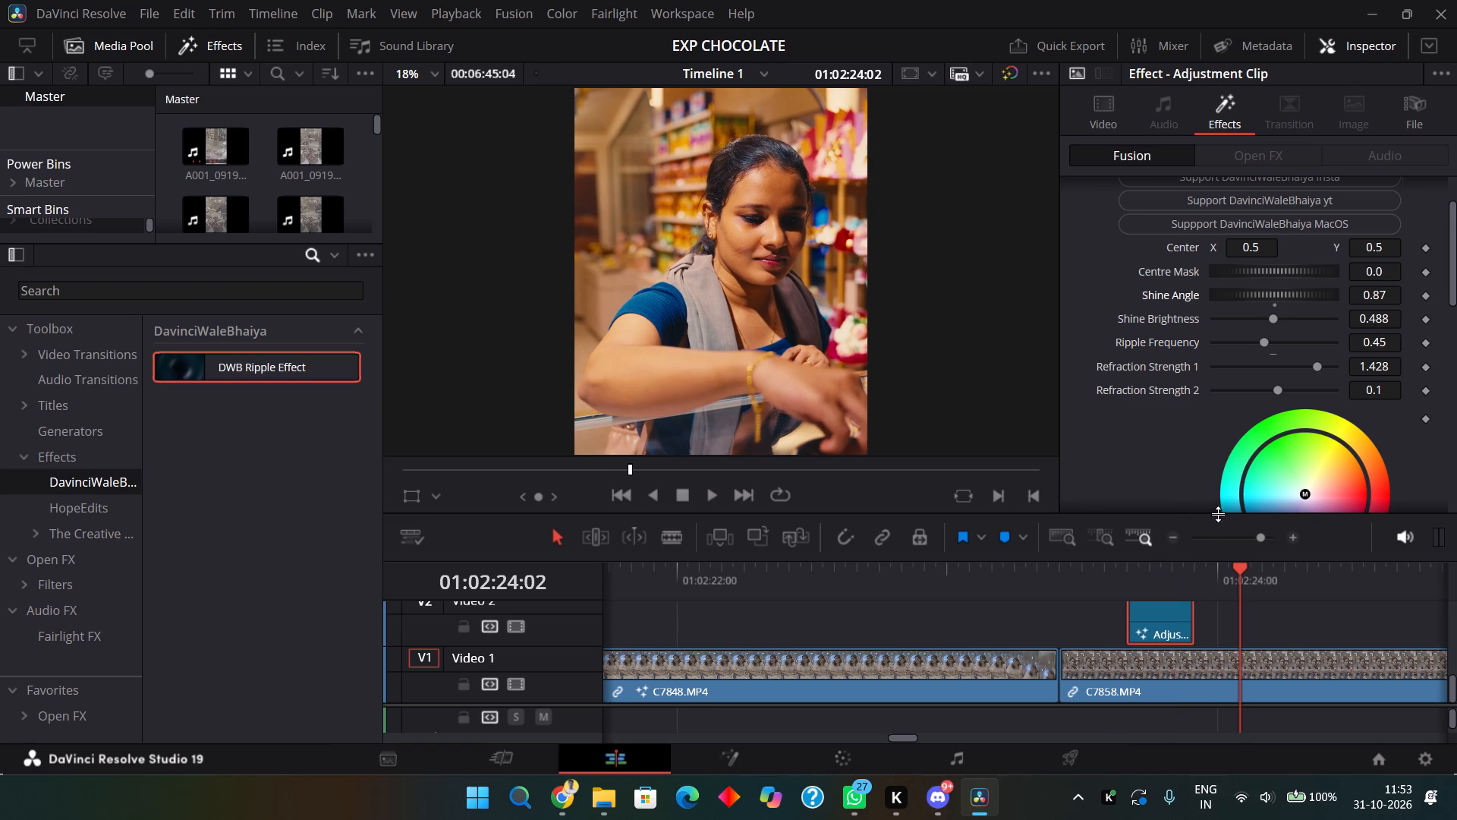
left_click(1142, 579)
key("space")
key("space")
Look through the DWB Ripple Effect's colour wheel and curve controls for the adjustment clip.
scroll(1213, 247, "down", 6)
scroll(1232, 336, "up", 1)
scroll(1234, 342, "down", 8)
scroll(1285, 277, "down", 5)
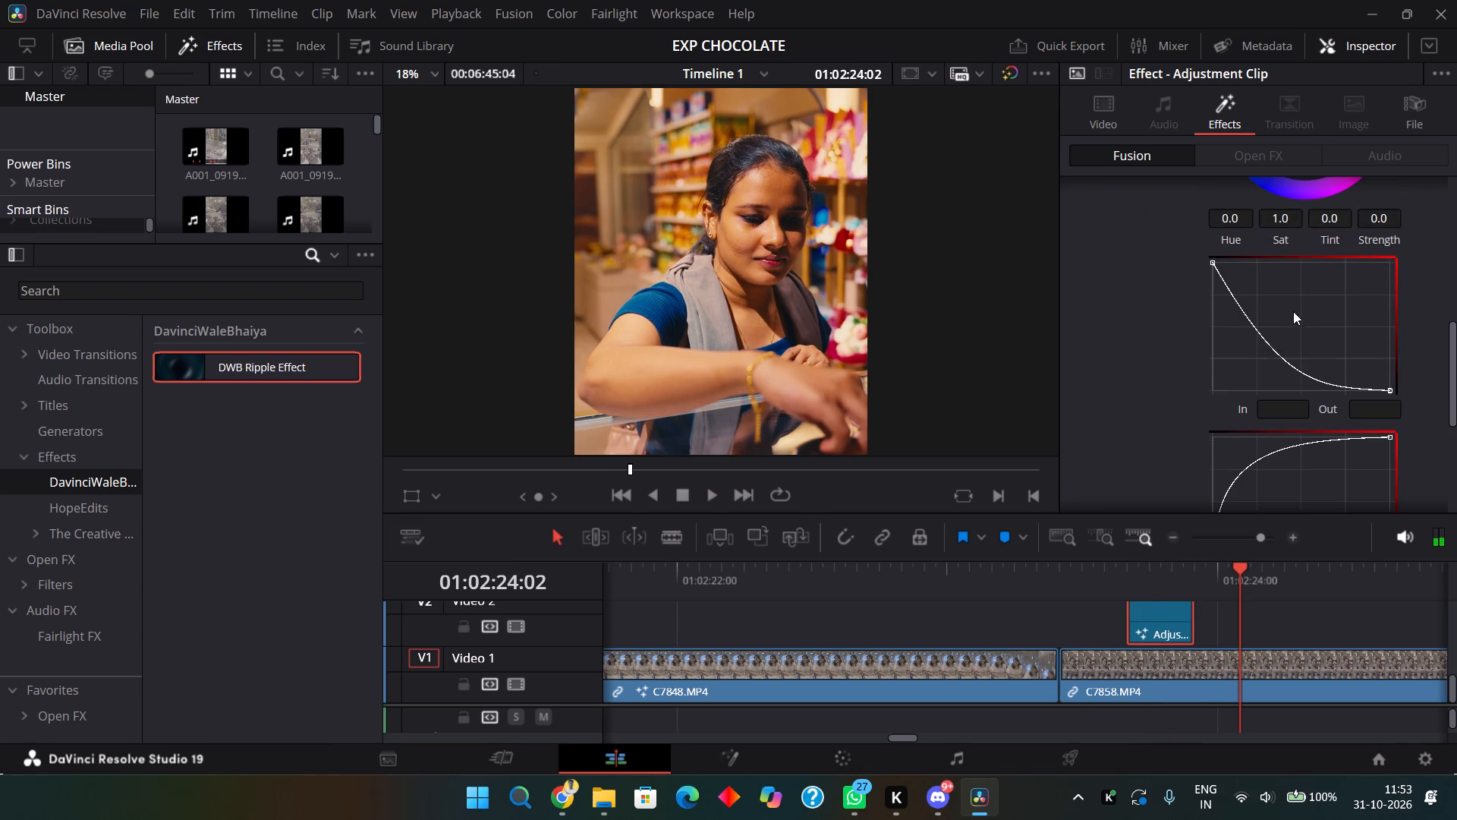
scroll(1293, 311, "down", 7)
scroll(1263, 359, "up", 2)
scroll(1263, 359, "down", 1)
scroll(1263, 359, "up", 1)
scroll(1263, 359, "down", 12)
scroll(1298, 436, "down", 14)
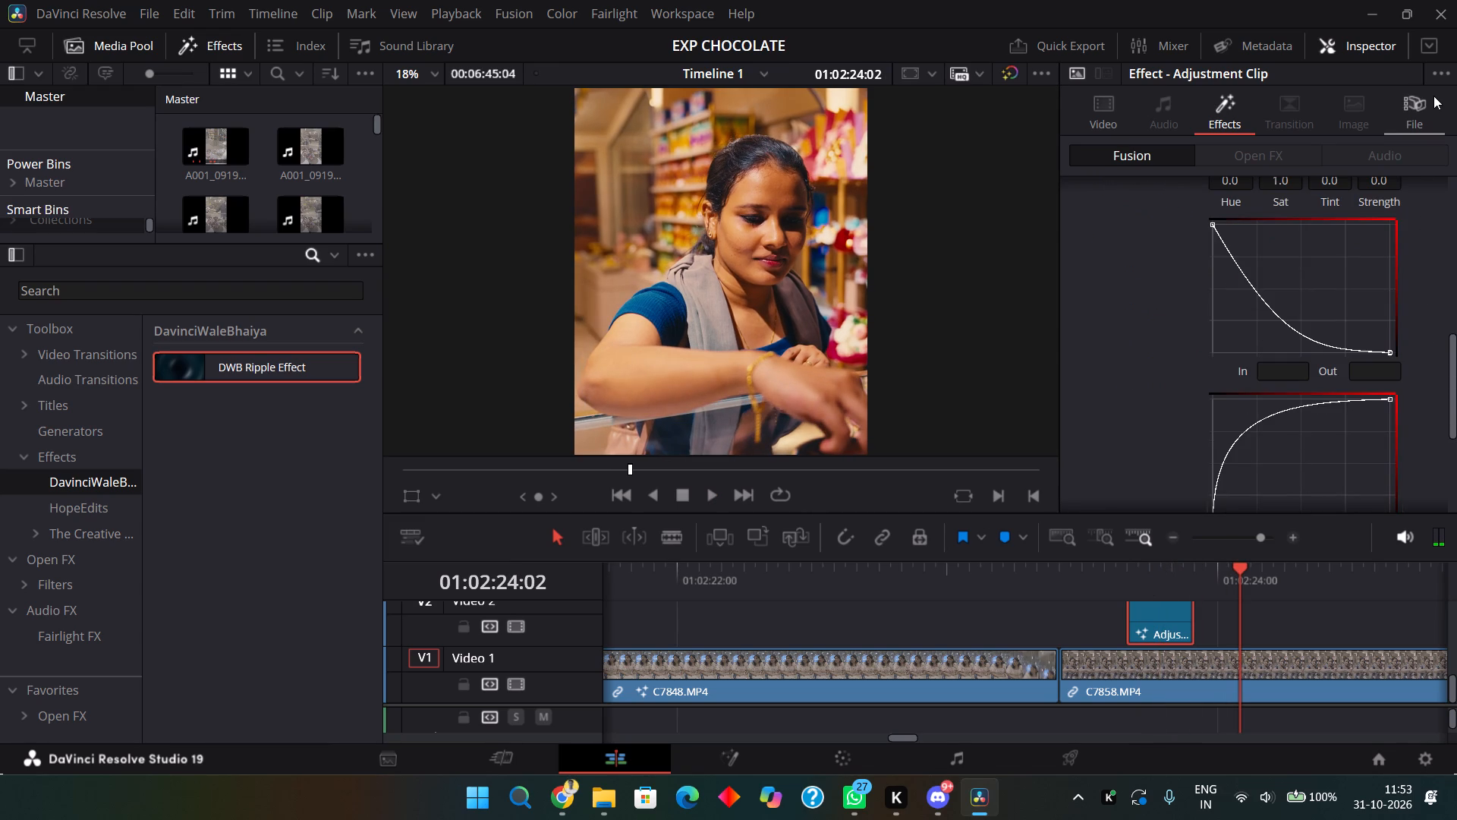
scroll(1433, 96, "down", 8)
scroll(1380, 234, "up", 1)
scroll(1380, 235, "down", 6)
scroll(1372, 311, "up", 1)
scroll(1374, 321, "down", 5)
scroll(1382, 391, "up", 1)
scroll(1383, 396, "down", 6)
scroll(1386, 393, "up", 10)
scroll(1393, 367, "down", 1)
scroll(1393, 367, "up", 1)
scroll(1393, 367, "down", 1)
scroll(1393, 367, "up", 18)
left_click(1055, 282)
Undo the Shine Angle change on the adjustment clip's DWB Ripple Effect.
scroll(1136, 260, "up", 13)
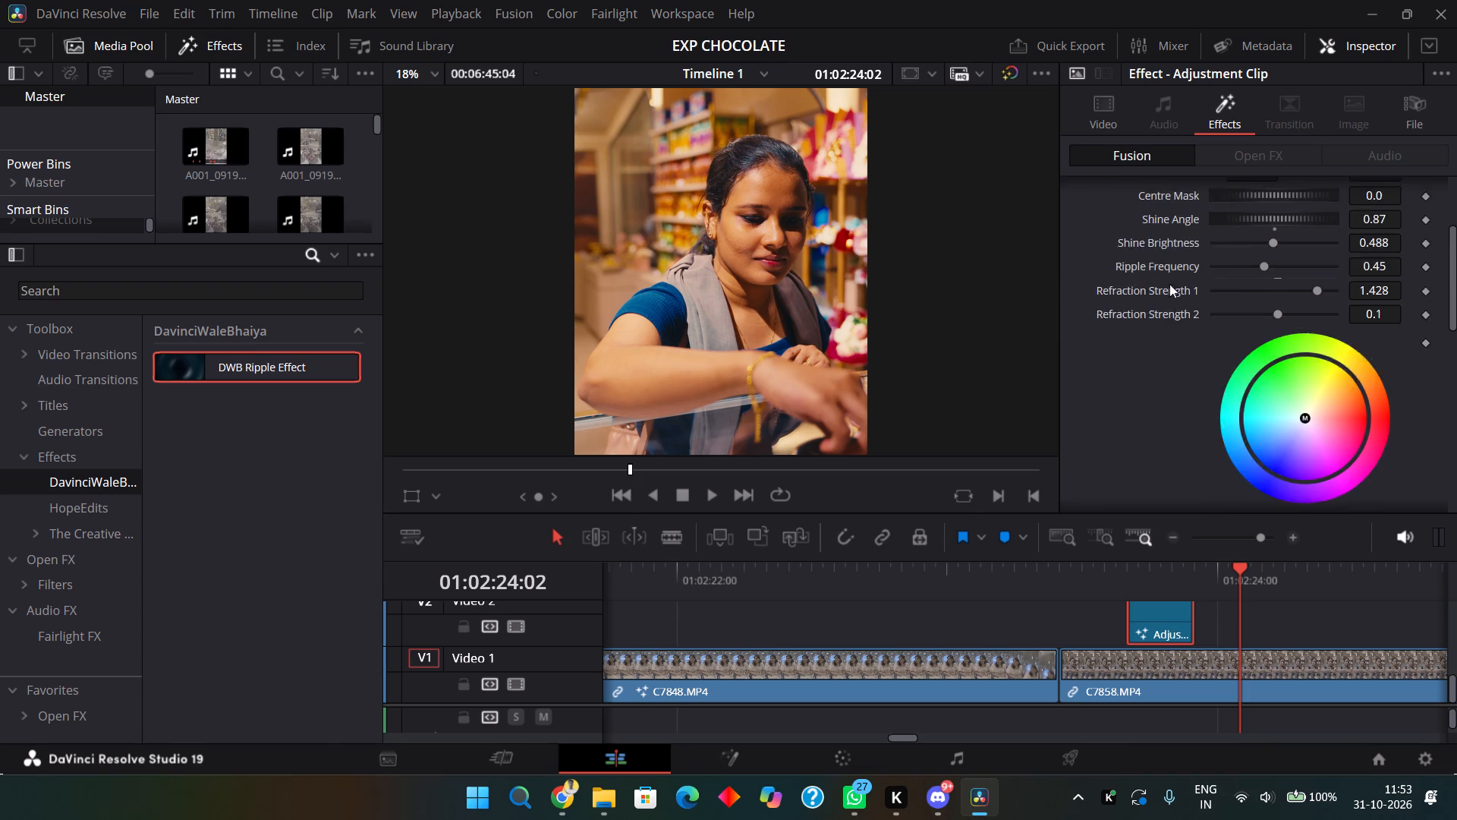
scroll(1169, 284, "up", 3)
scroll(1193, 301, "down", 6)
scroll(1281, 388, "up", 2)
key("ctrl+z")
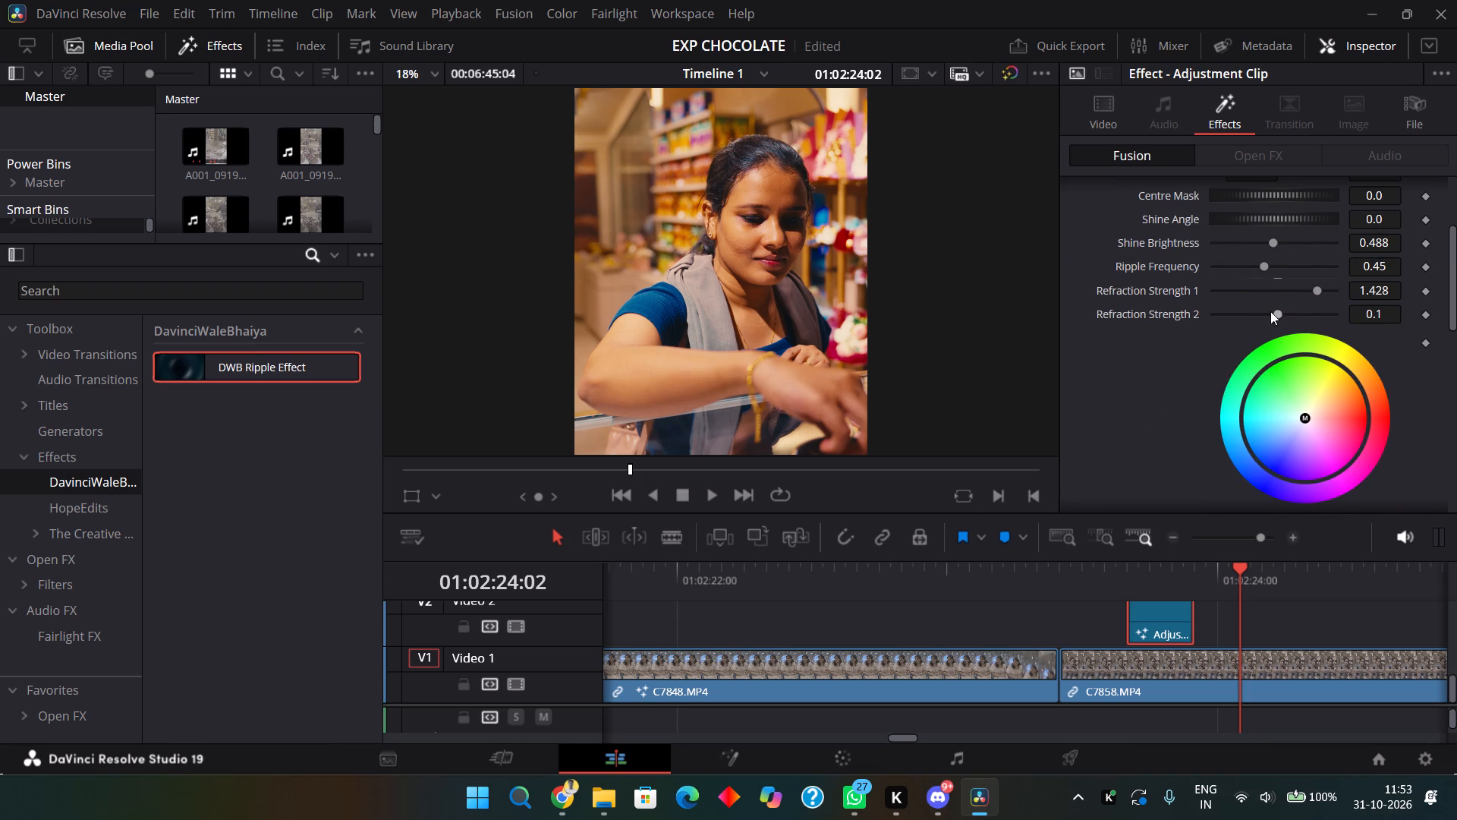
Set the DWB Ripple Effect's Refraction Strength 2 to 2.0 and play the adjustment clip from just before its start.
left_click_drag(1273, 311, 1373, 315)
left_click(1120, 566)
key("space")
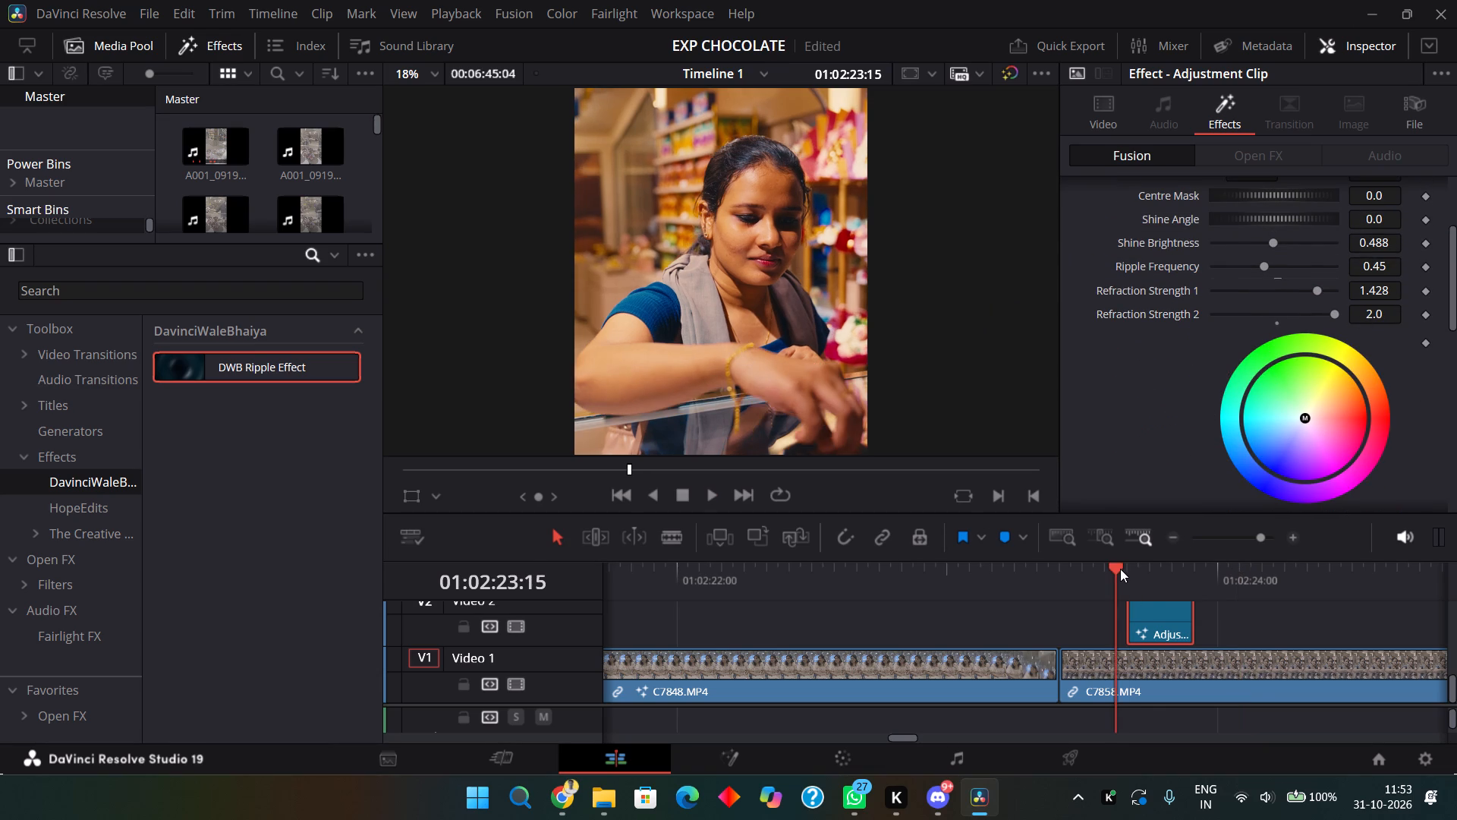
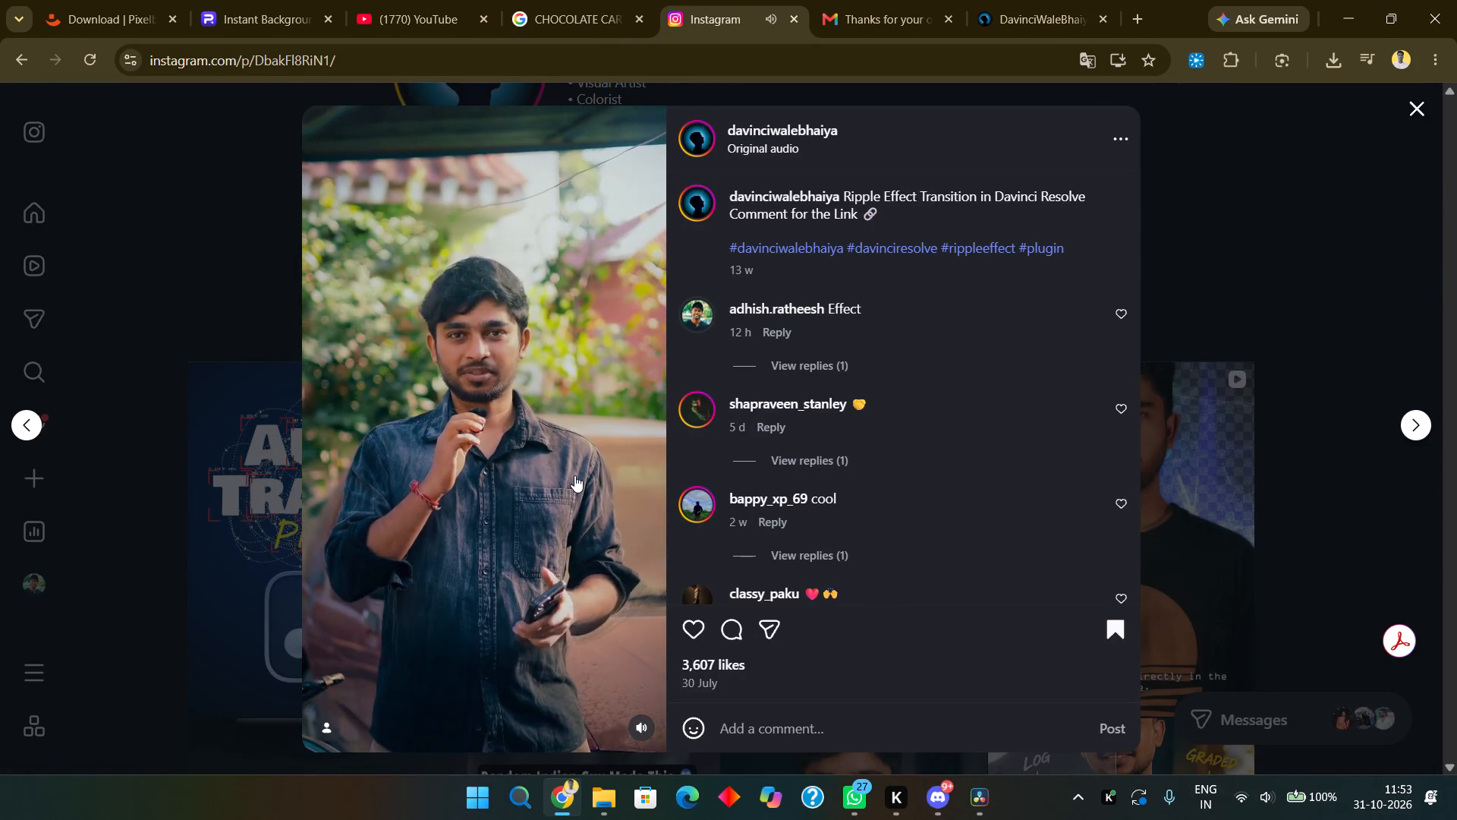
Raise the system volume while the davinciwalebhaiya Ripple Effect Transition reel plays and its comments are skimmed.
scroll(731, 483, "down", 10)
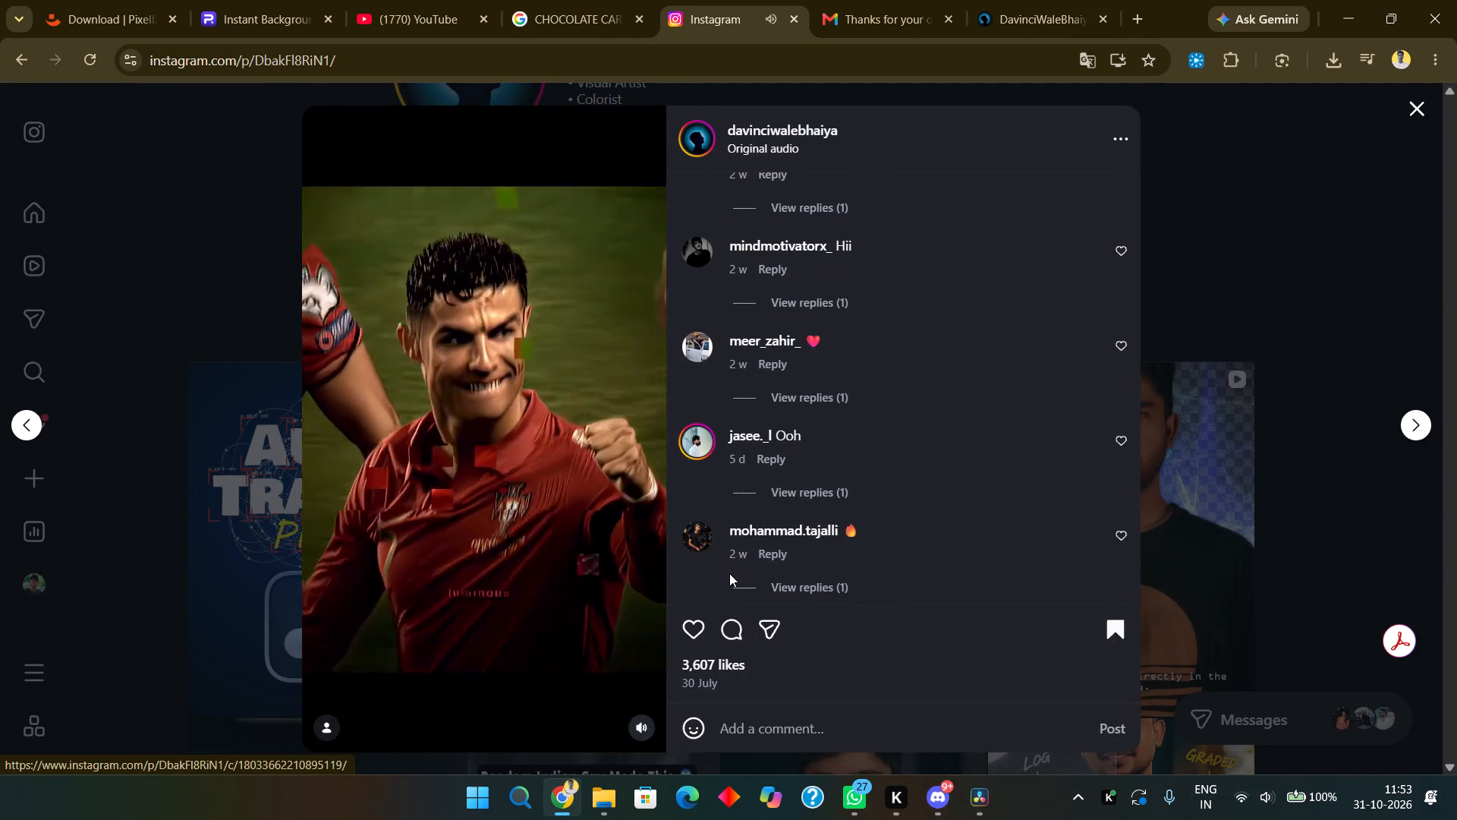
scroll(760, 510, "down", 6)
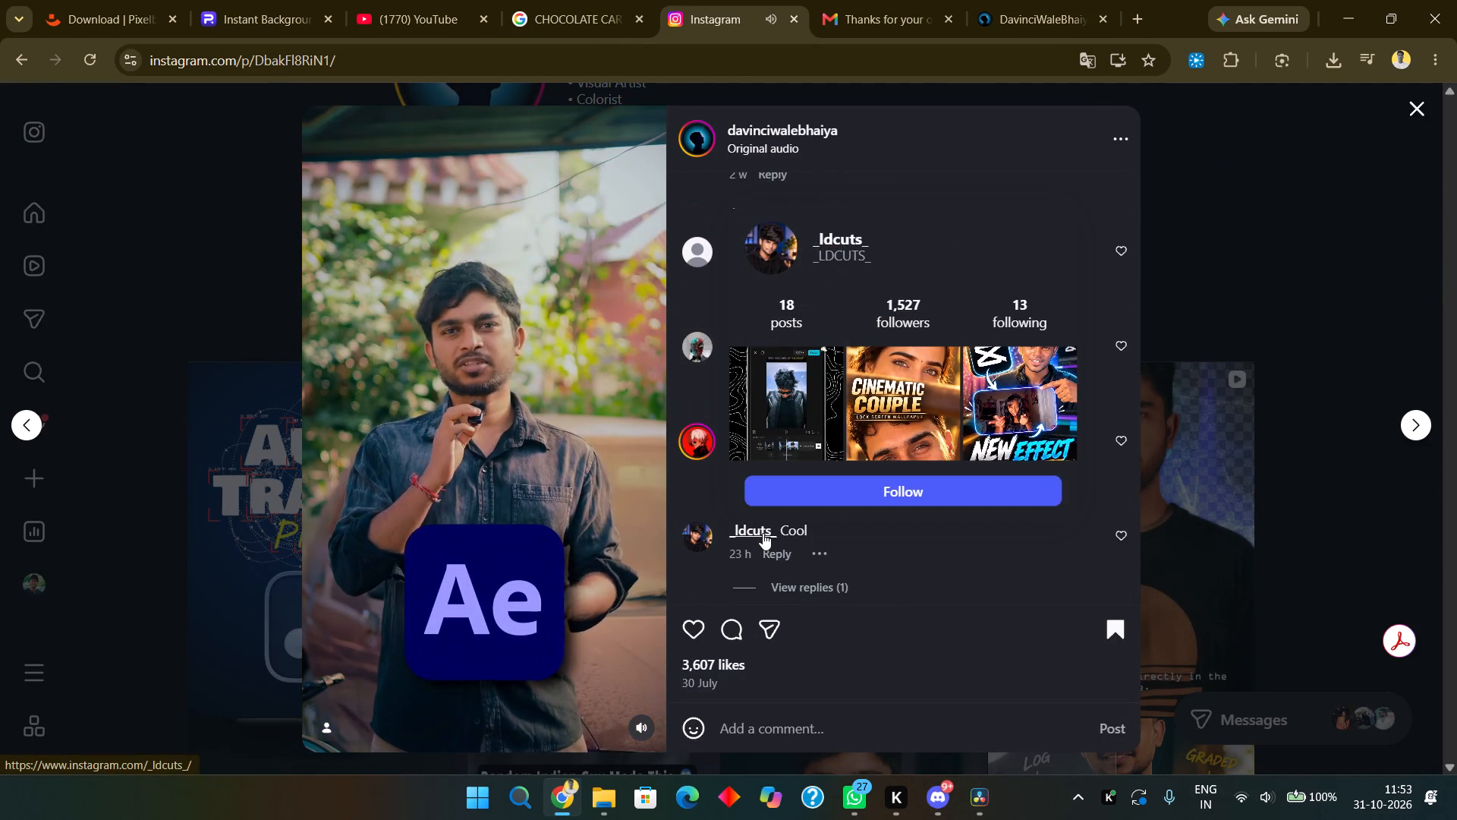
left_click(1245, 803)
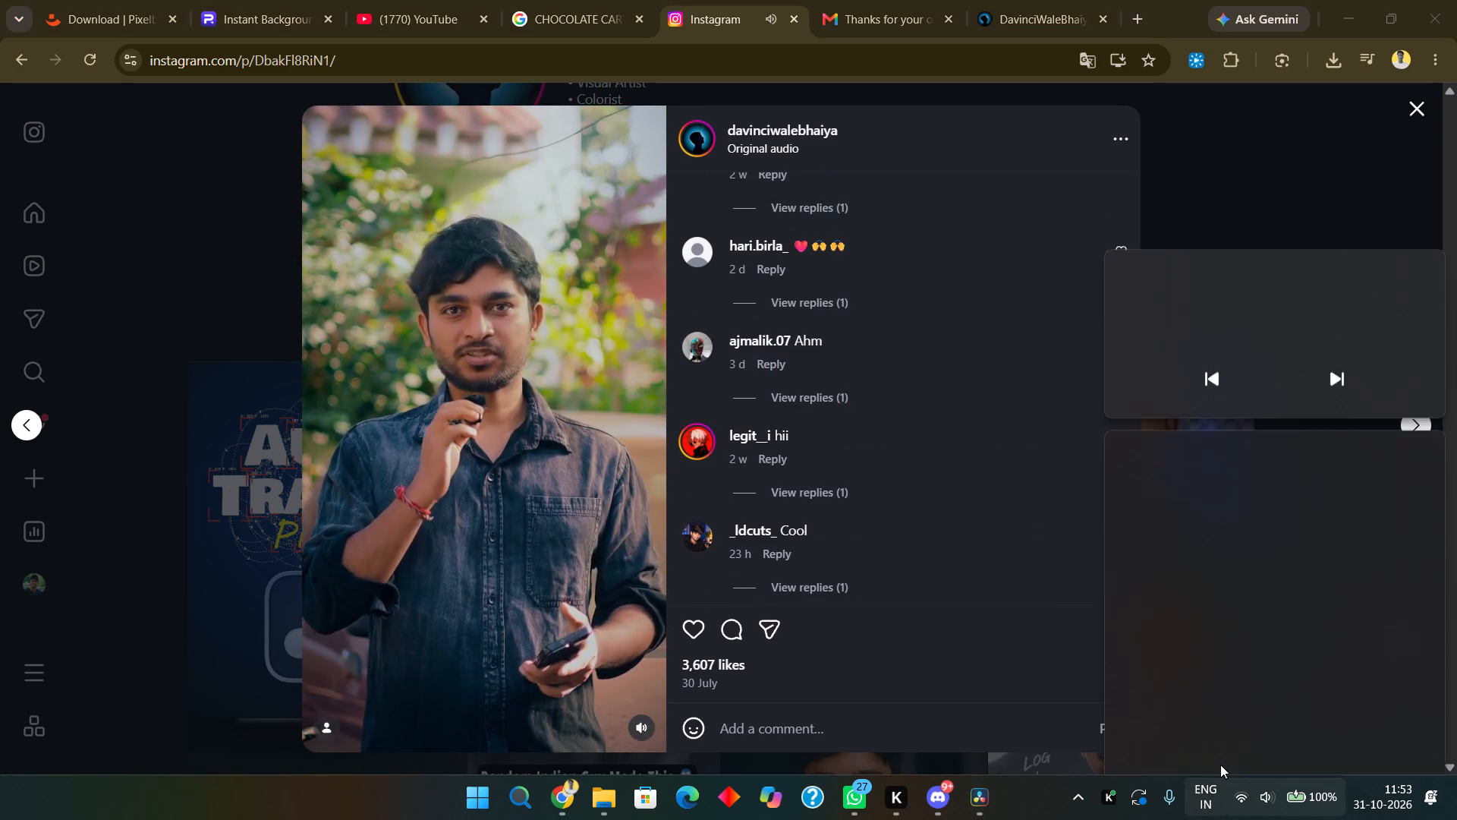
left_click(1232, 698)
left_click(1232, 699)
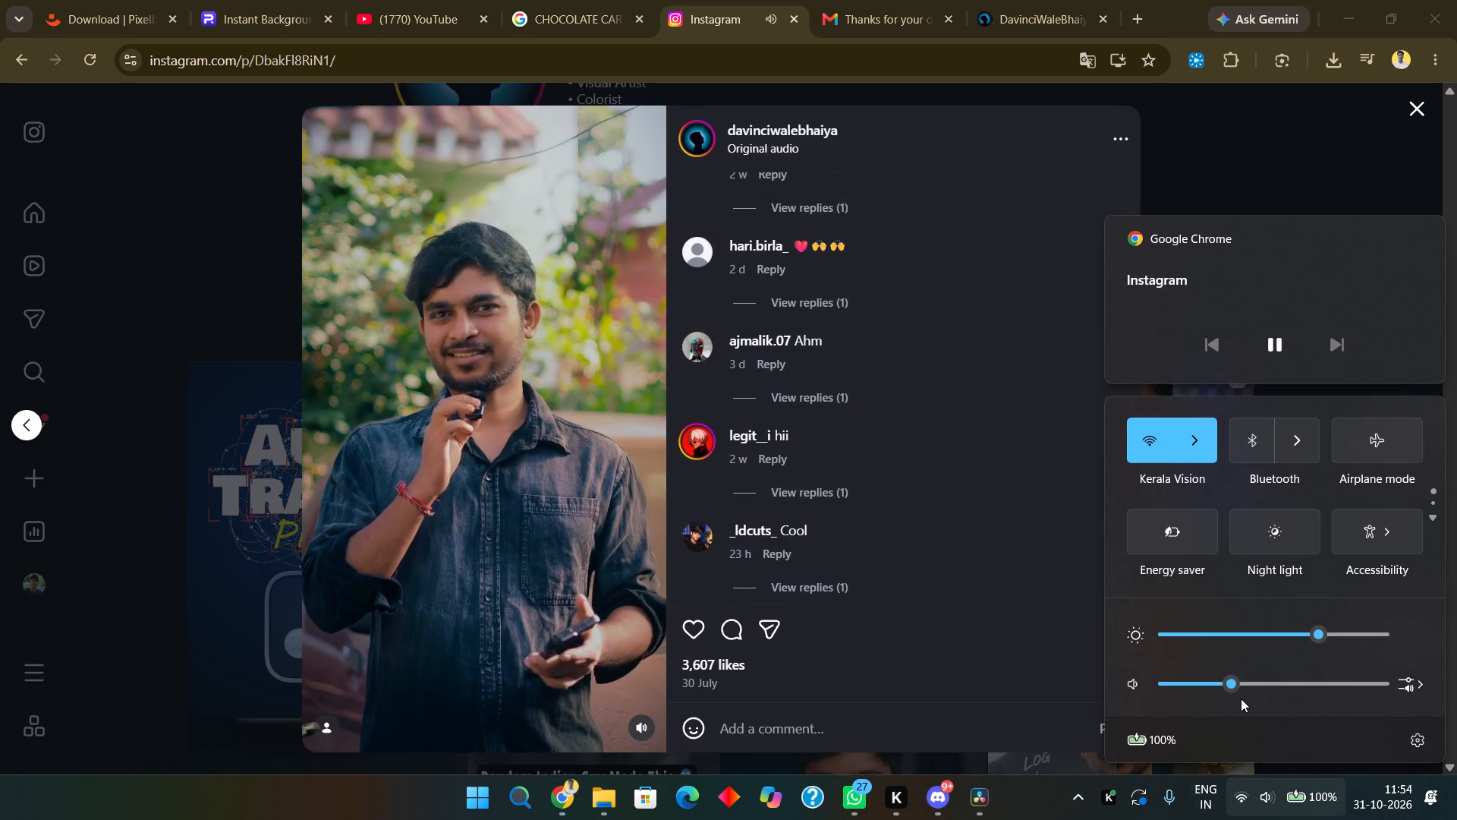
left_click(1241, 699)
left_click(1258, 697)
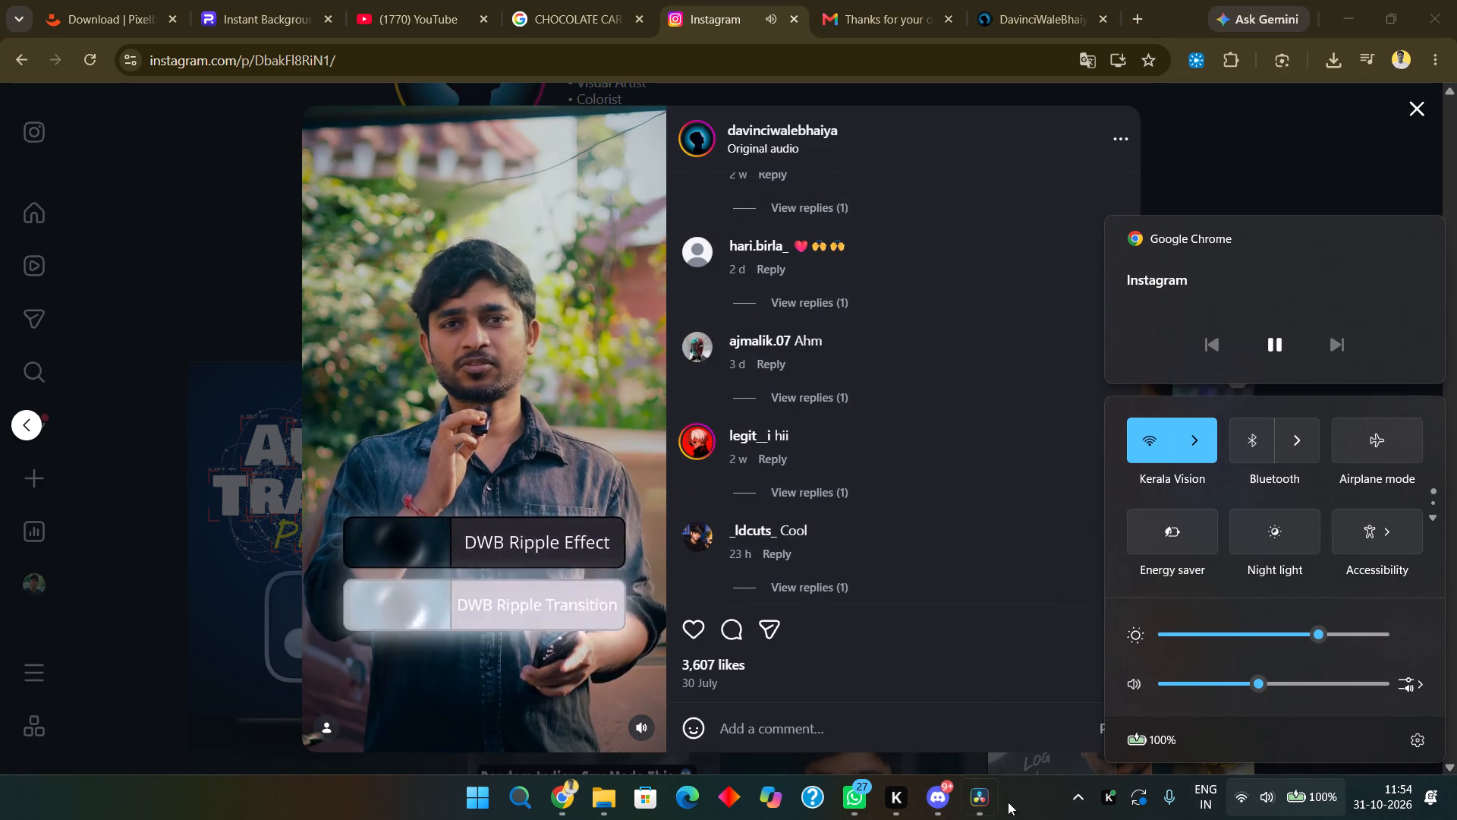
left_click(1053, 806)
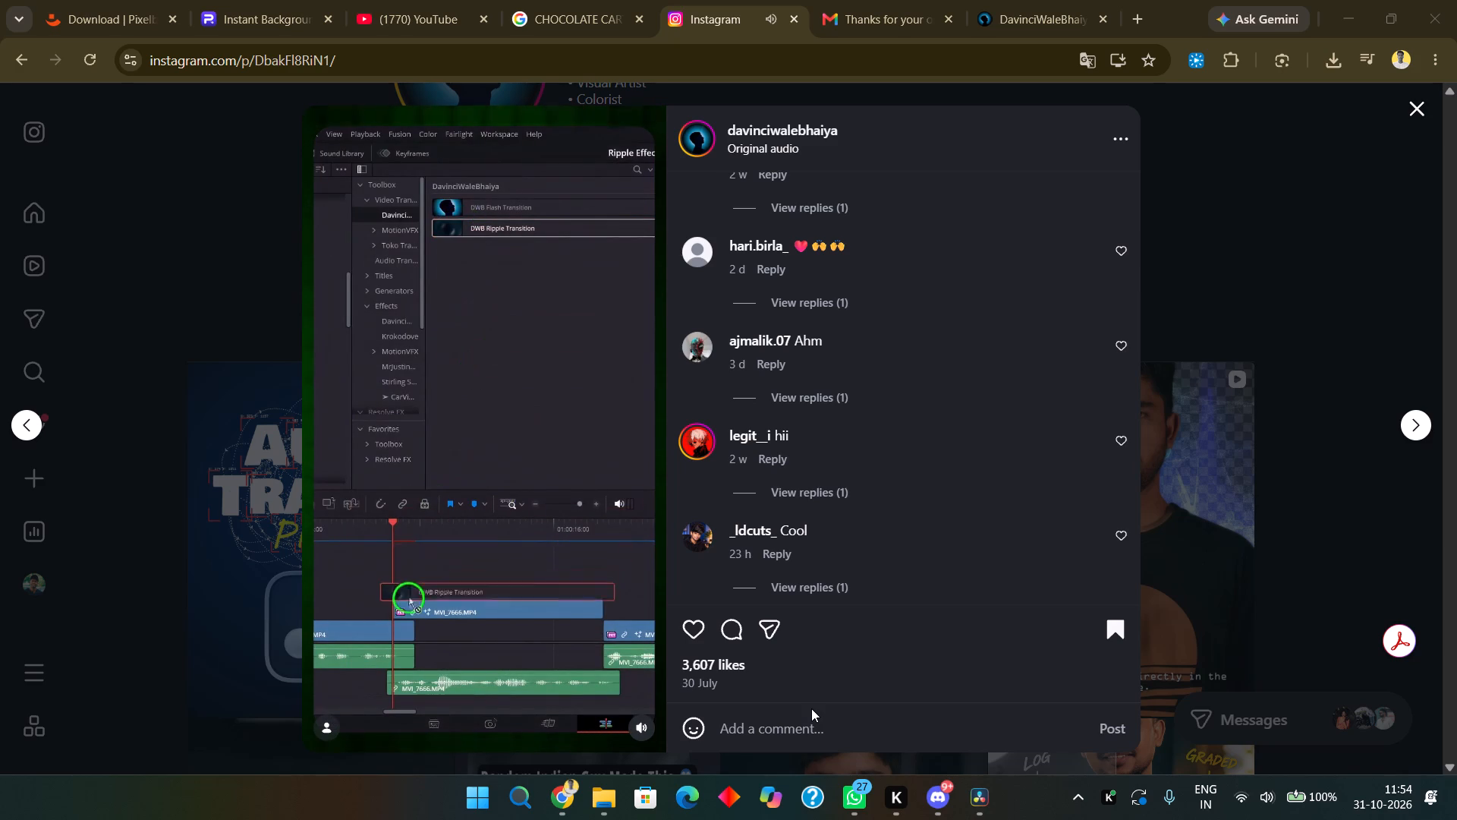
Pause the reel at the DWB Ripple Transition demonstration to examine it, resume it, and pause it again.
left_click_drag(578, 592, 578, 585)
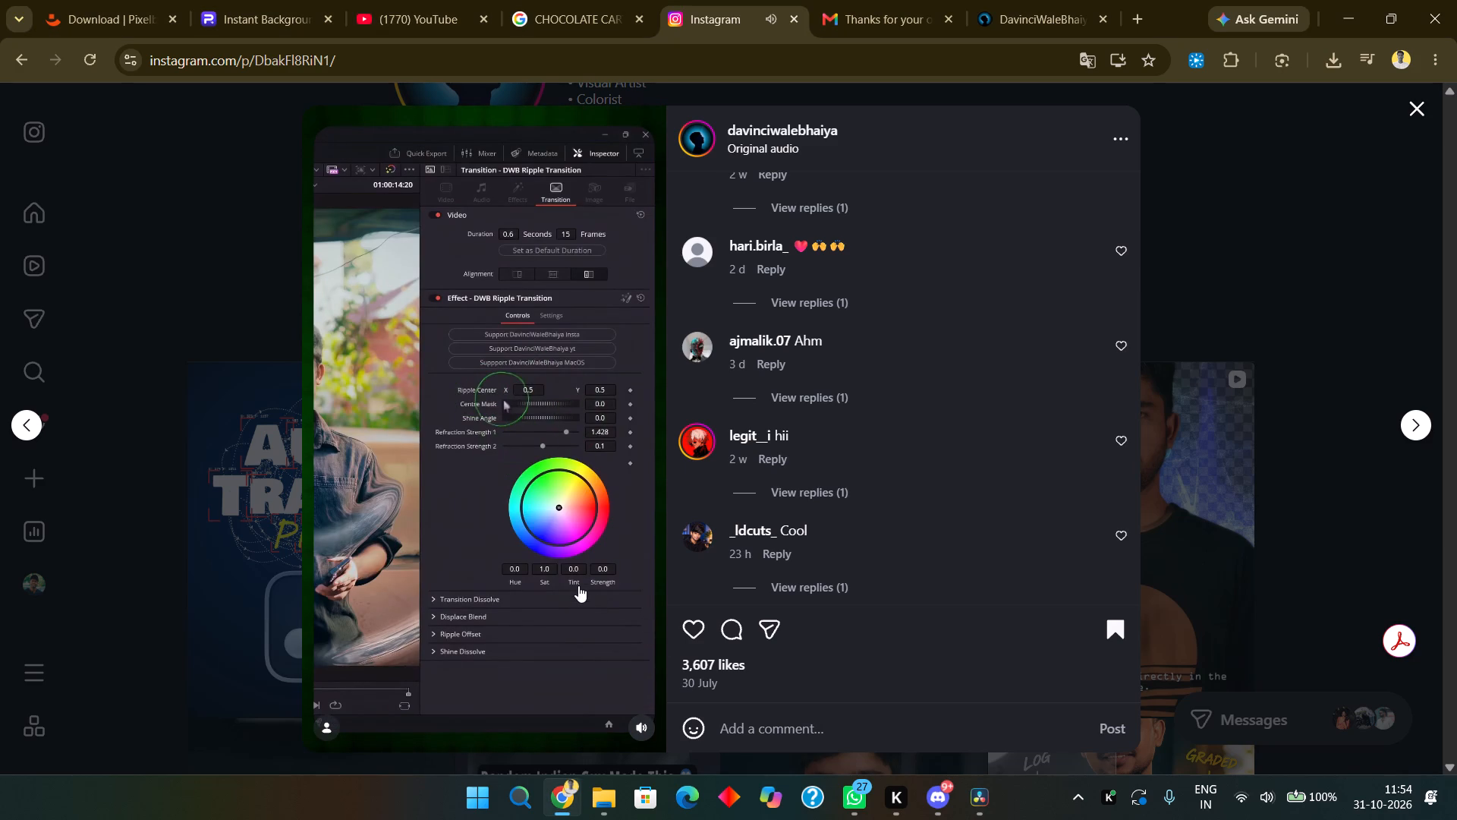
left_click(577, 585)
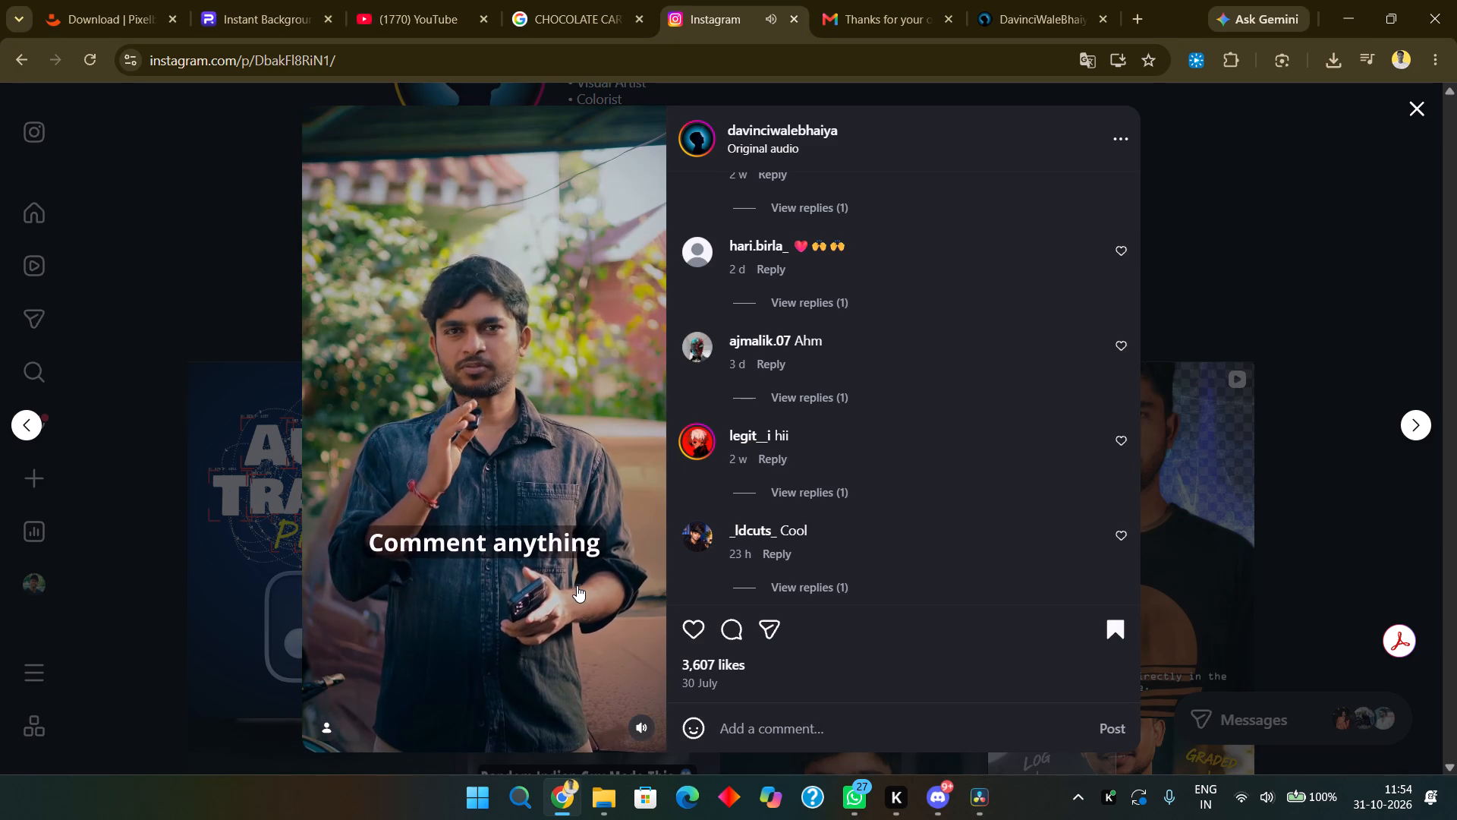
left_click(577, 585)
Switch to DaVinci Resolve and check the DavinciWaleBhaiya effects category for the ripple transition shown in the reel.
key("alt+Tab")
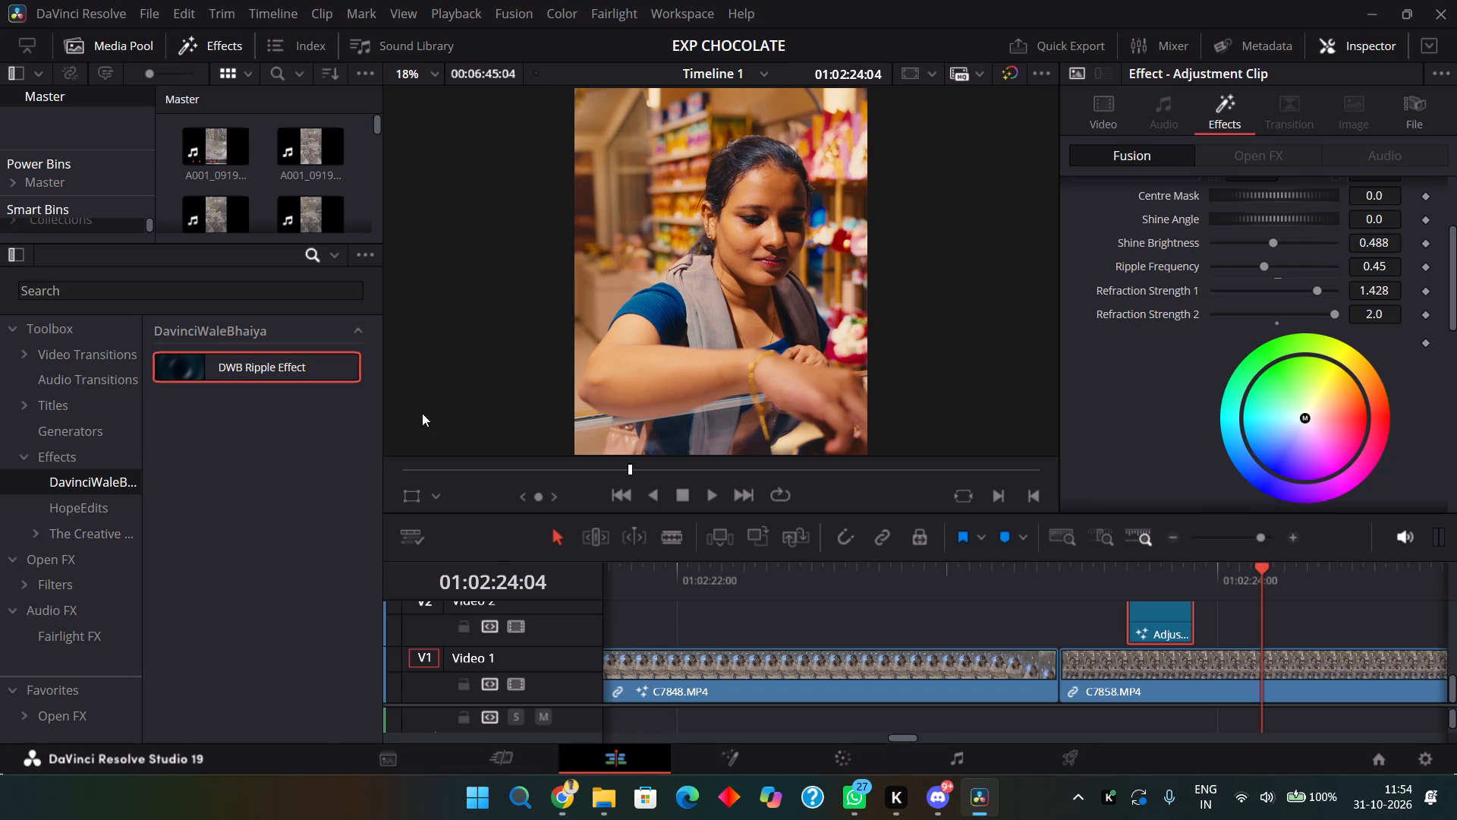
left_click(253, 475)
left_click(93, 459)
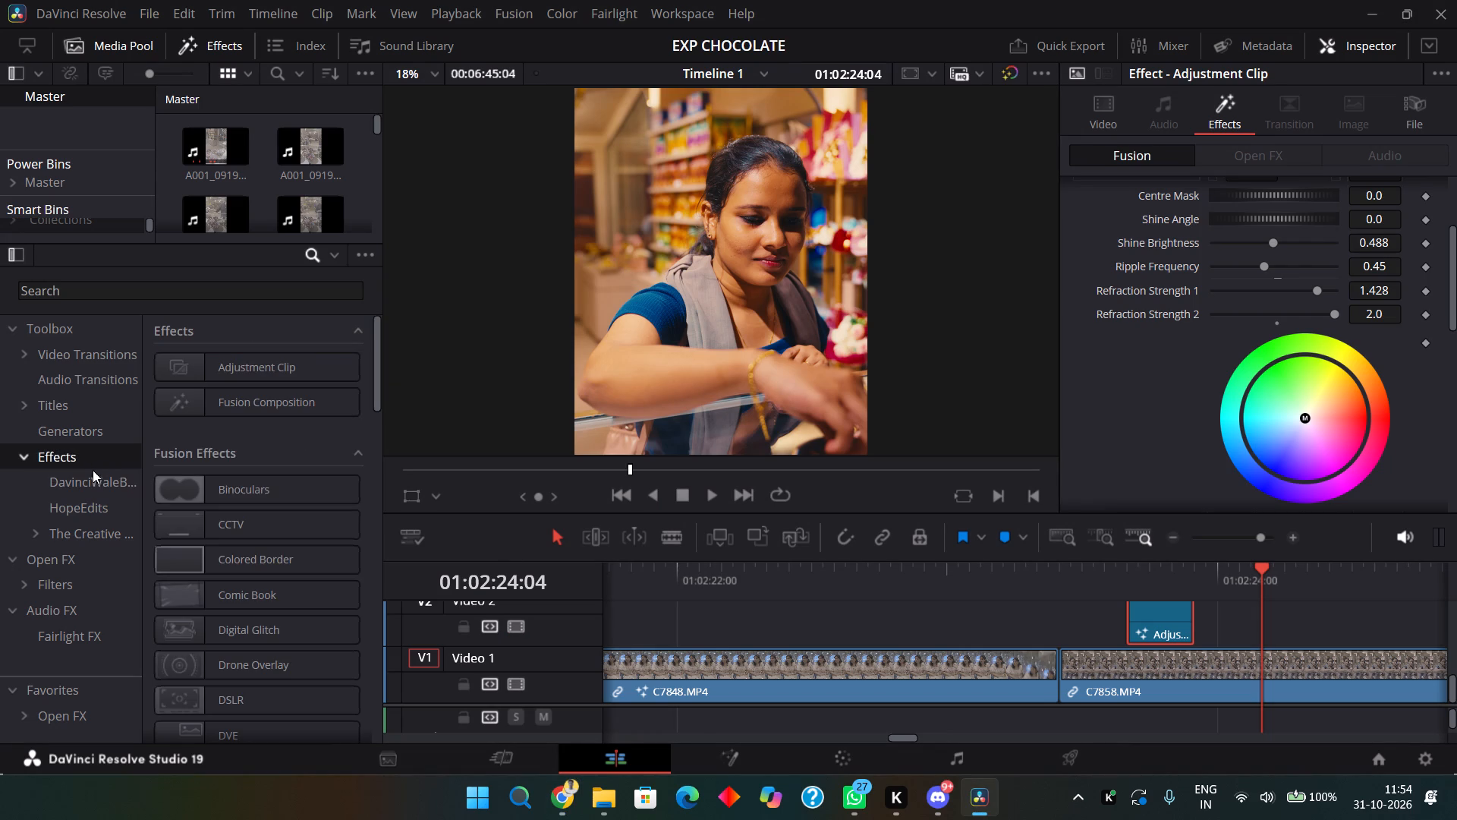
left_click(94, 472)
left_click(283, 451)
left_click_drag(283, 451, 309, 515)
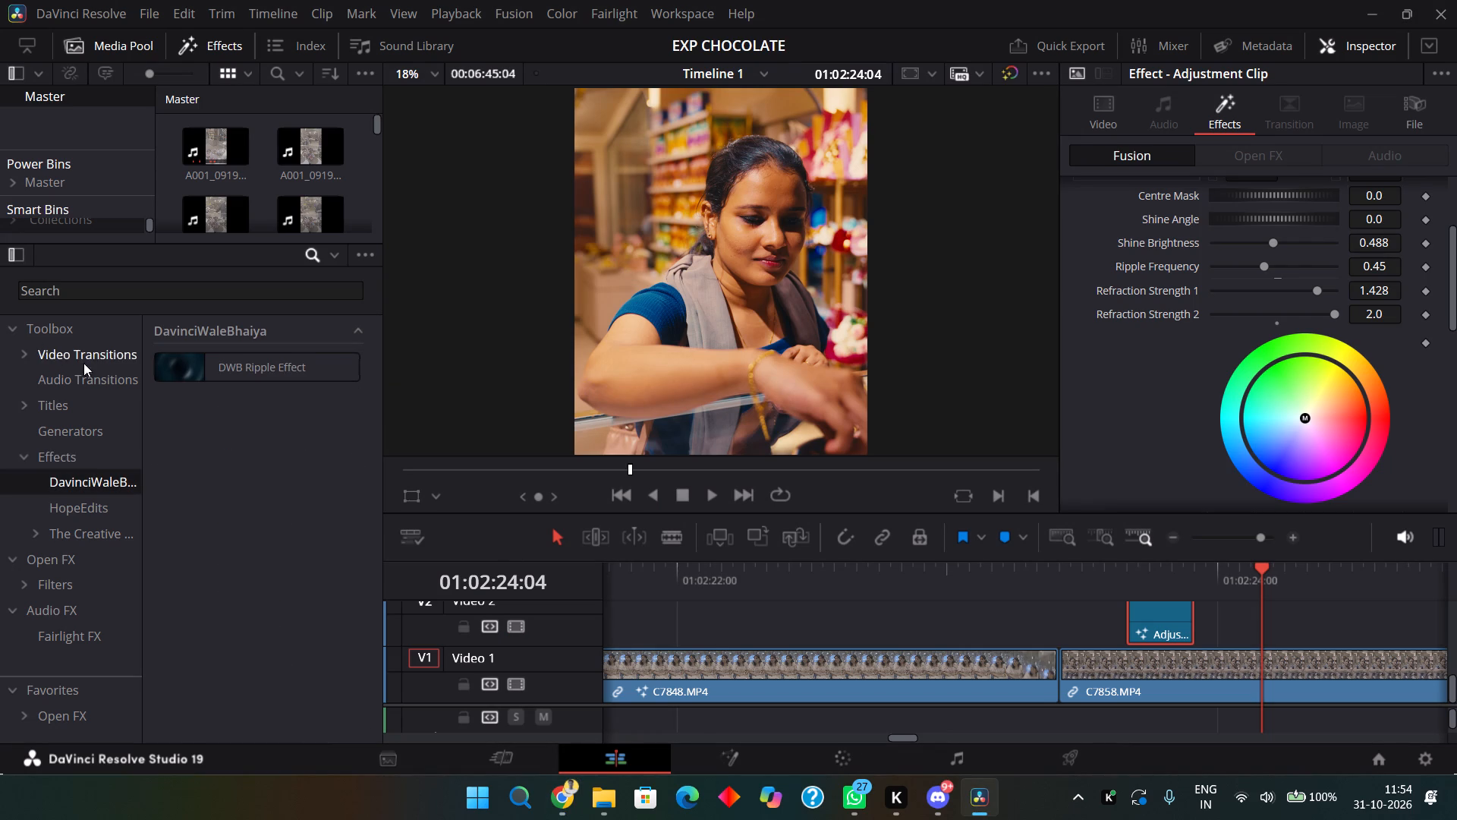
key("Tab")
key("alt+Tab")
key("alt+Tab")
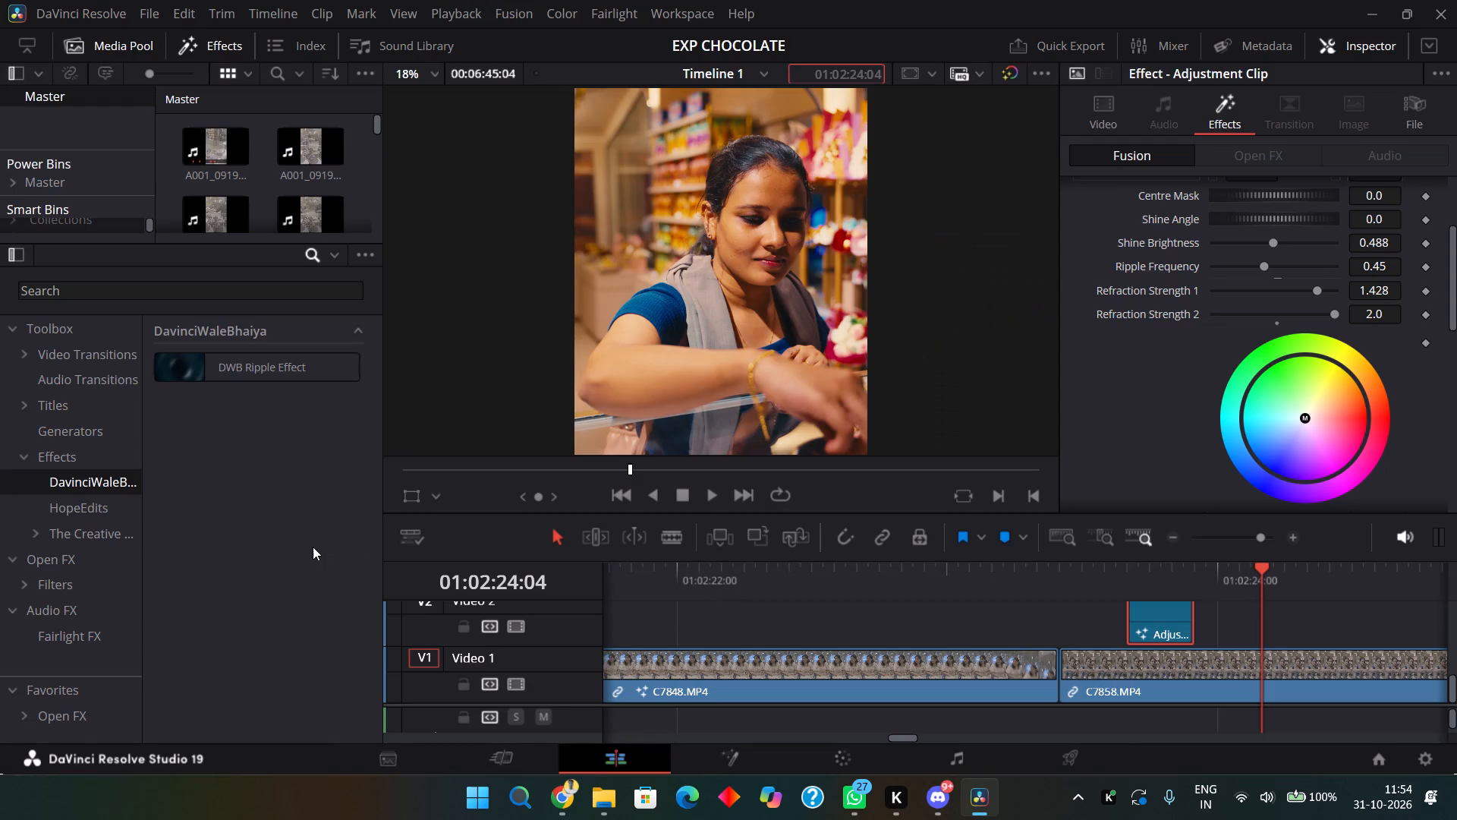
left_click(313, 547)
Switch to File Explorer and open the DWB Ripple Effect folder in Downloads to examine the plugin files.
double_click(604, 774)
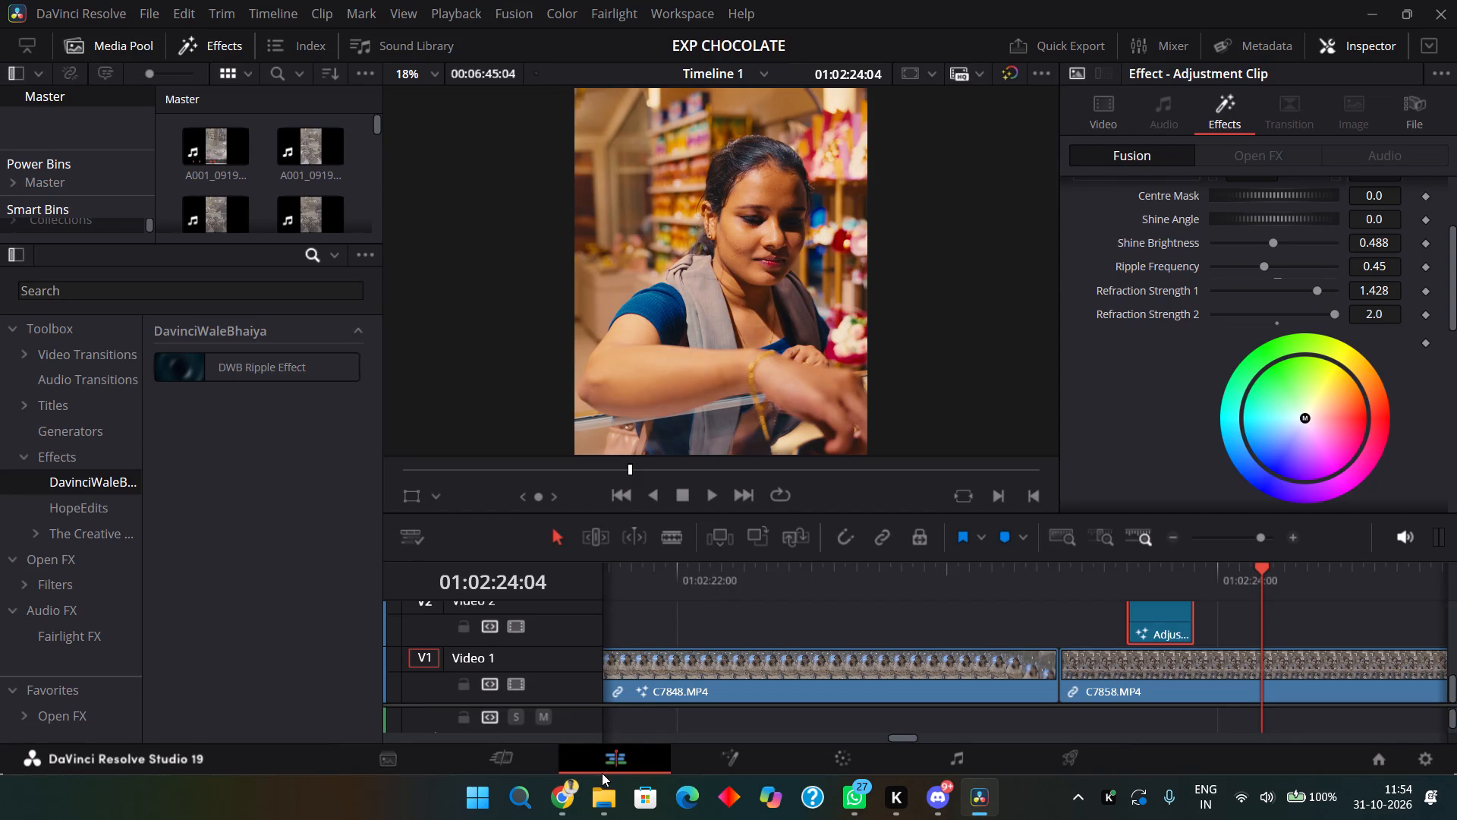
left_click(615, 818)
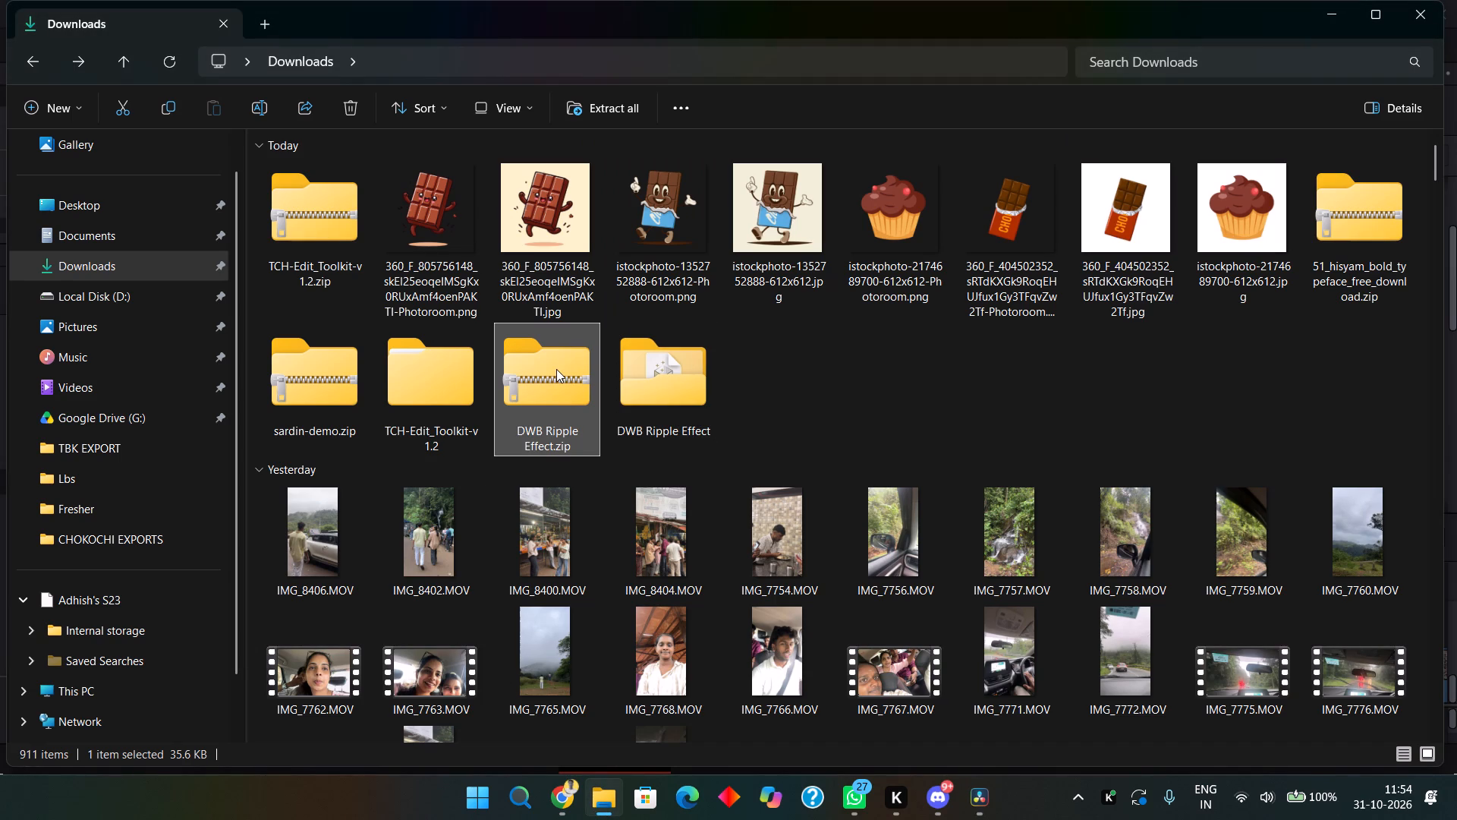
double_click(625, 374)
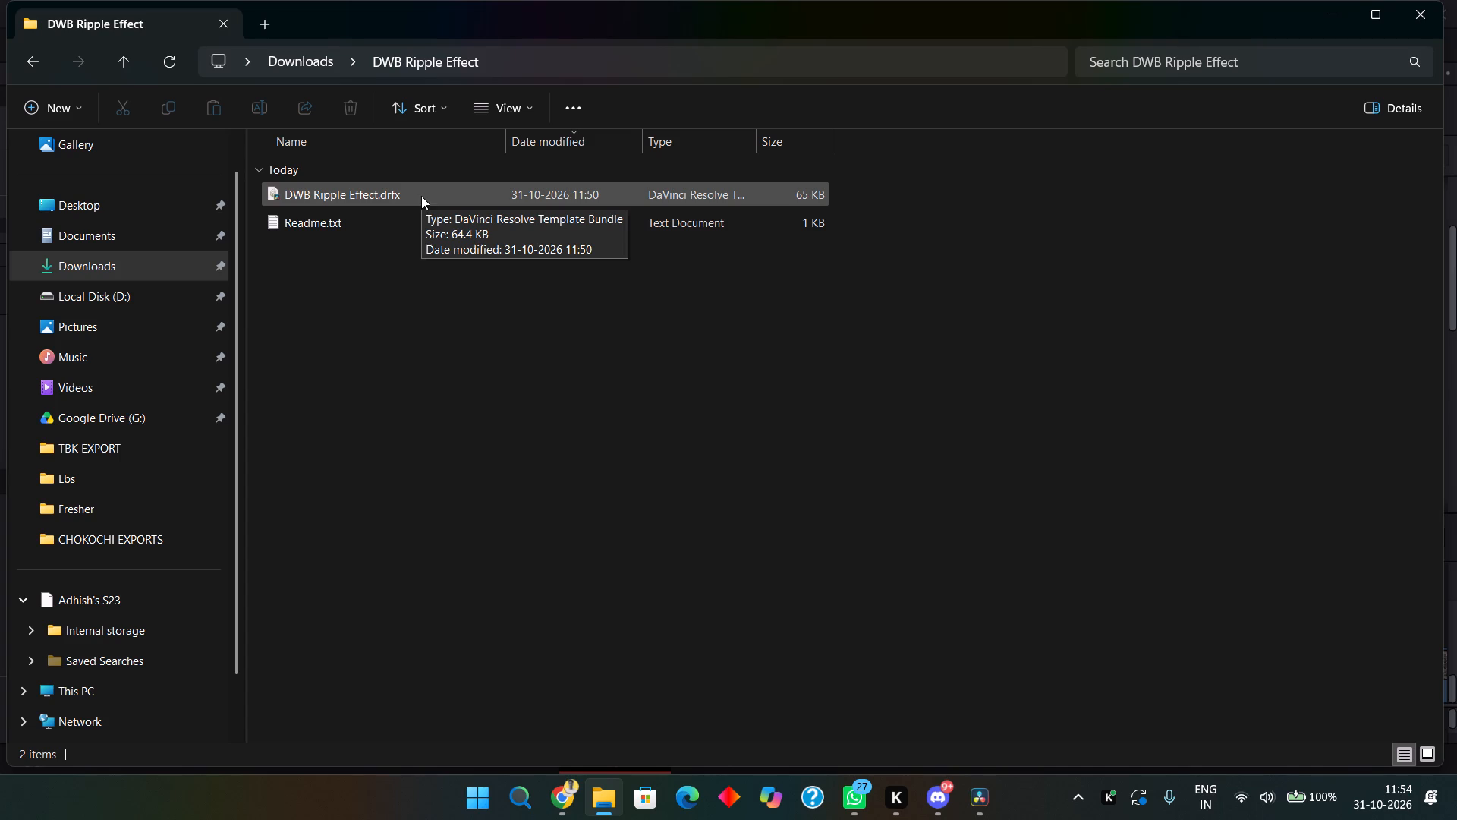
Switch to DaVinci Resolve and place the playhead at 01:02:23:12, shortly before the adjustment clip.
key("alt+Tab")
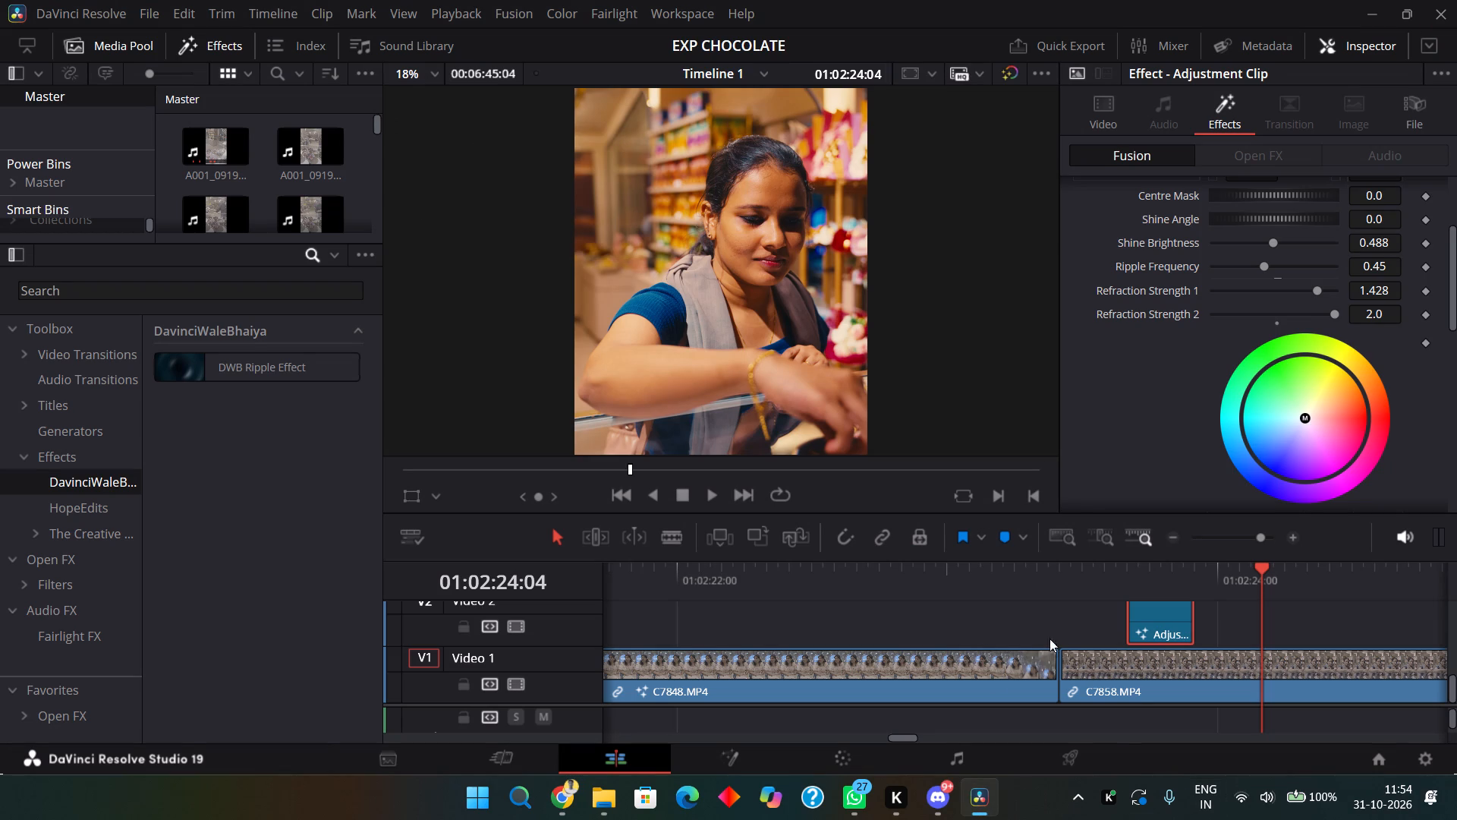
left_click(1086, 583)
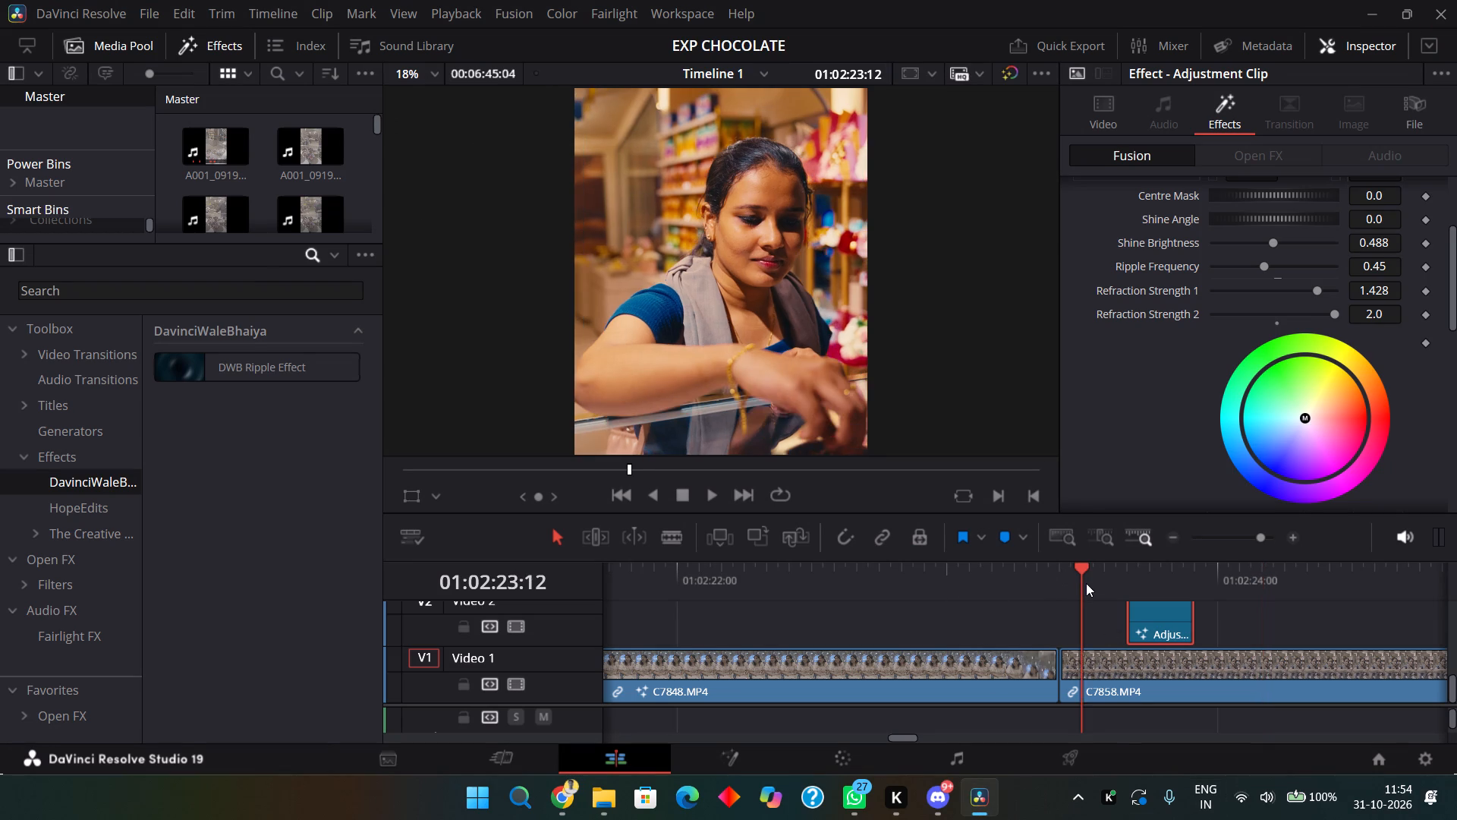
Switch to File Explorer, go back to the Downloads folder and select DWB Ripple Effect.zip.
key("alt+Tab")
key("alt+Tab")
key("alt+Tab")
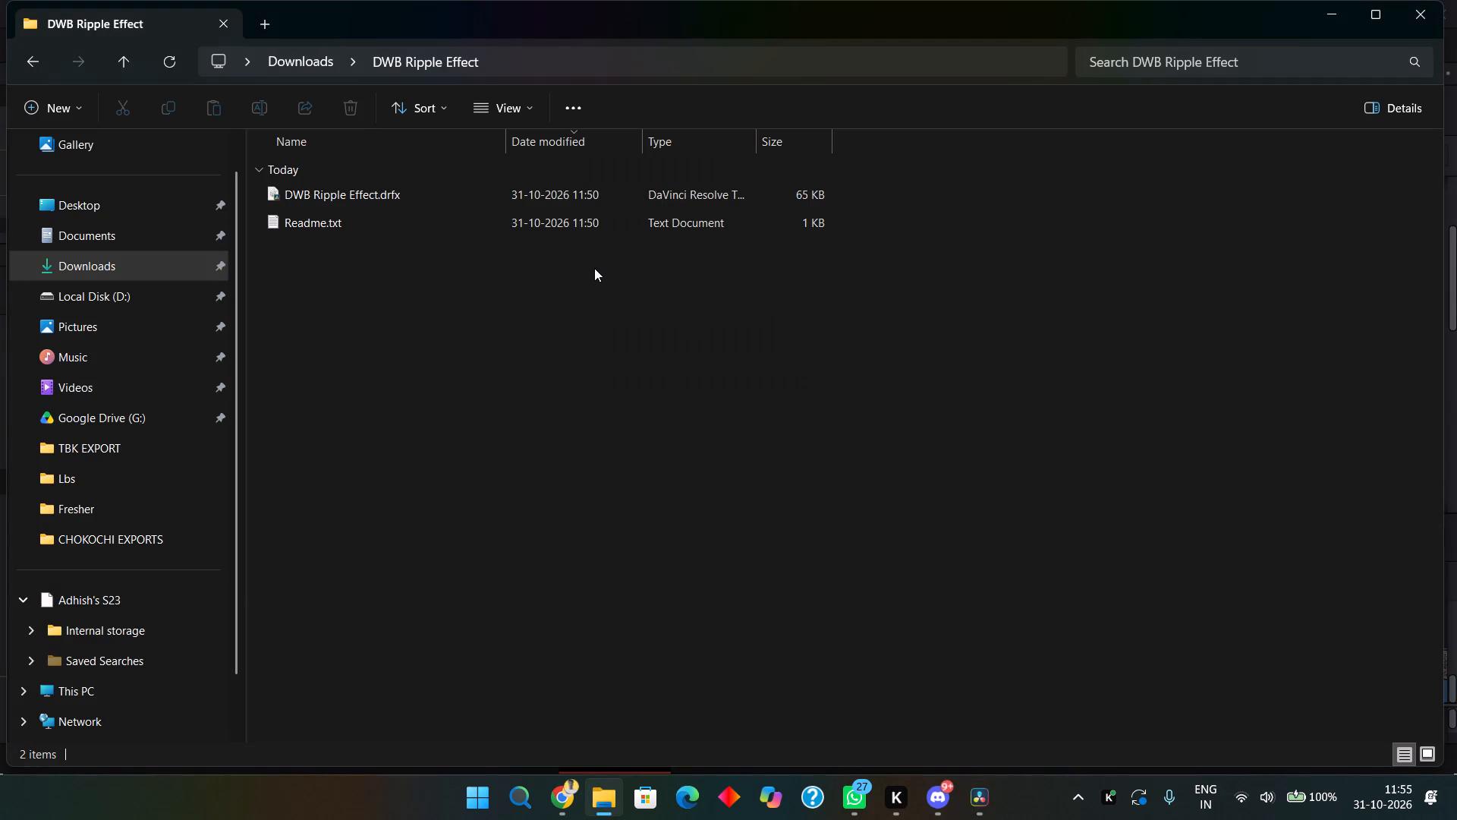
left_click(594, 268)
left_click(30, 61)
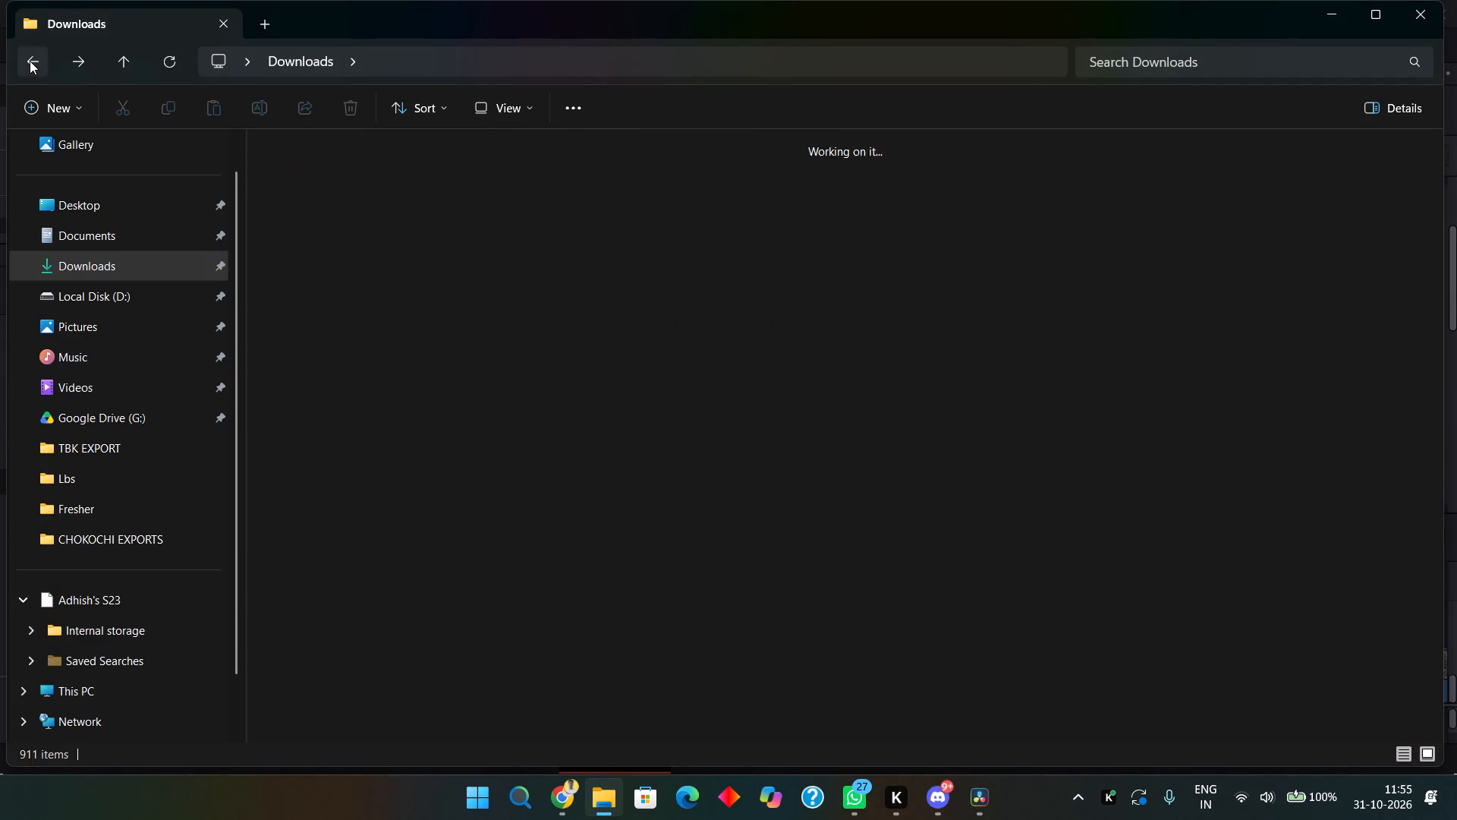
left_click(835, 377)
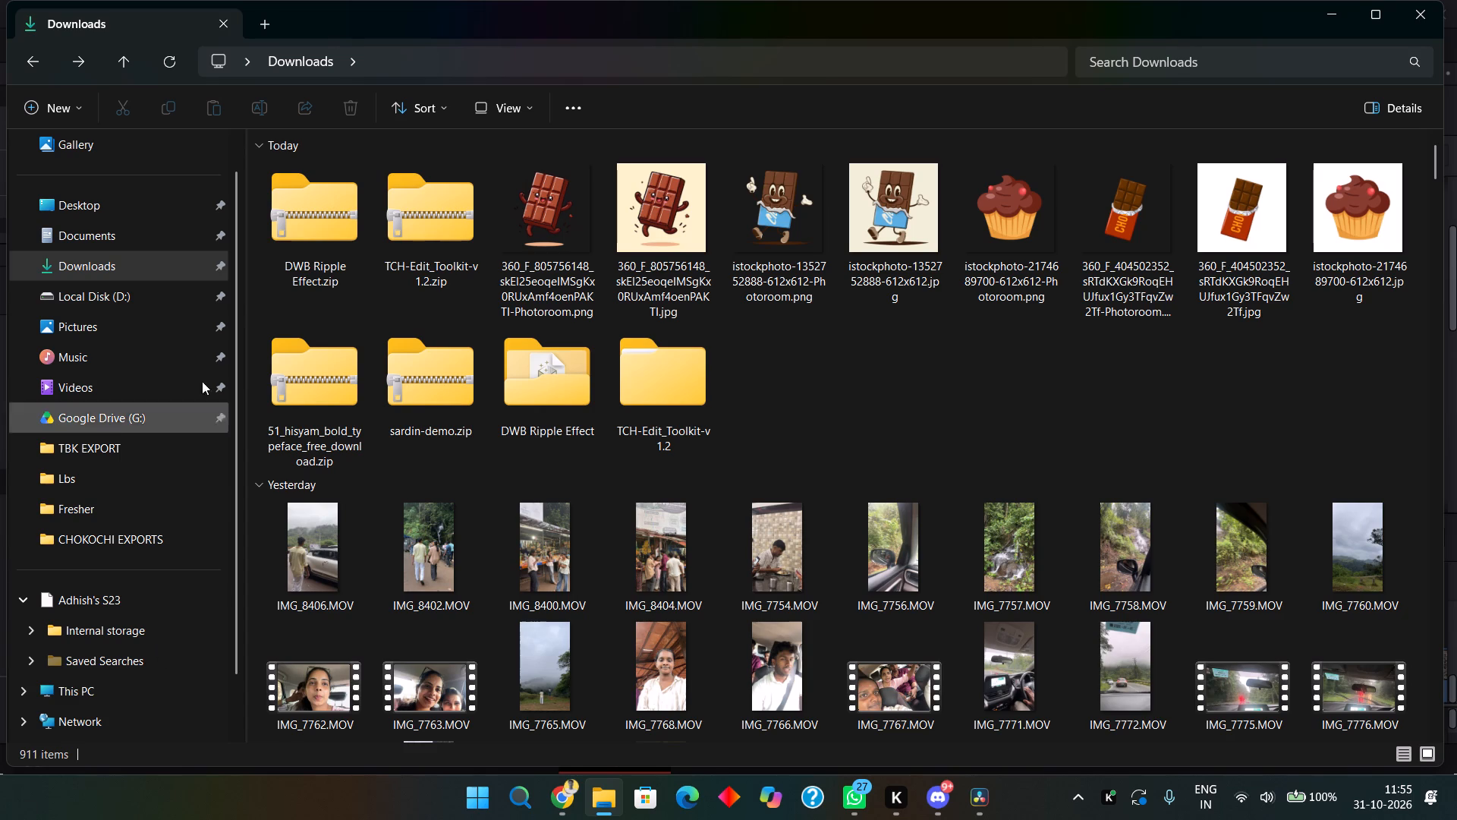
left_click(318, 227)
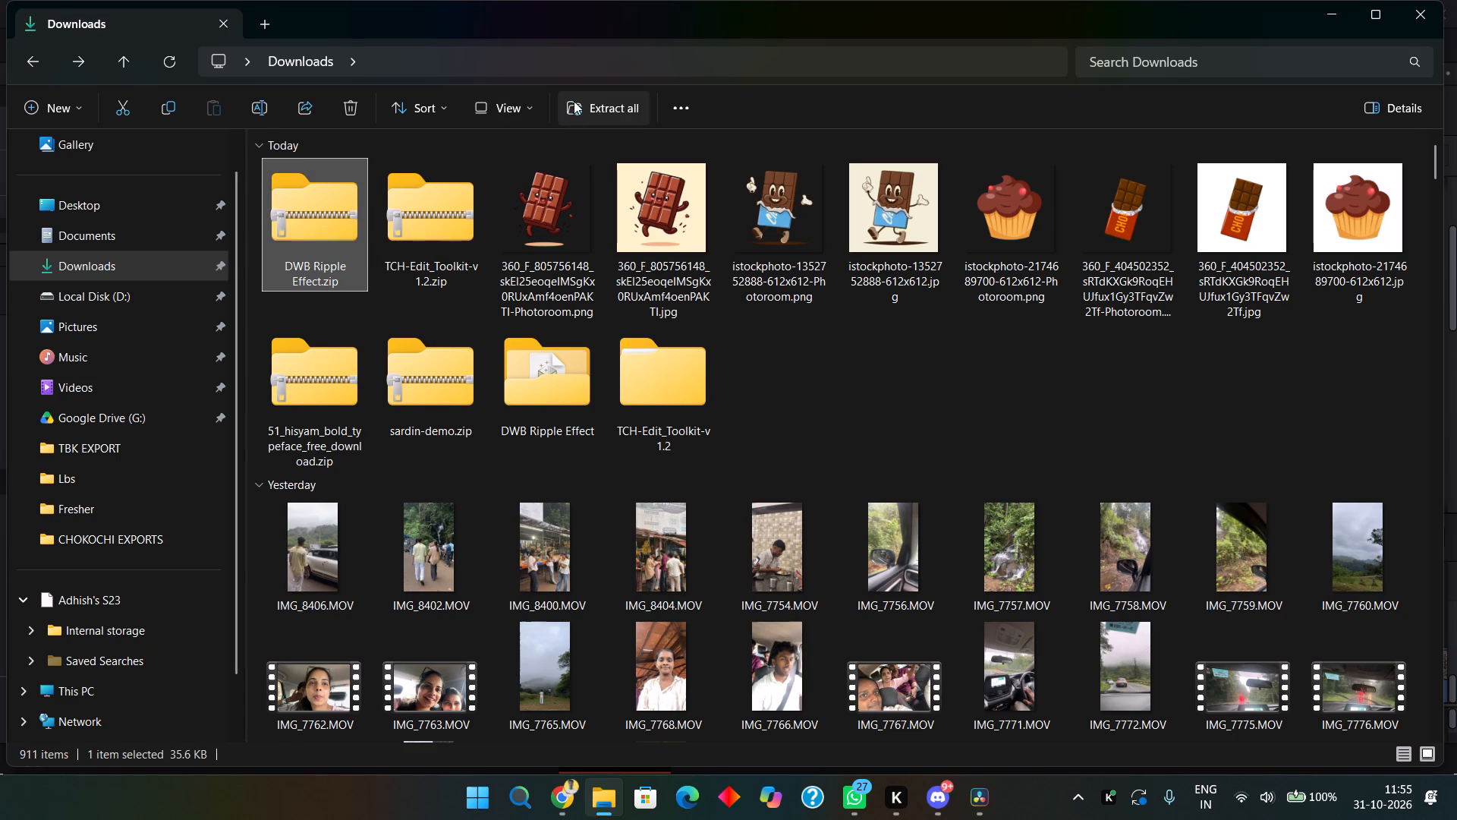
Return to DaVinci Resolve and play through the adjustment clip on Video 2.
key("alt+Tab")
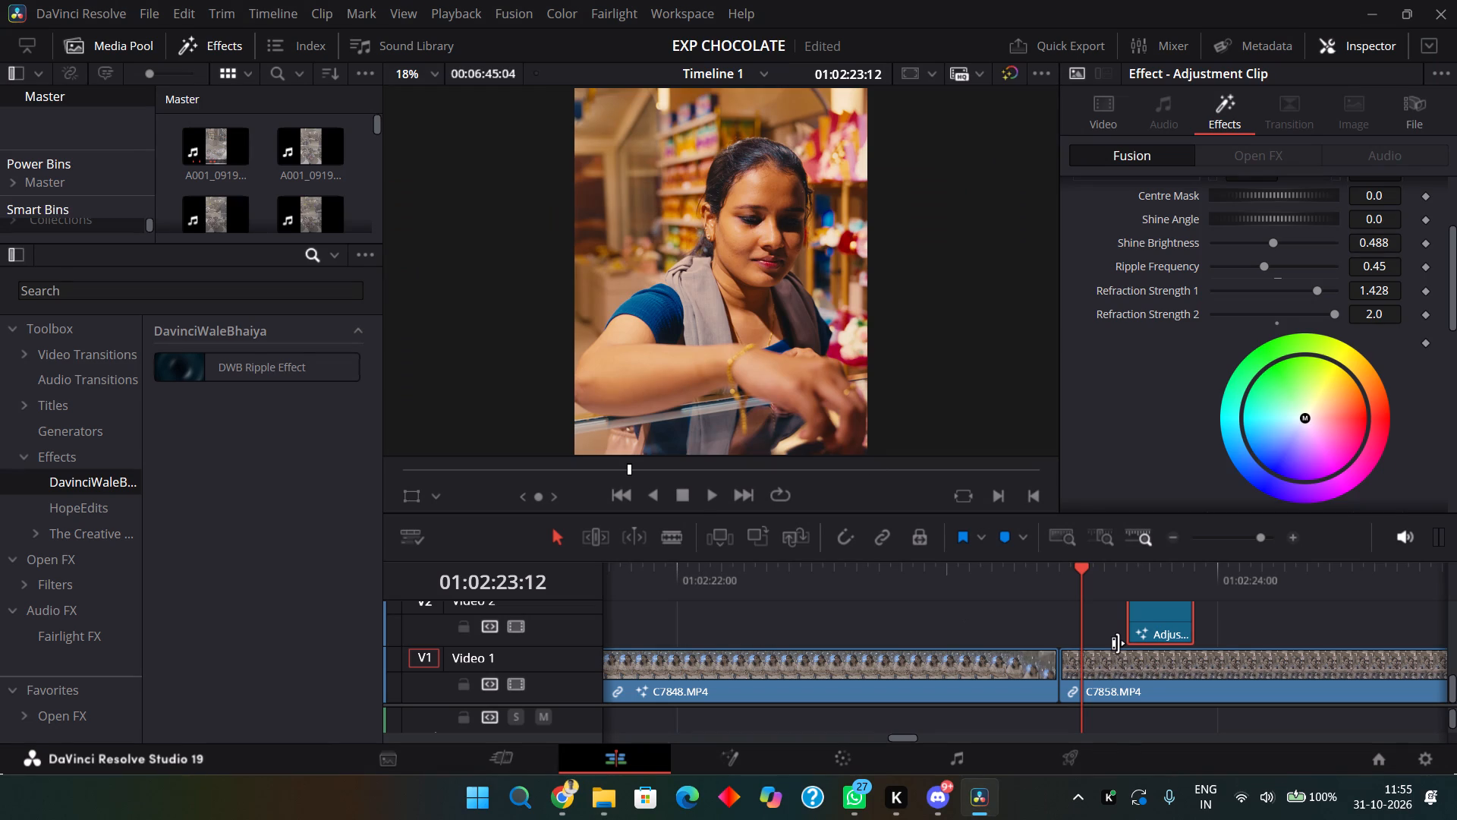
key("space")
key("space")
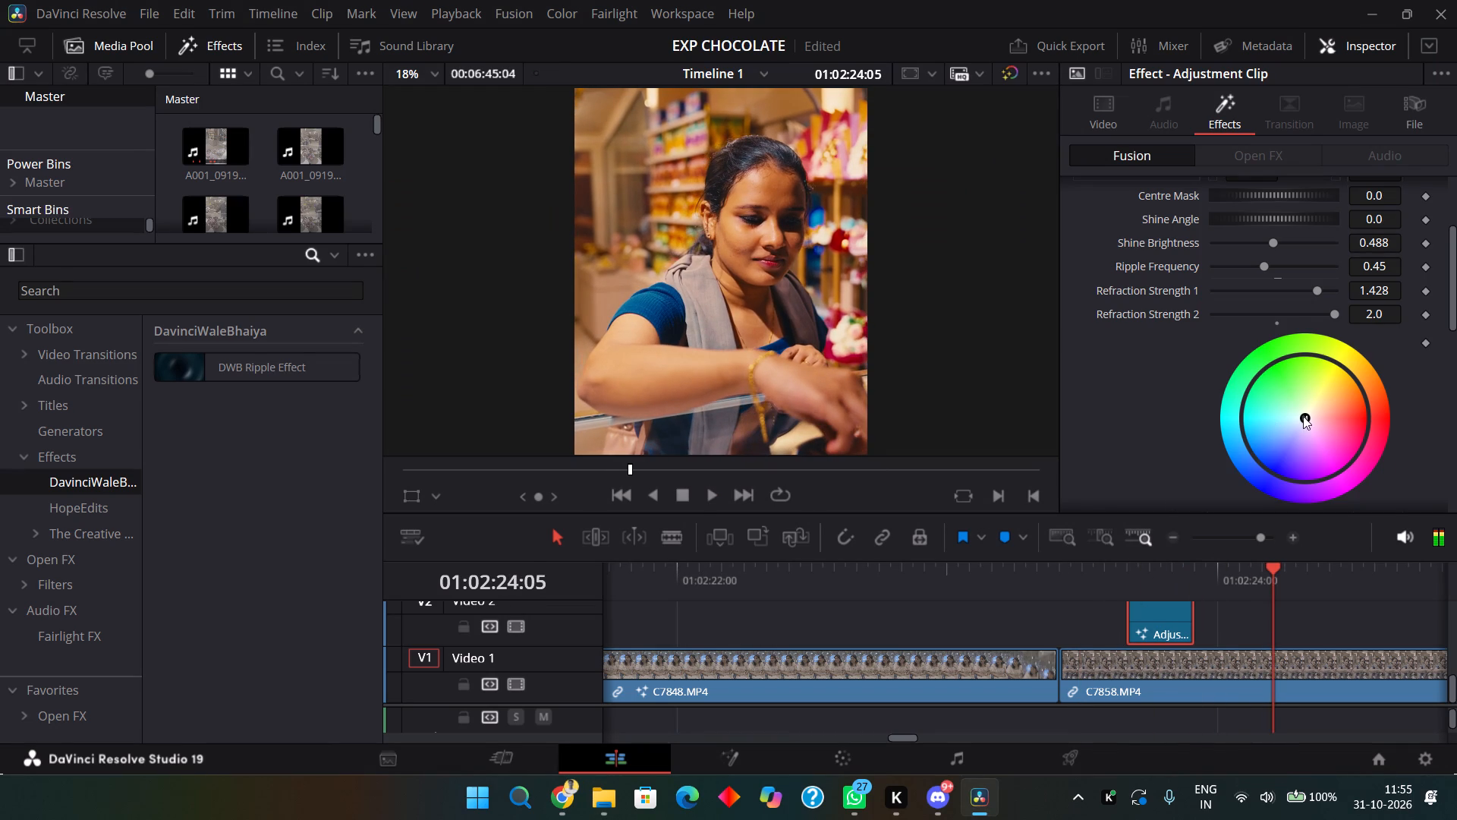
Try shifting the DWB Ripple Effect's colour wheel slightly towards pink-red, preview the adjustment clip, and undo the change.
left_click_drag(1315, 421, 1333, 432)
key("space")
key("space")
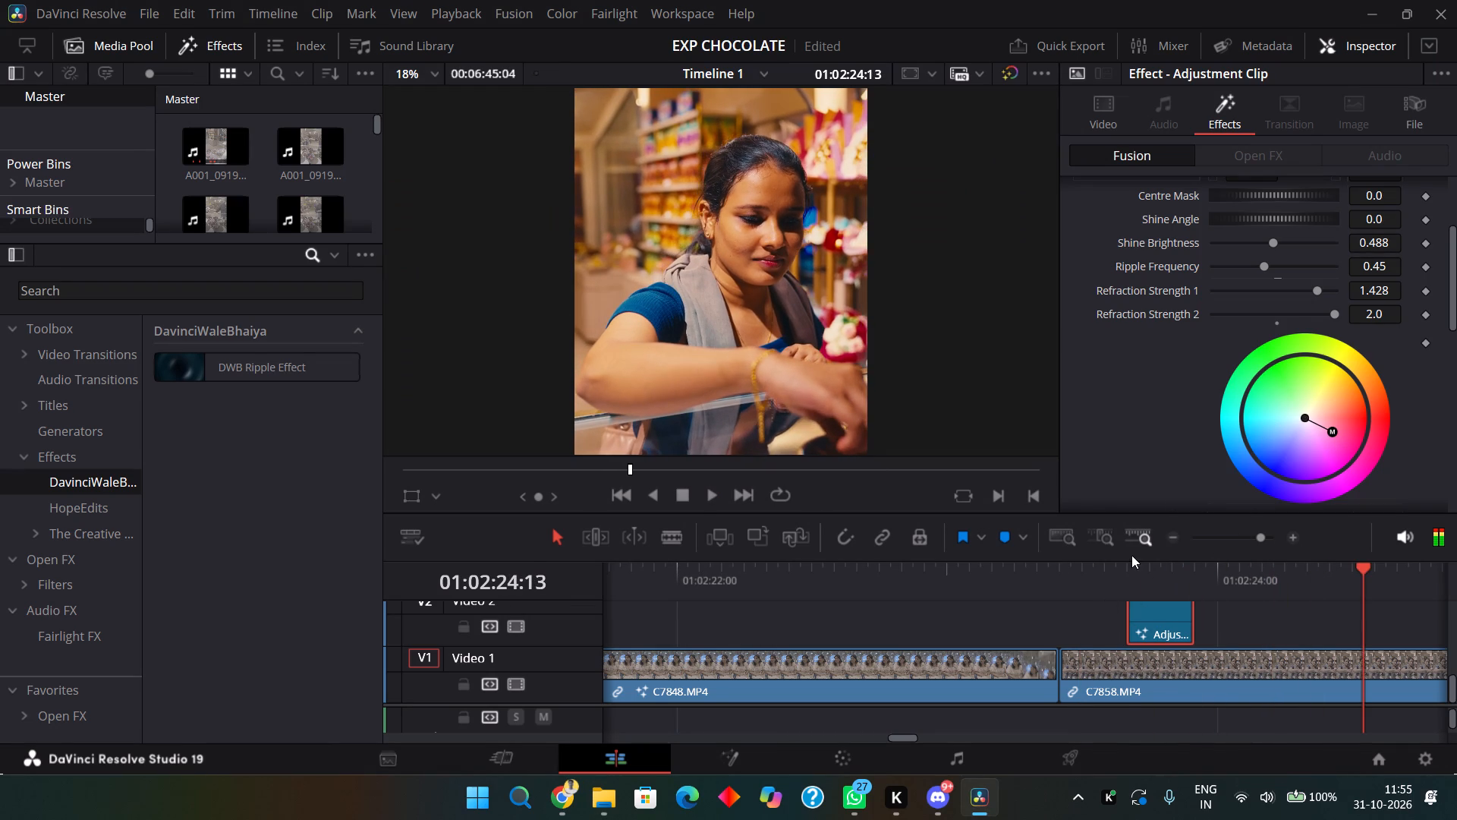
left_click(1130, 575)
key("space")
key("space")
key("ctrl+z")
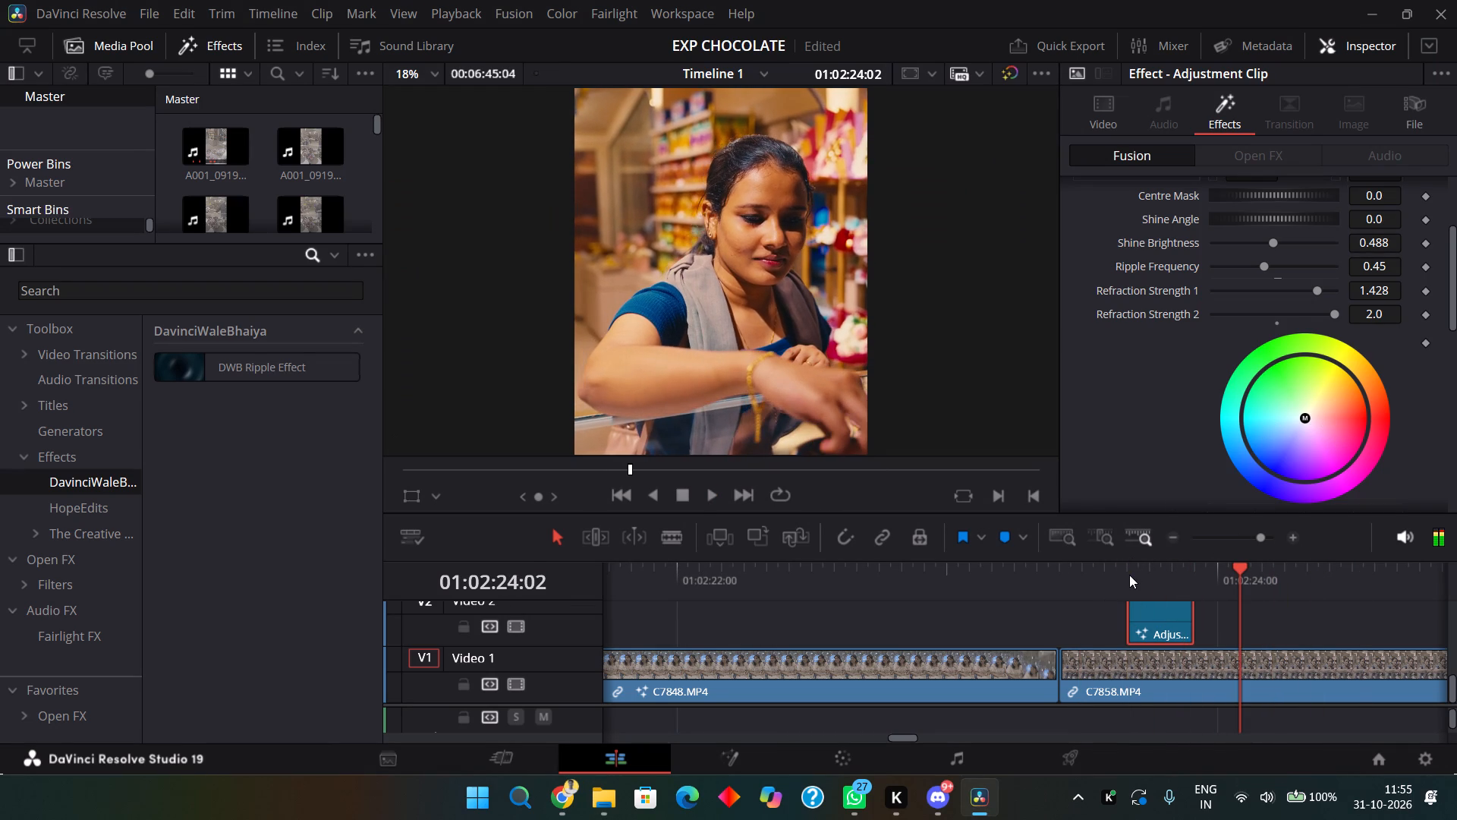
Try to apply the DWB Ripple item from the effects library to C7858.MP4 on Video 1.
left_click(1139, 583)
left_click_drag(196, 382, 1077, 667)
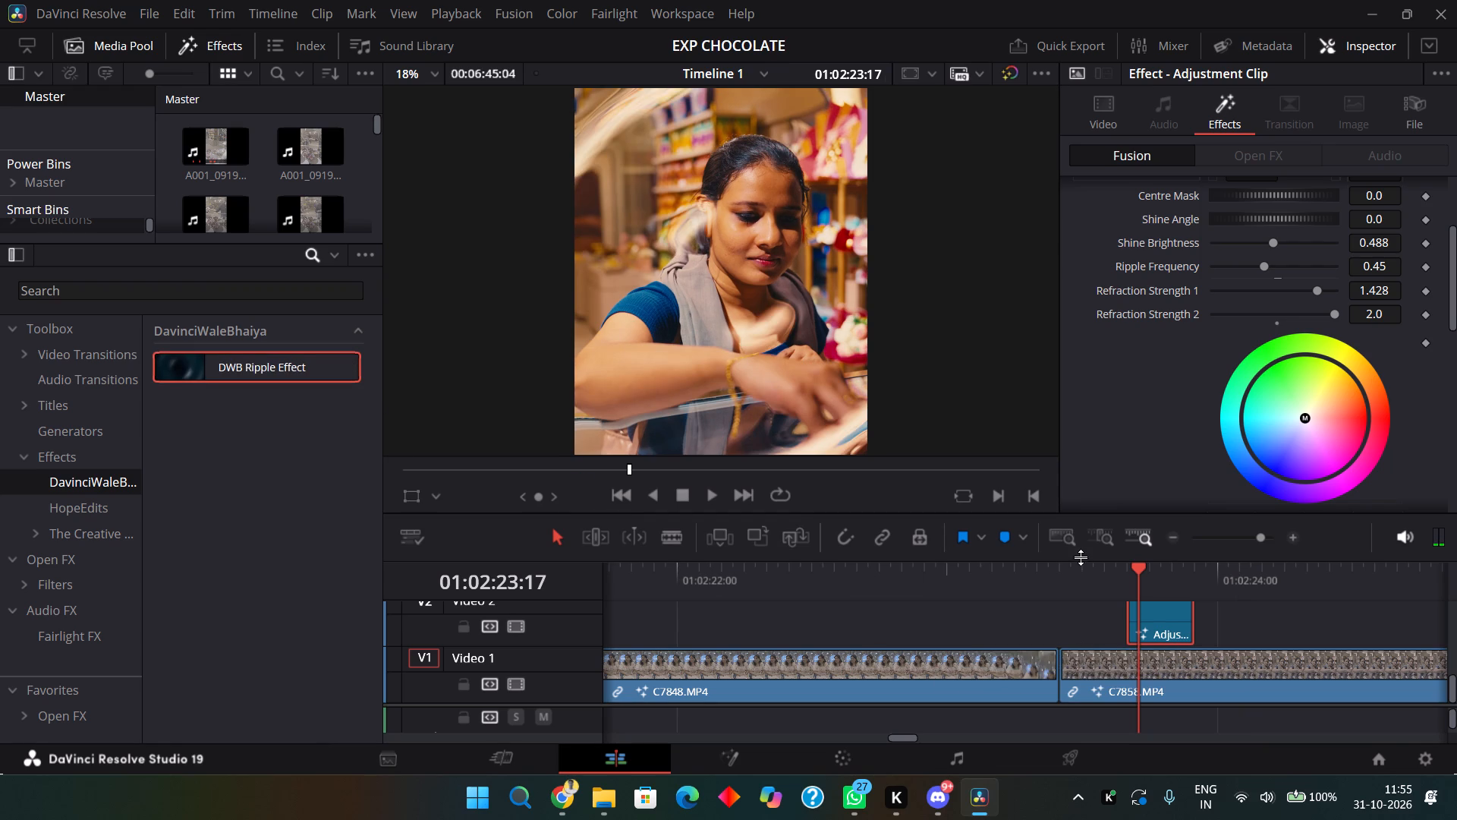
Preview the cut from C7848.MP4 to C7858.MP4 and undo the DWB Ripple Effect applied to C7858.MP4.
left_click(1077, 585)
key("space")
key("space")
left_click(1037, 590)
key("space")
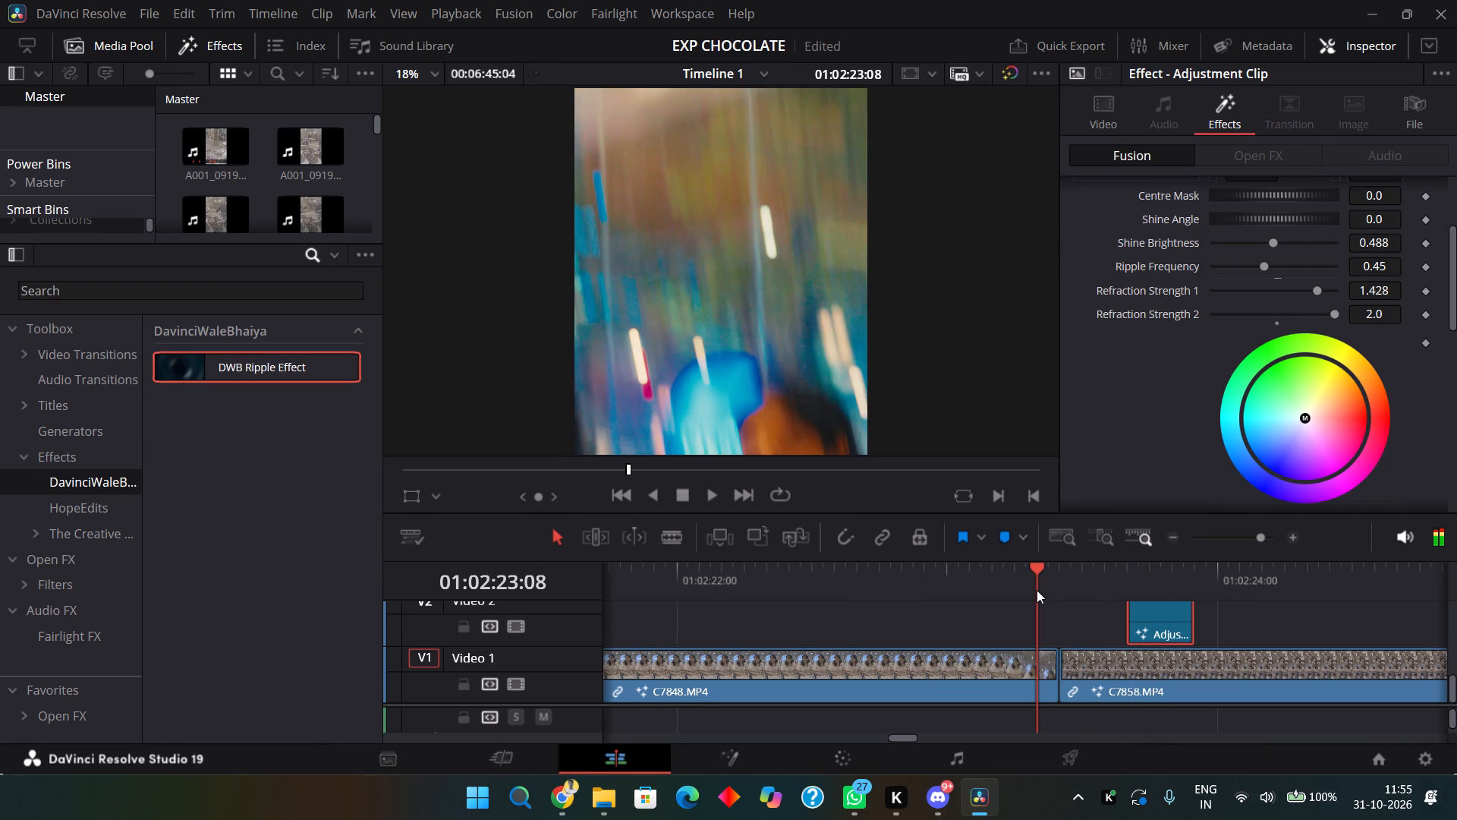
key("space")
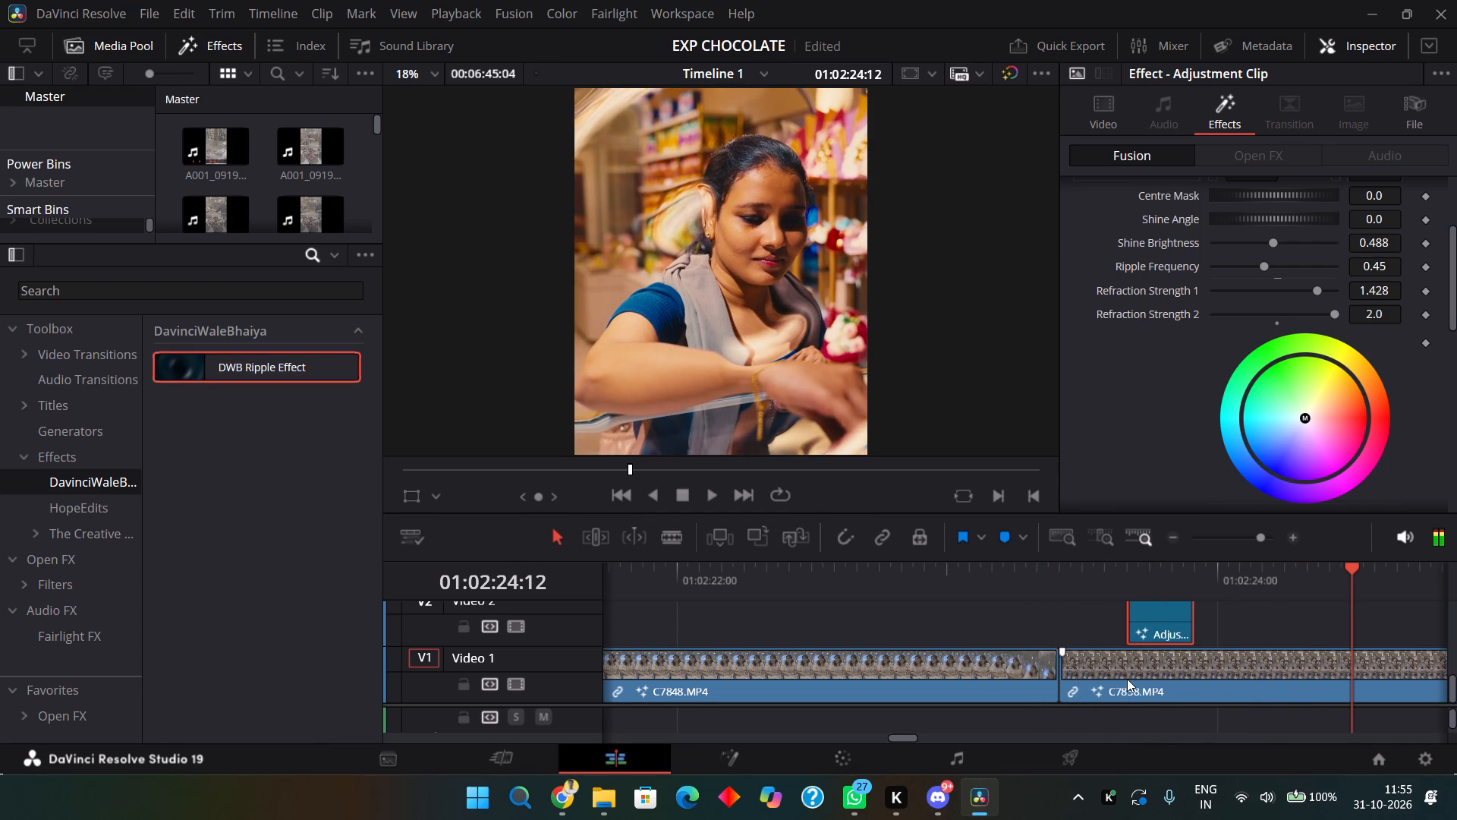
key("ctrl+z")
Move the adjustment clip on Video 2 earlier so it starts at the cut between C7848.MP4 and C7858.MP4, and preview it.
left_click(1141, 637)
left_click_drag(1145, 626, 1087, 621)
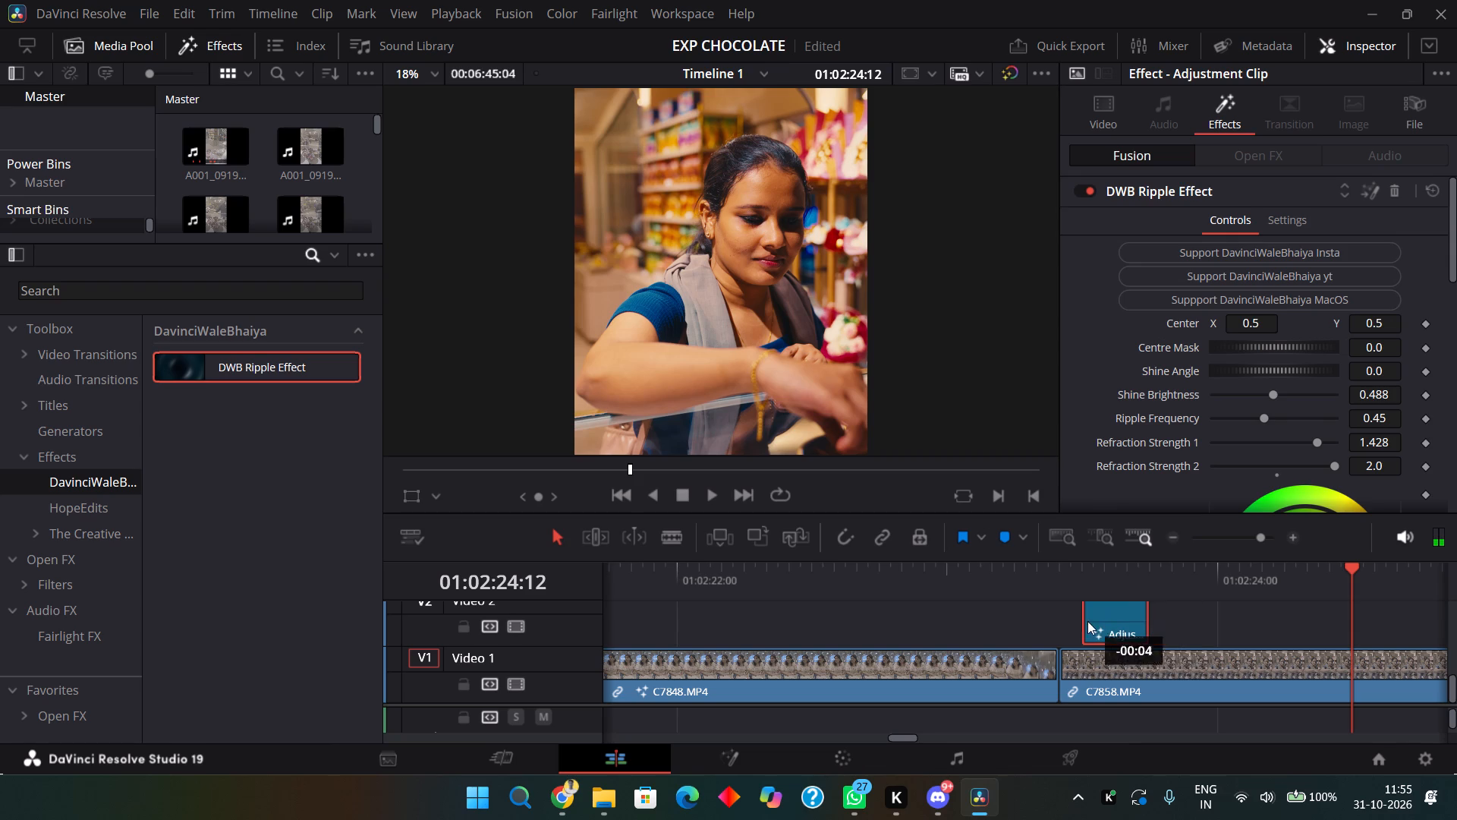
left_click_drag(1087, 621, 1072, 624)
left_click(1037, 581)
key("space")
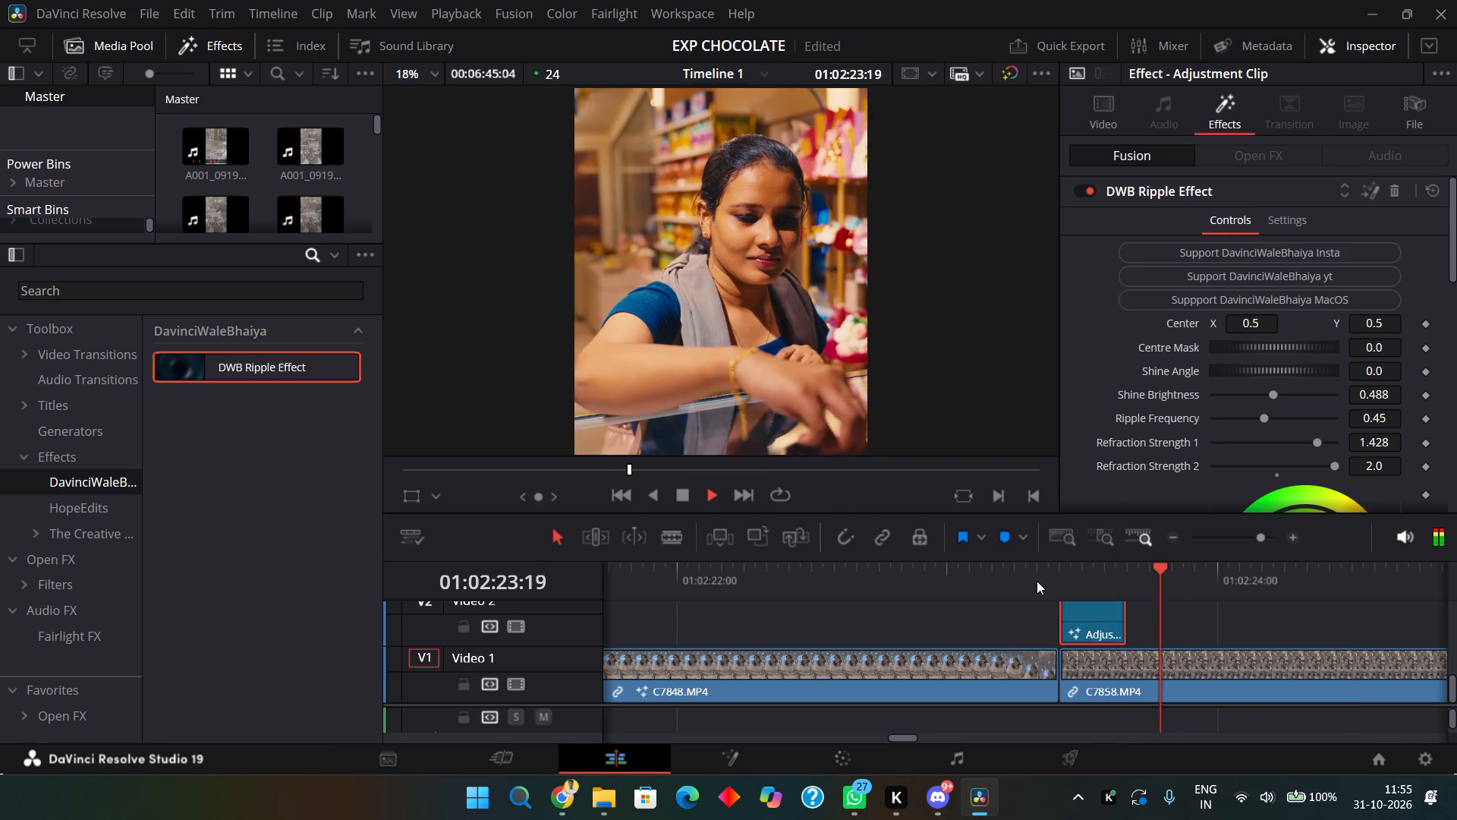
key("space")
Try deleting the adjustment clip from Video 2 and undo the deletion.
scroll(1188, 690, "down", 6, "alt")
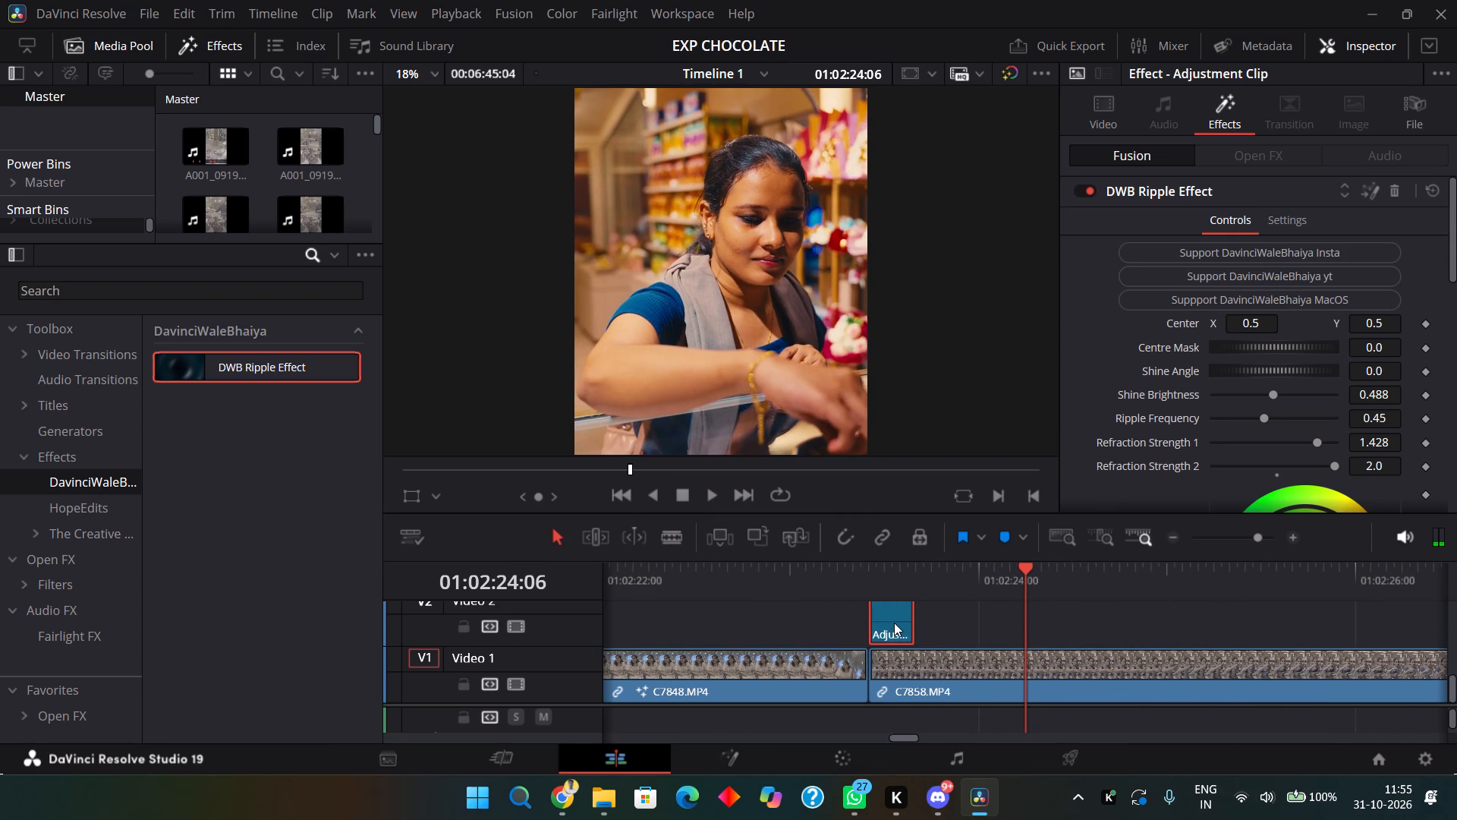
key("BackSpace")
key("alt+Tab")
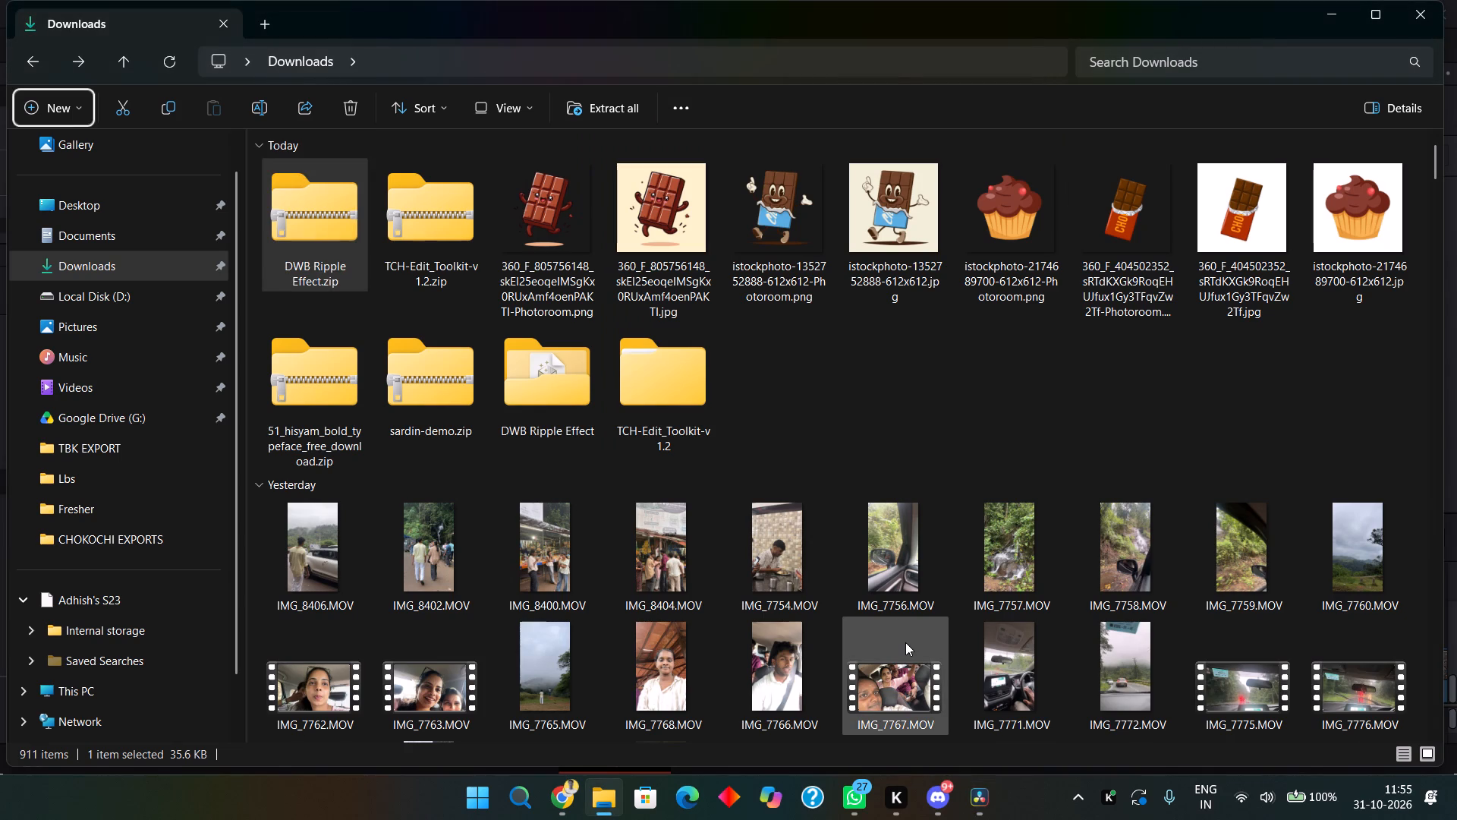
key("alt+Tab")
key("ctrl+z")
Switch to Chrome, play davinciwalebhaiya's Ripple Effect Transition reel and look through its caption and comments.
key("alt+Tab")
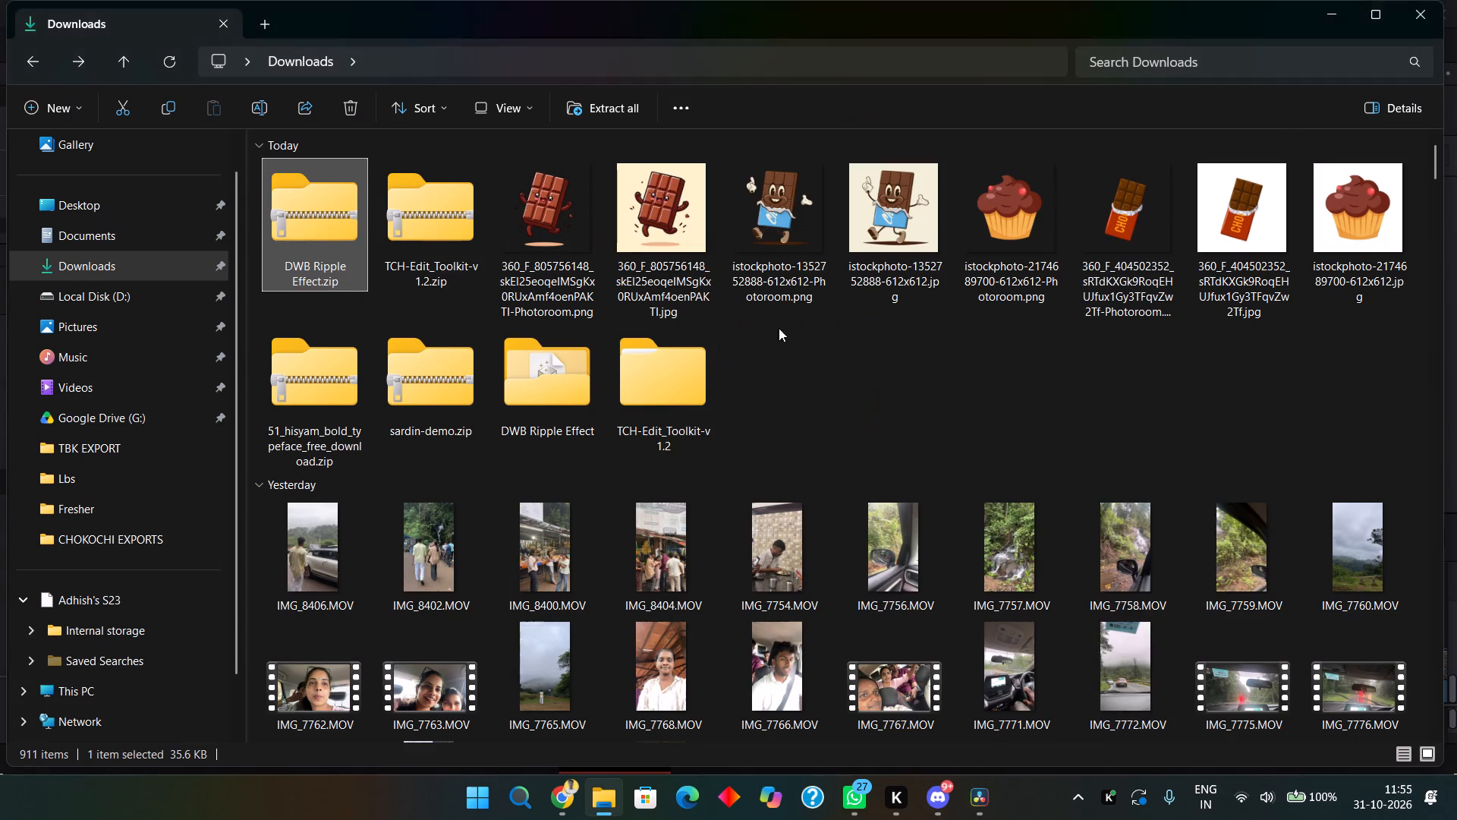
key("alt+Tab")
key("alt+Tab")
left_click(553, 312)
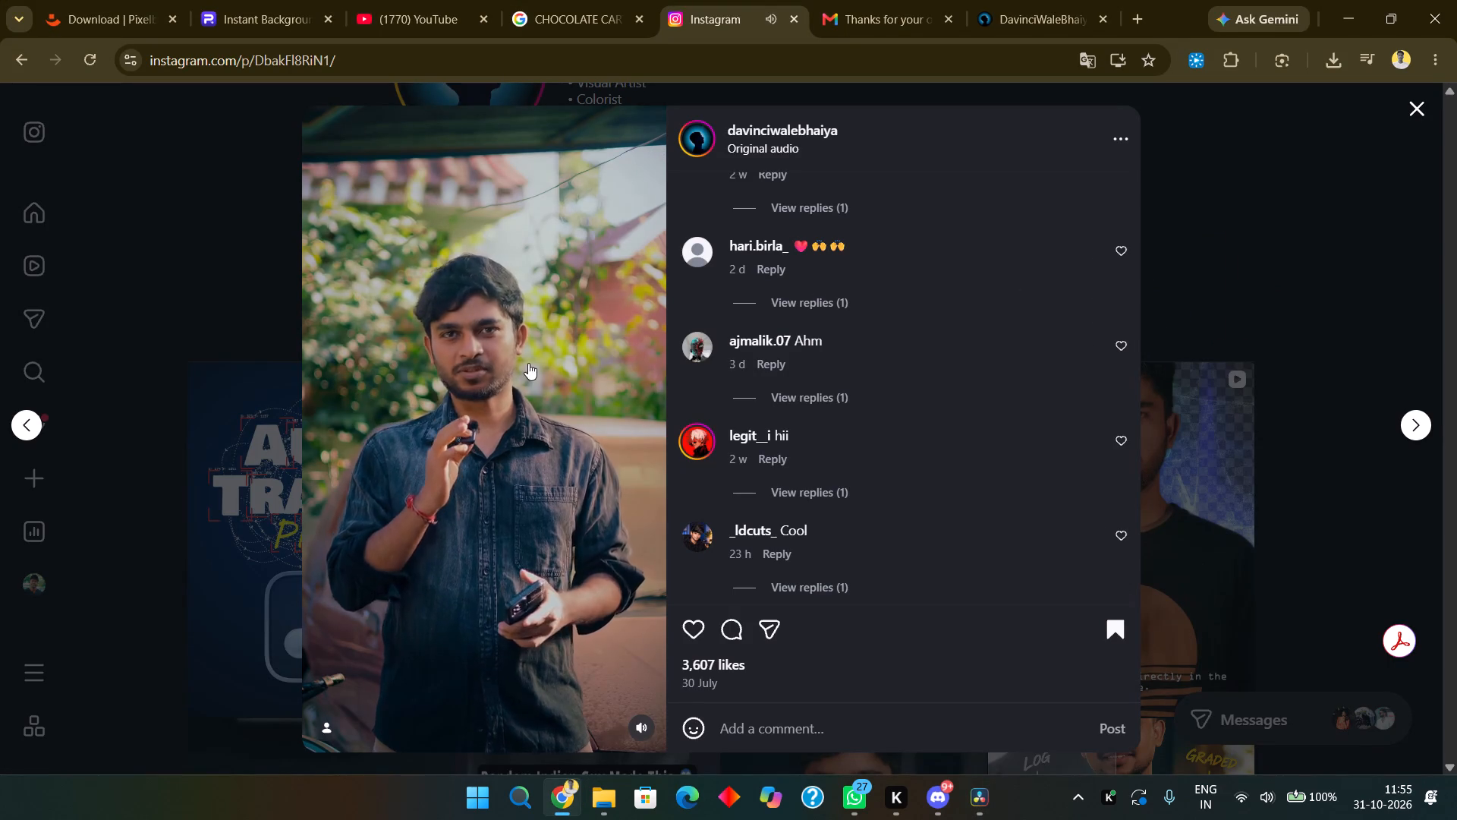
scroll(703, 371, "down", 8)
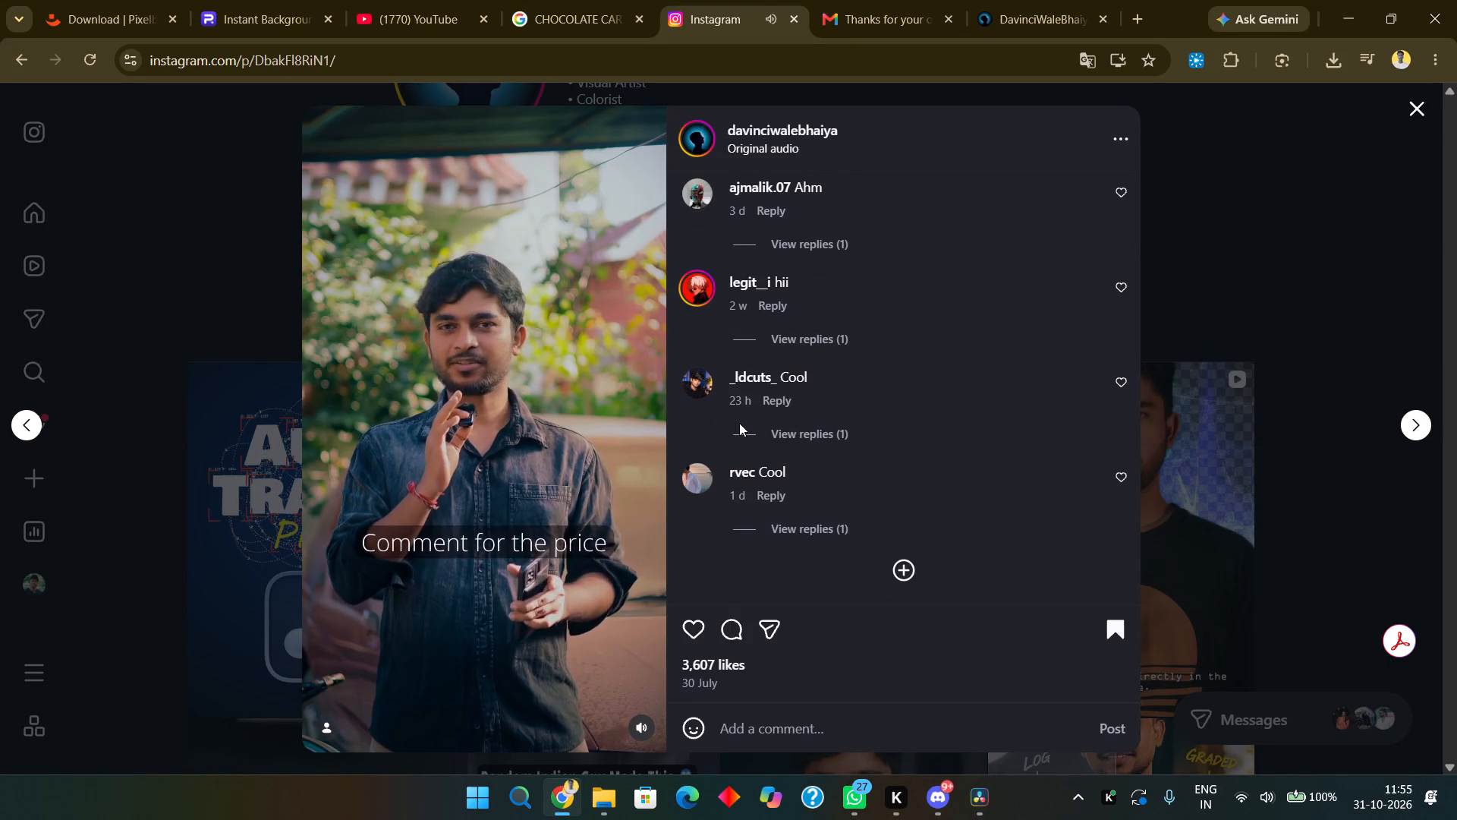
scroll(739, 423, "up", 8)
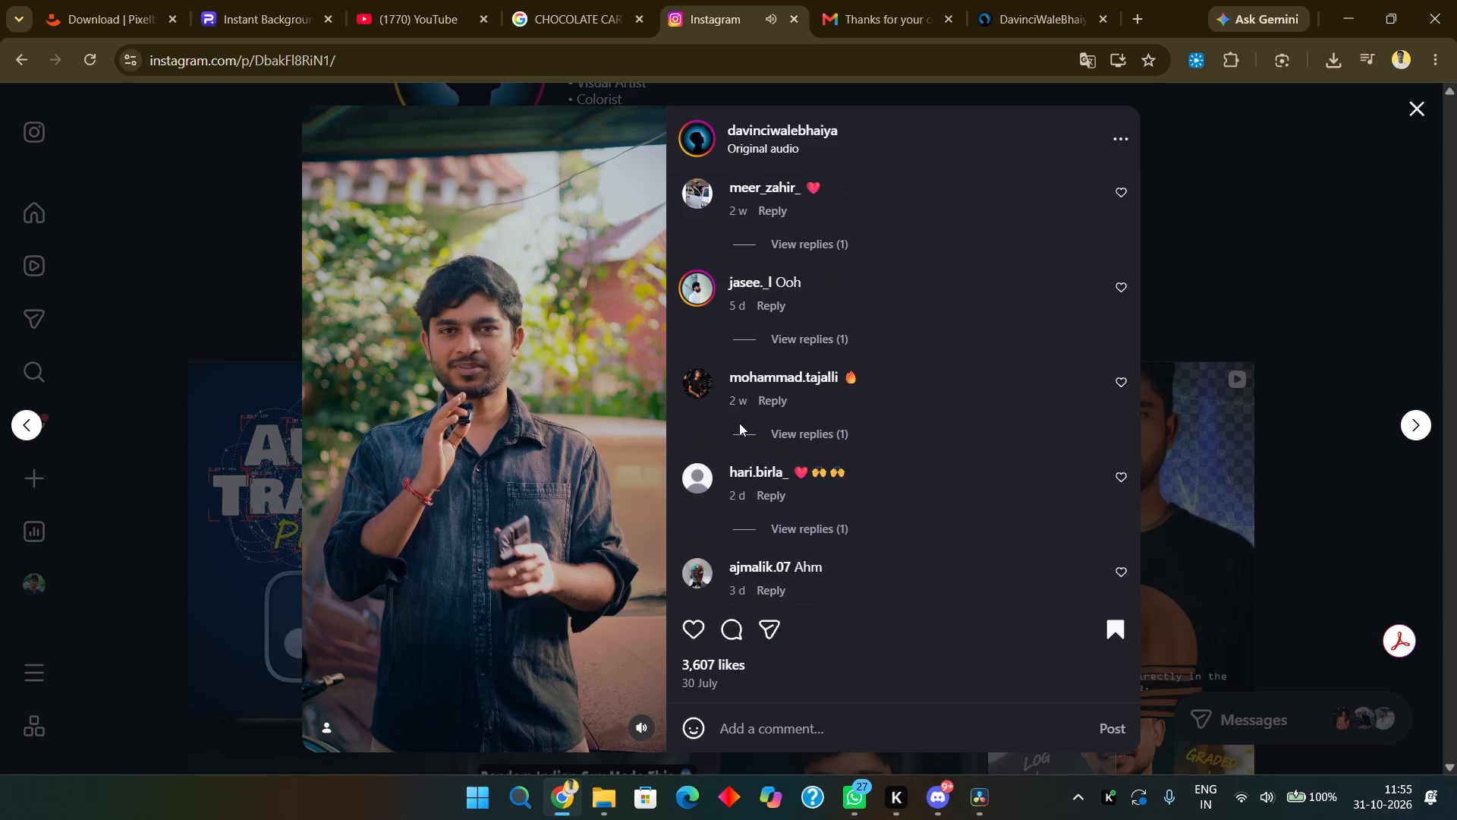
scroll(739, 423, "up", 5)
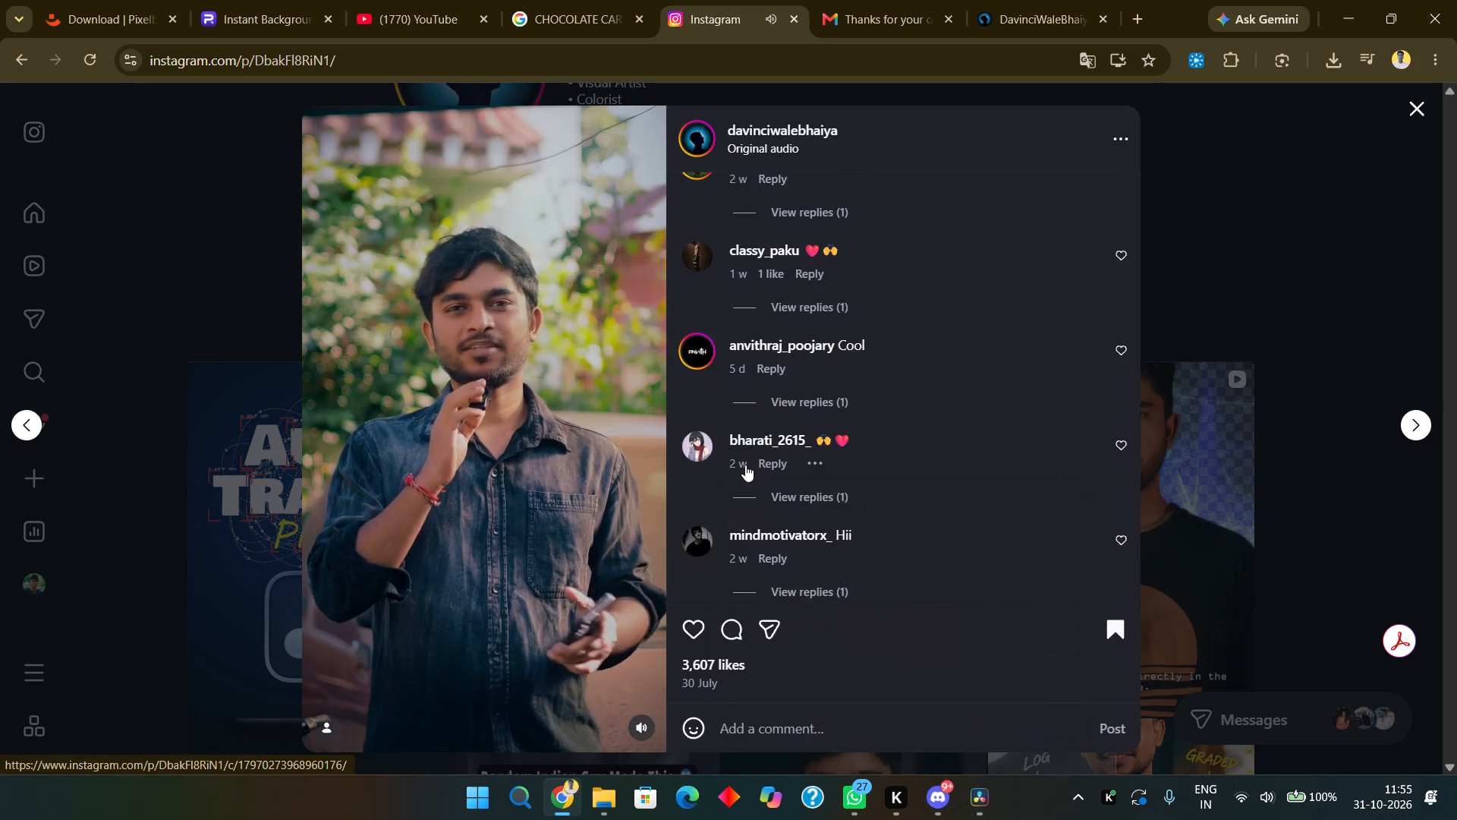
scroll(747, 470, "up", 13)
Watch the reel's demonstration, pausing as needed to see where DWB Ripple Effect and DWB Ripple Transition are listed.
left_click(433, 523)
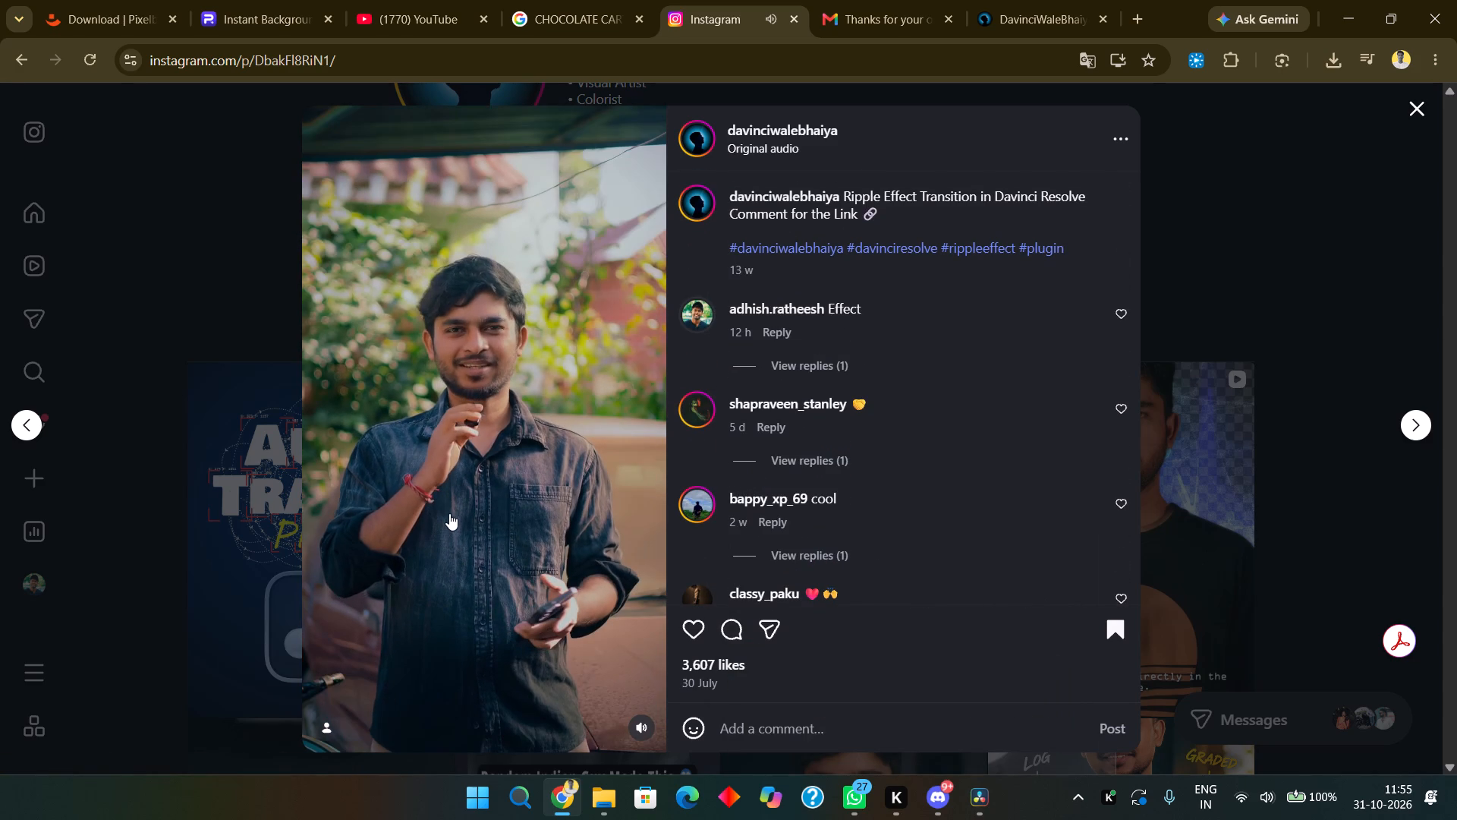
left_click(452, 509)
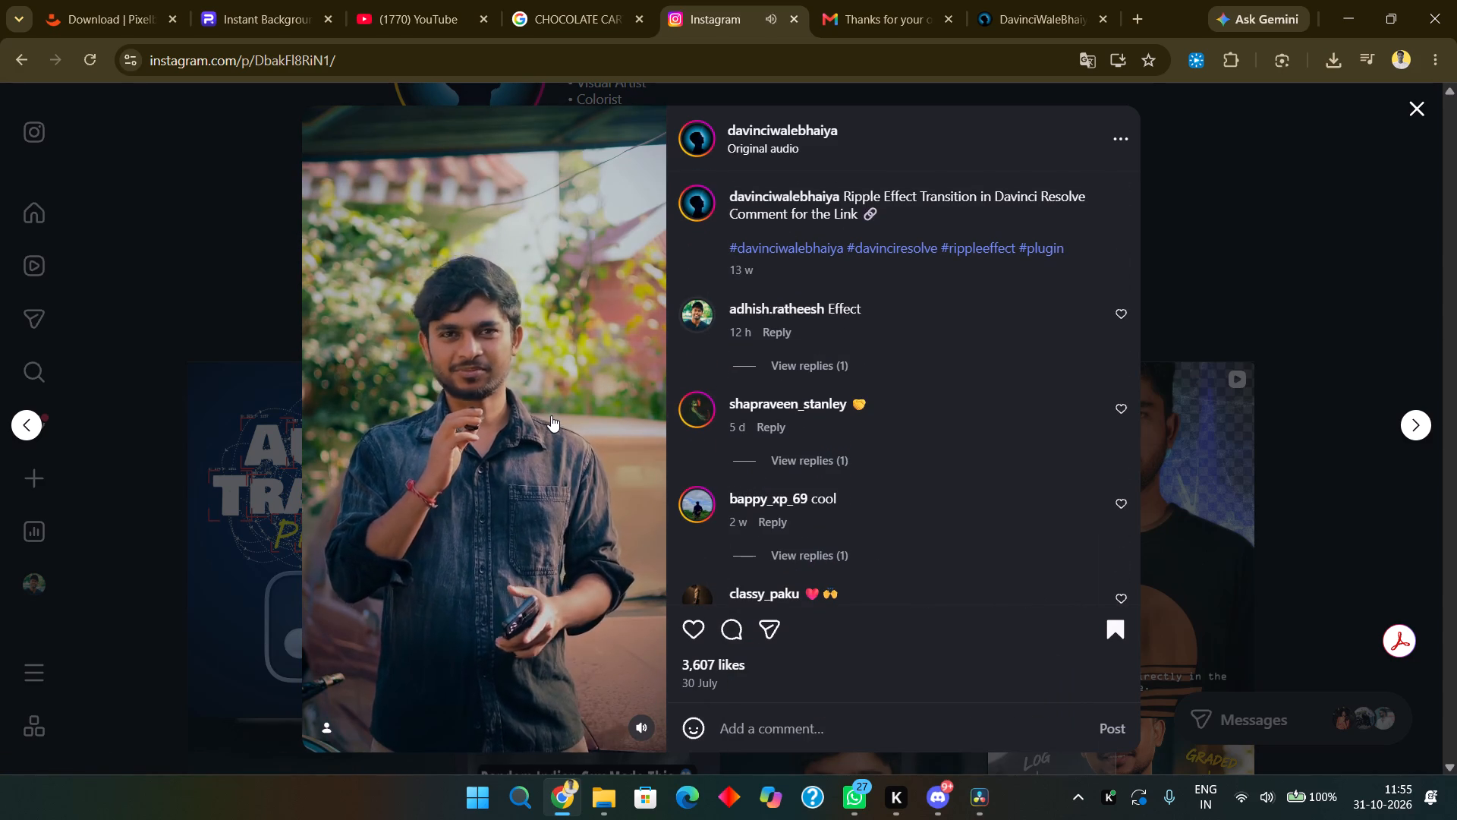
left_click(565, 414)
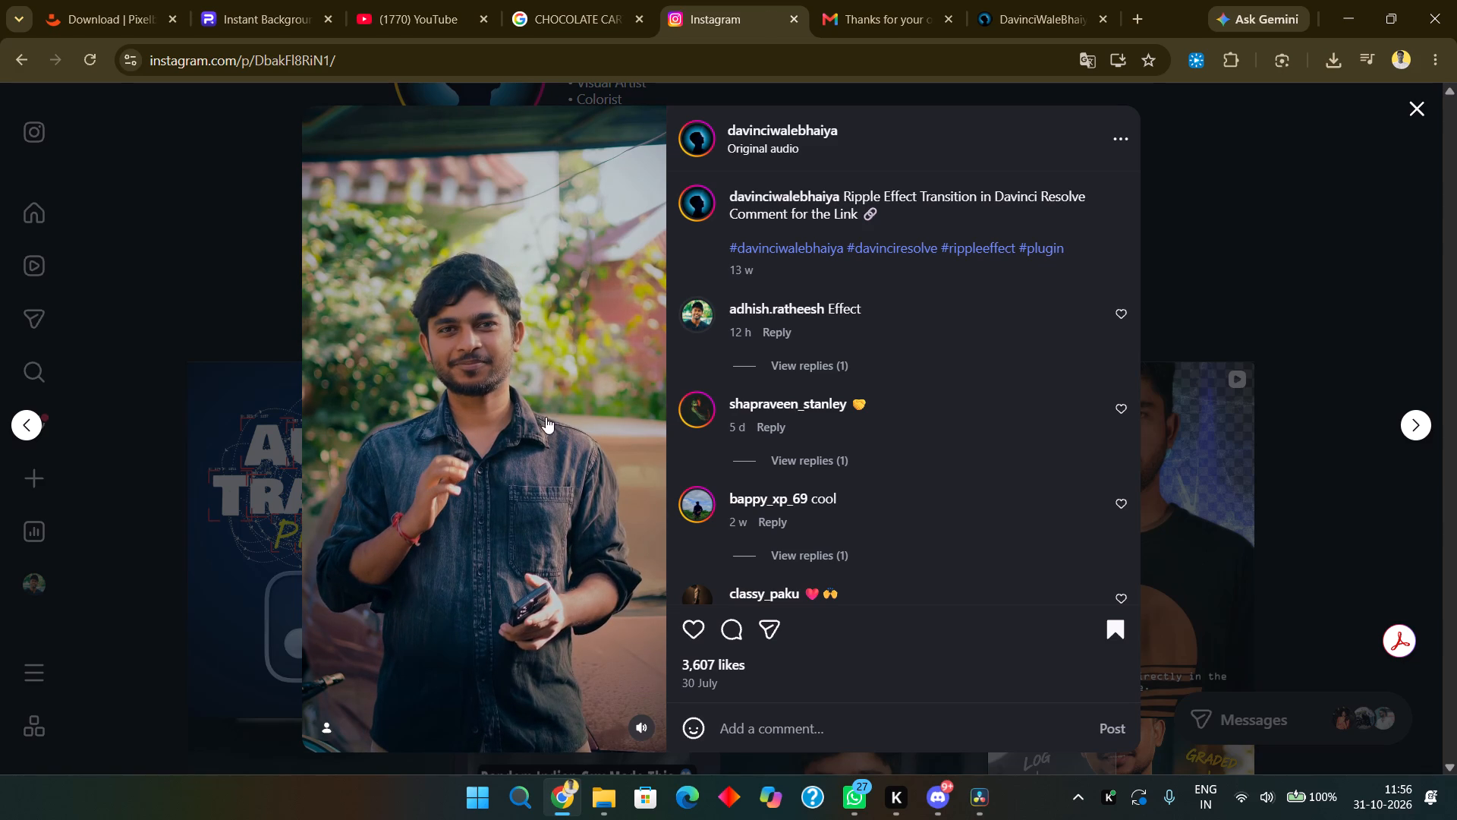
left_click(487, 427)
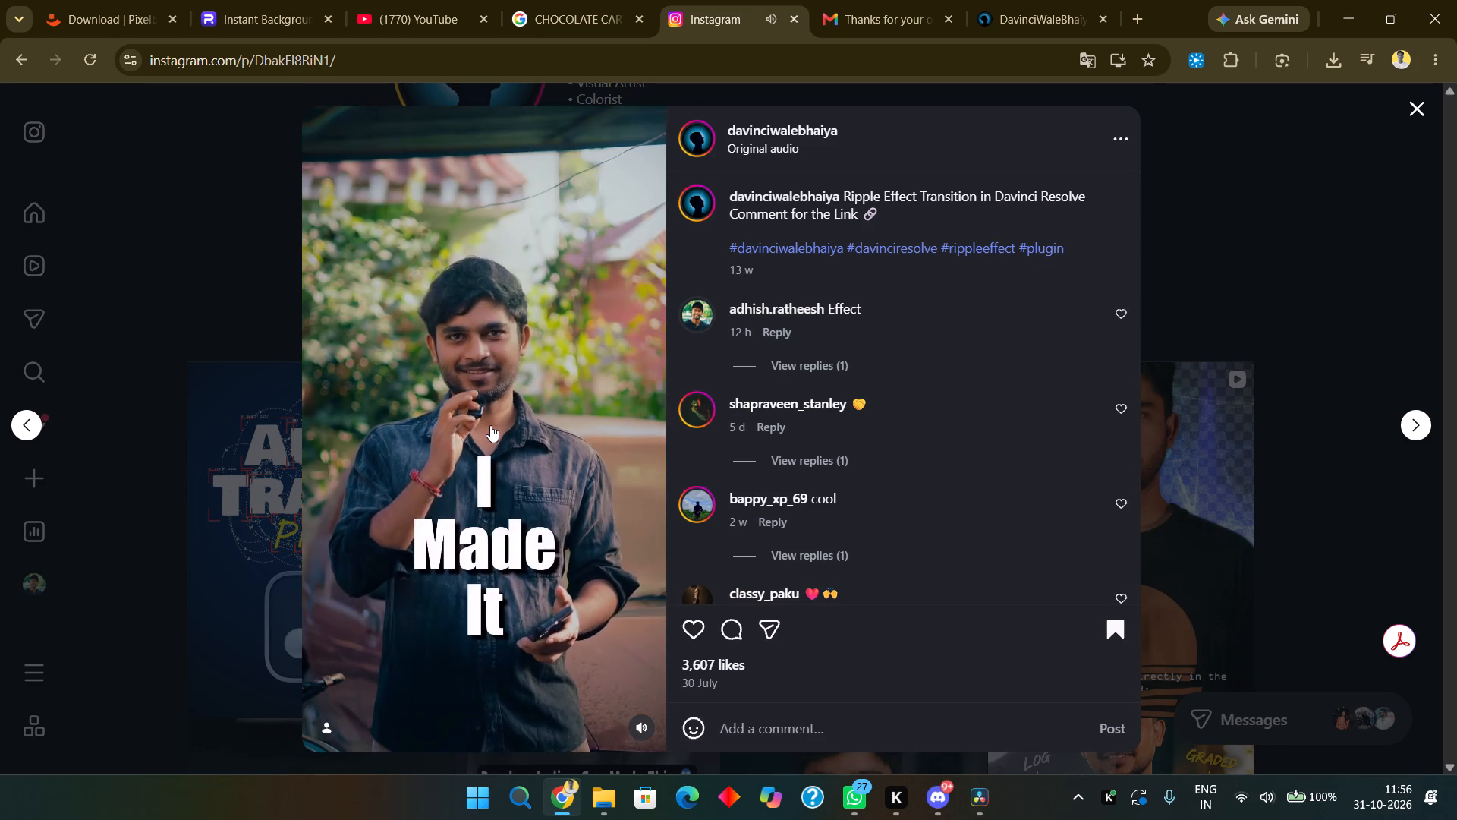
left_click(511, 442)
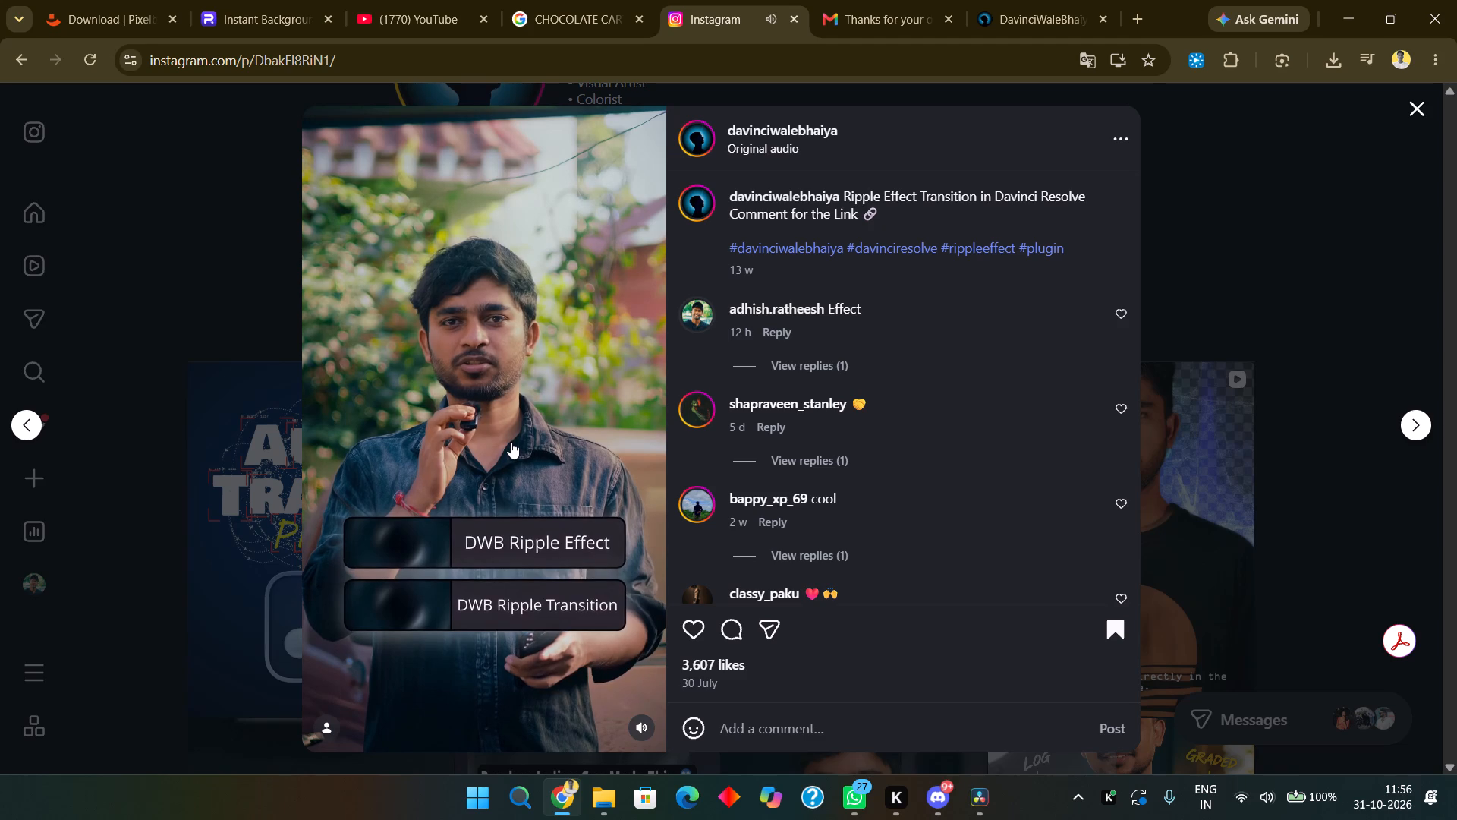
left_click(511, 442)
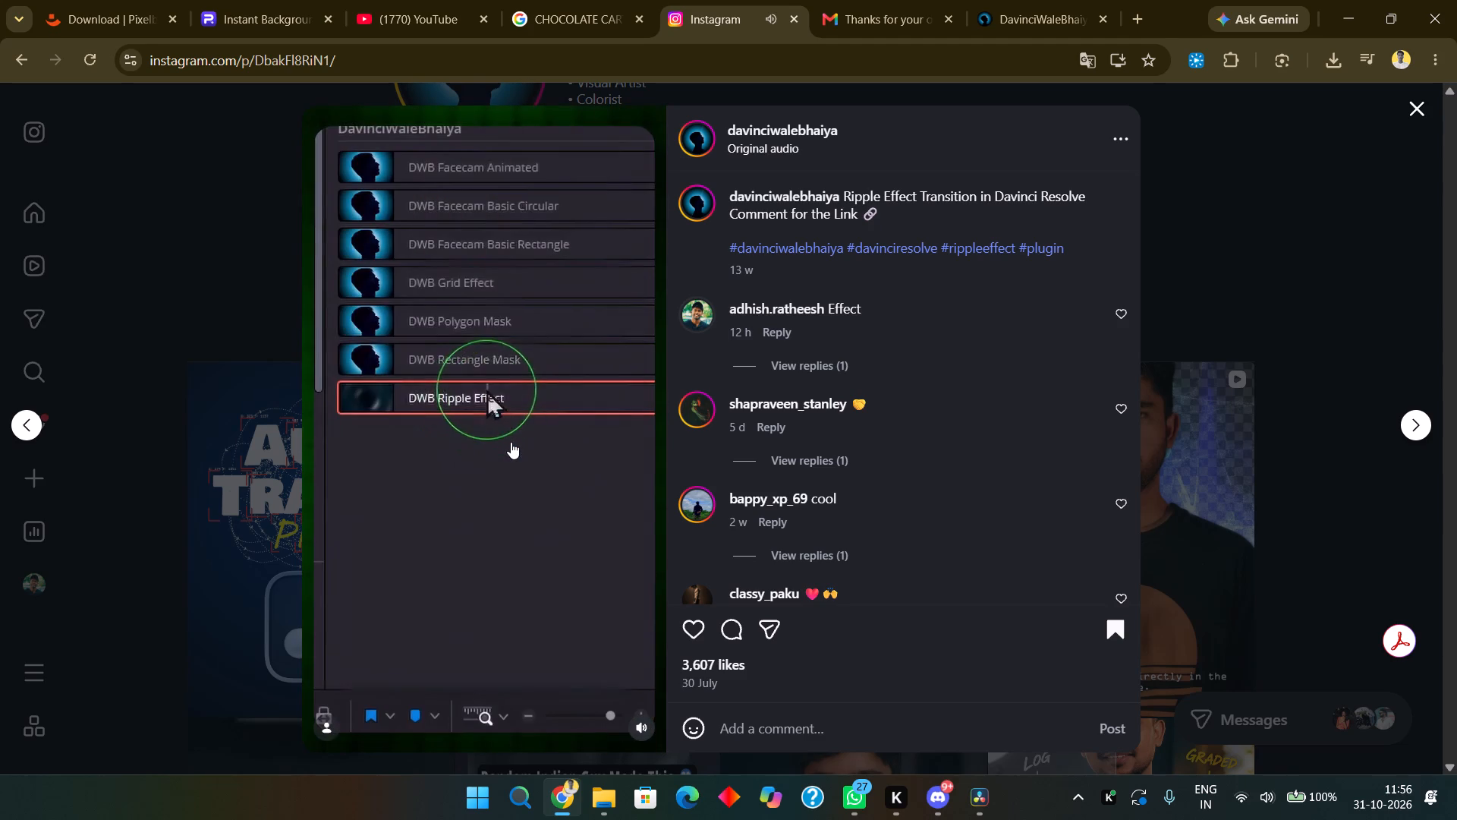
left_click(511, 442)
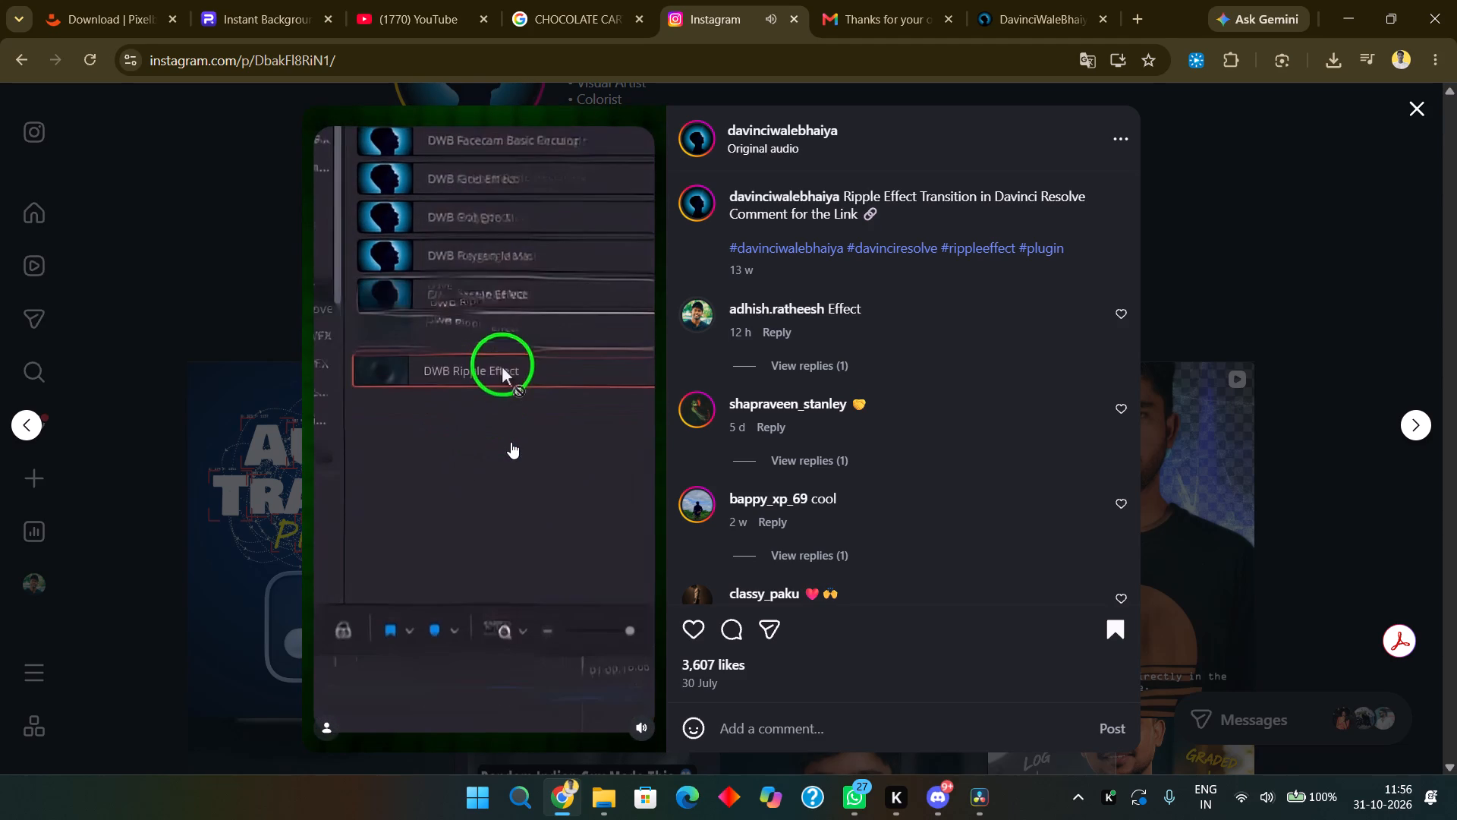
left_click(511, 442)
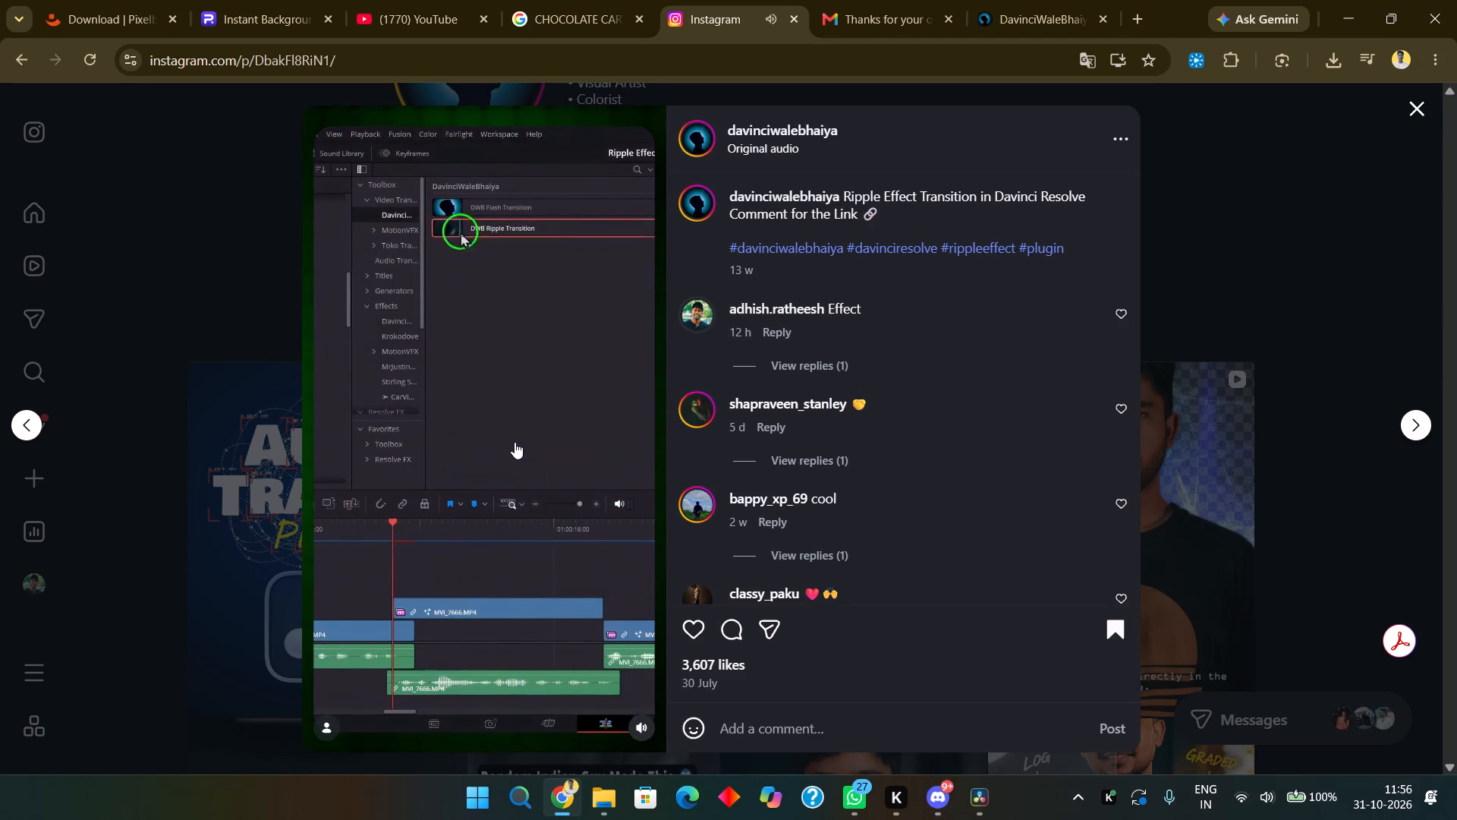
left_click(515, 442)
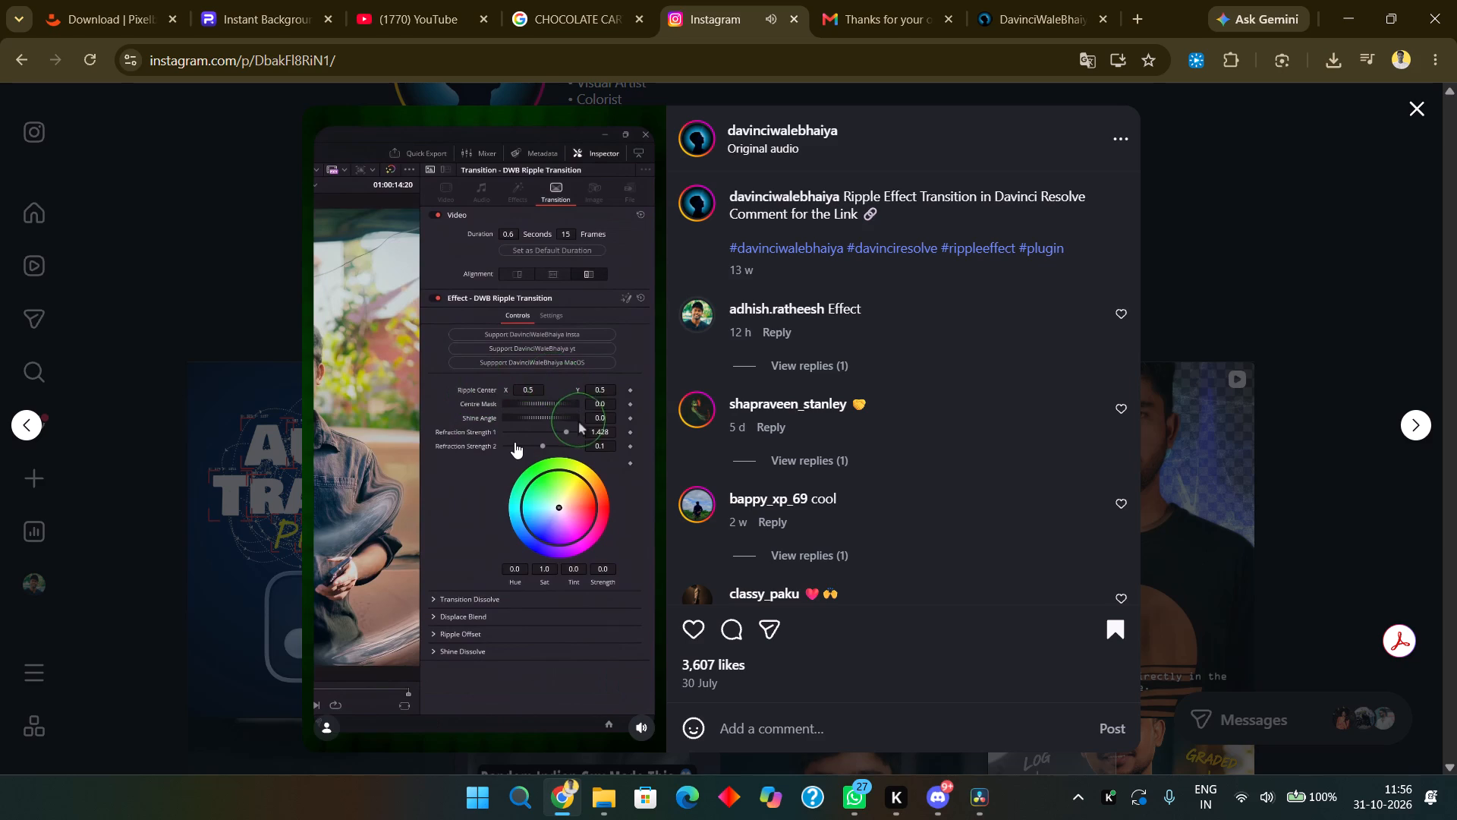
Return to DaVinci Resolve and search the Video Transitions category of the effects library for "rippl".
key("alt+Tab")
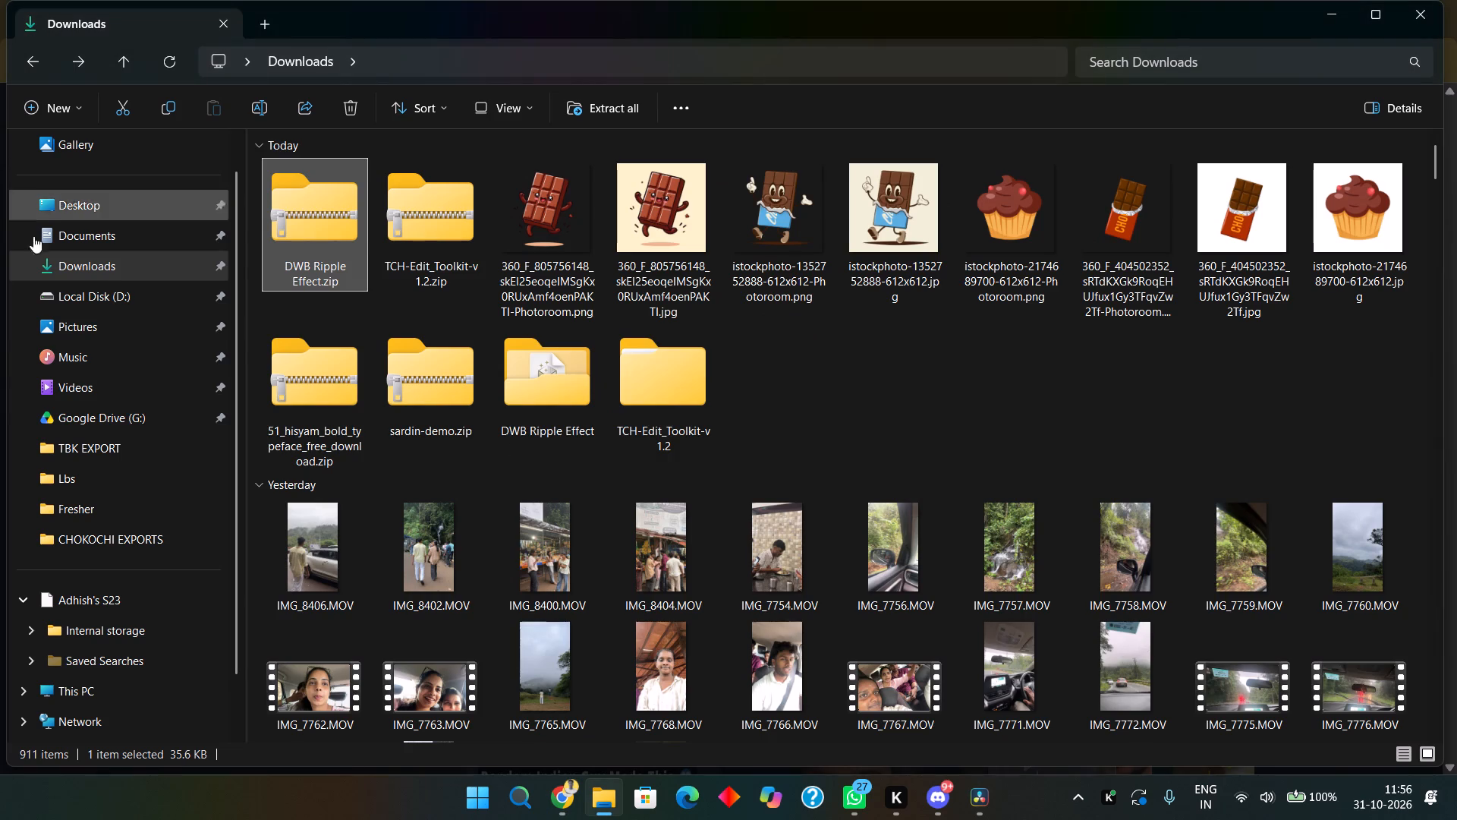
key("alt+Tab")
key("alt+Tab")
left_click(160, 441)
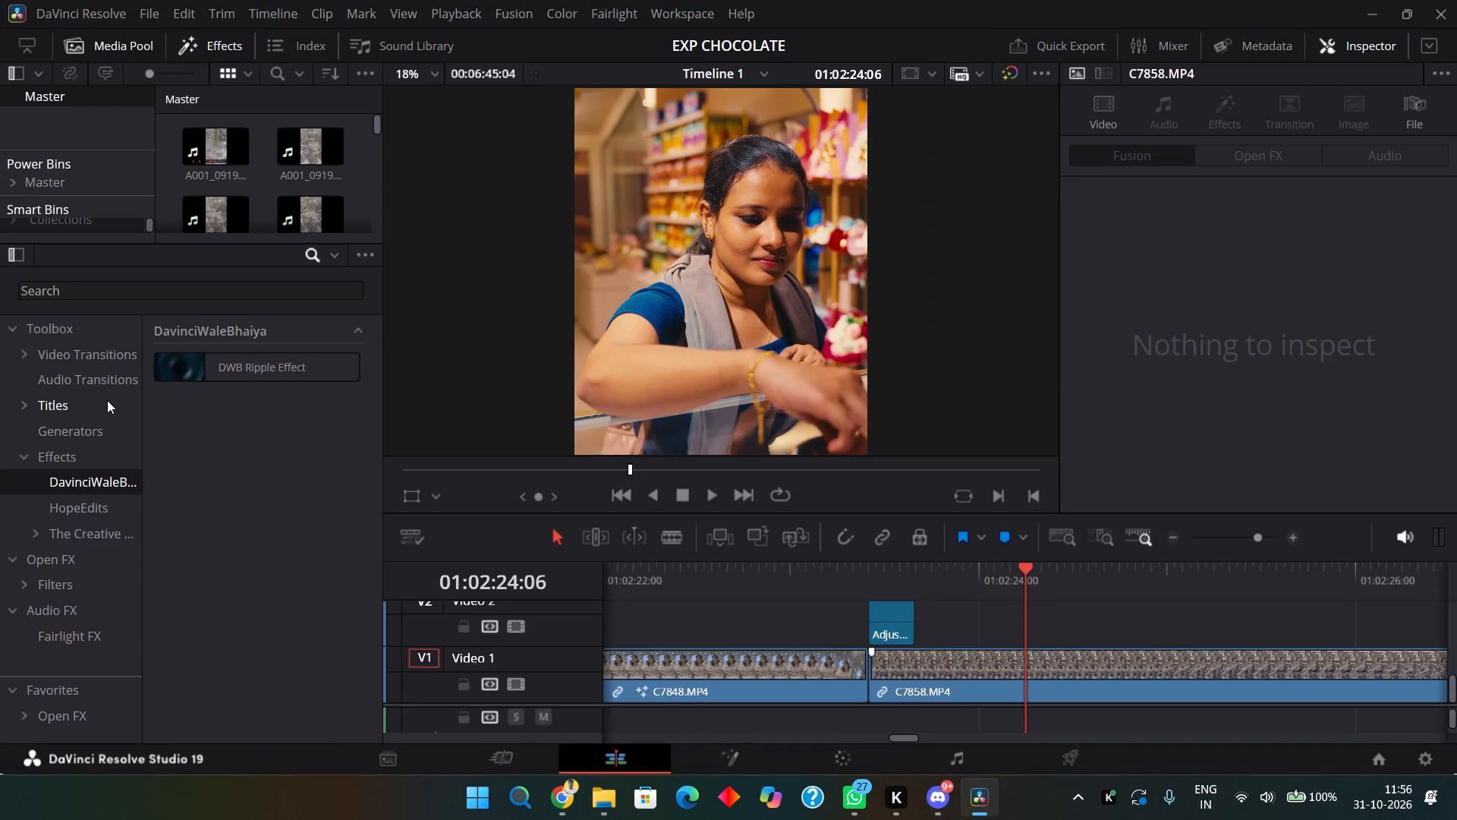
scroll(109, 418, "up", 1)
left_click(61, 424)
left_click(61, 408)
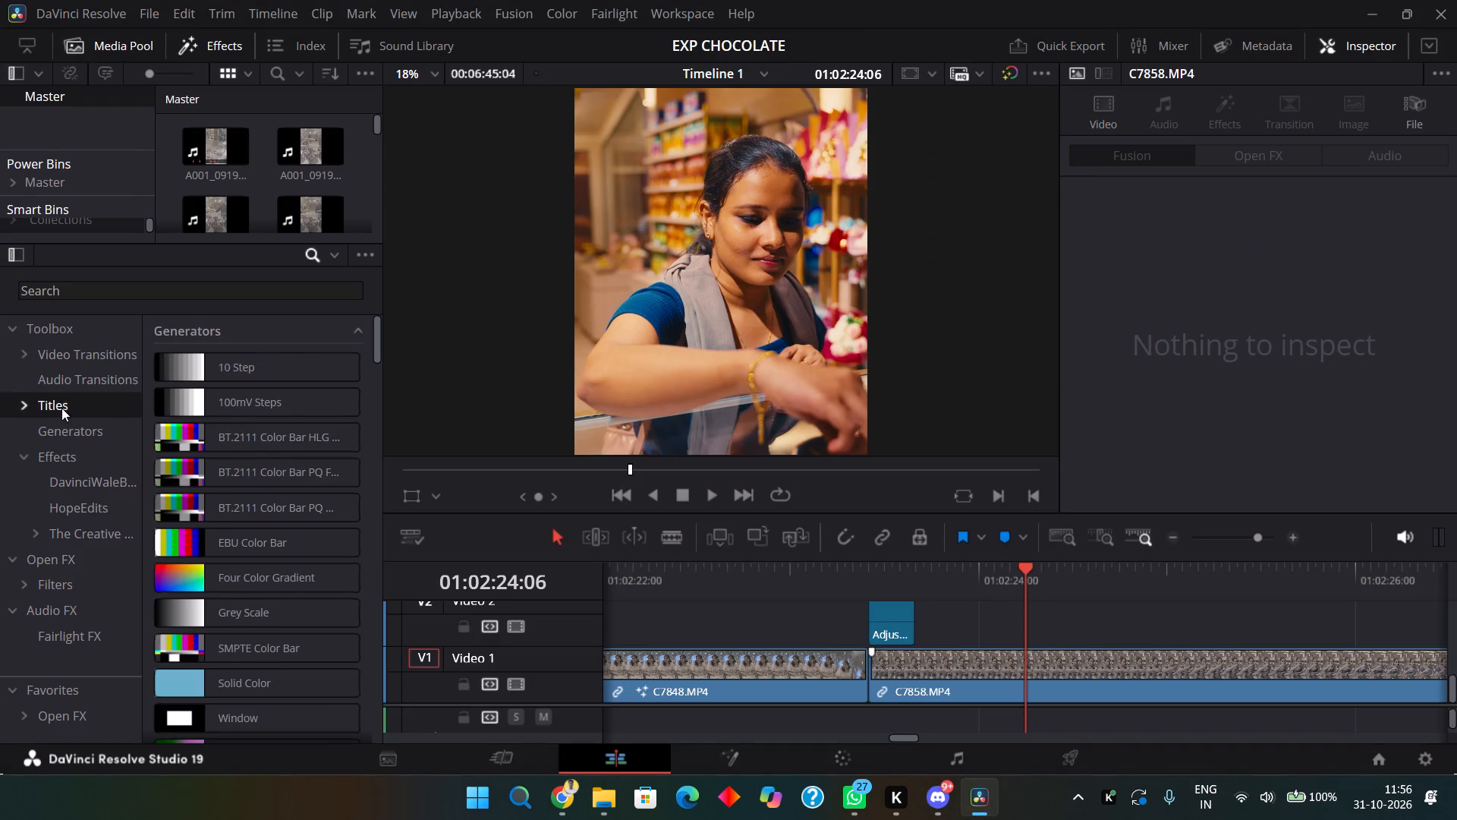
left_click(91, 347)
scroll(367, 545, "down", 7)
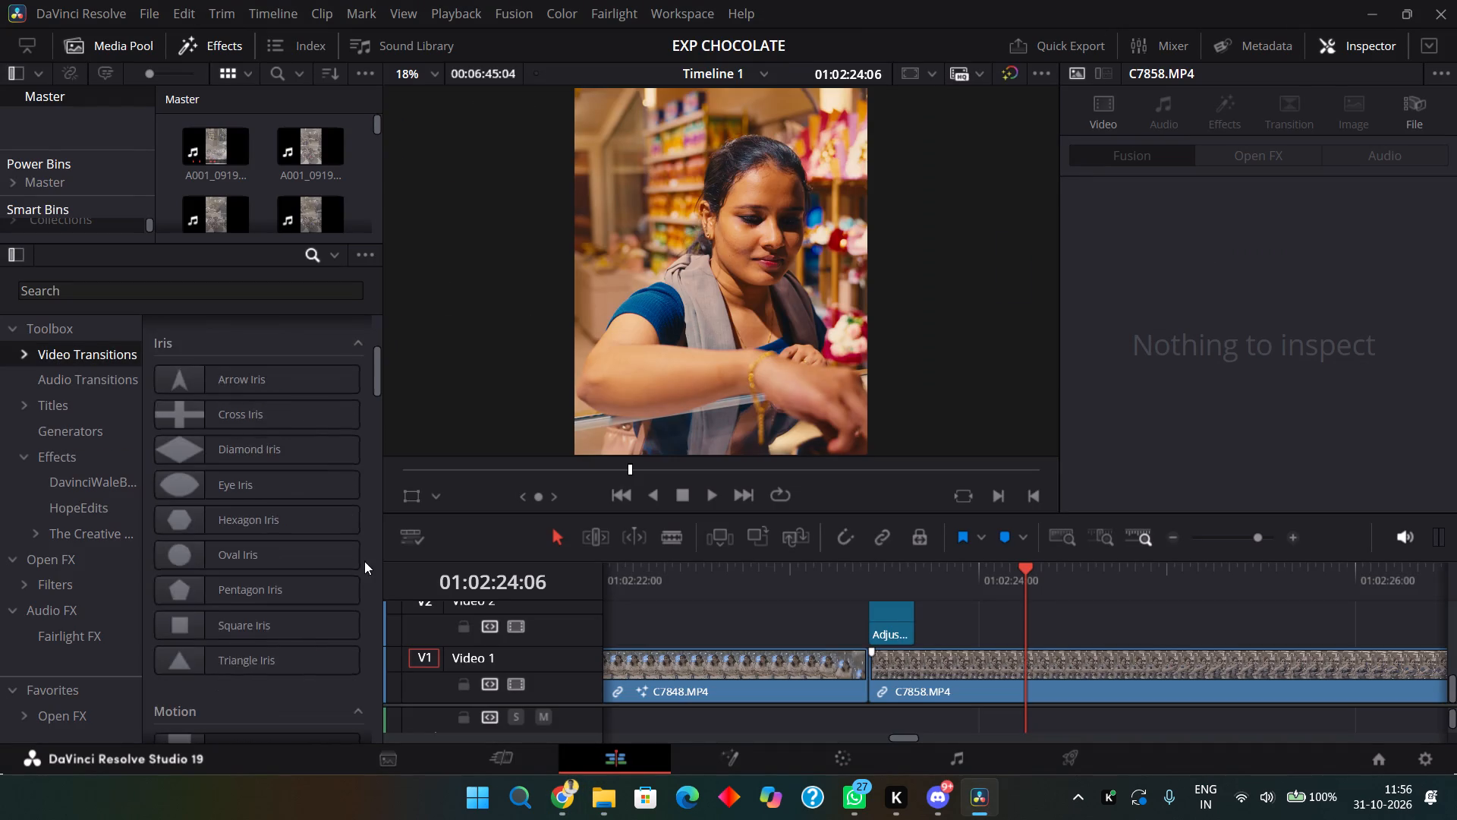
scroll(364, 561, "down", 9)
scroll(357, 585, "up", 20)
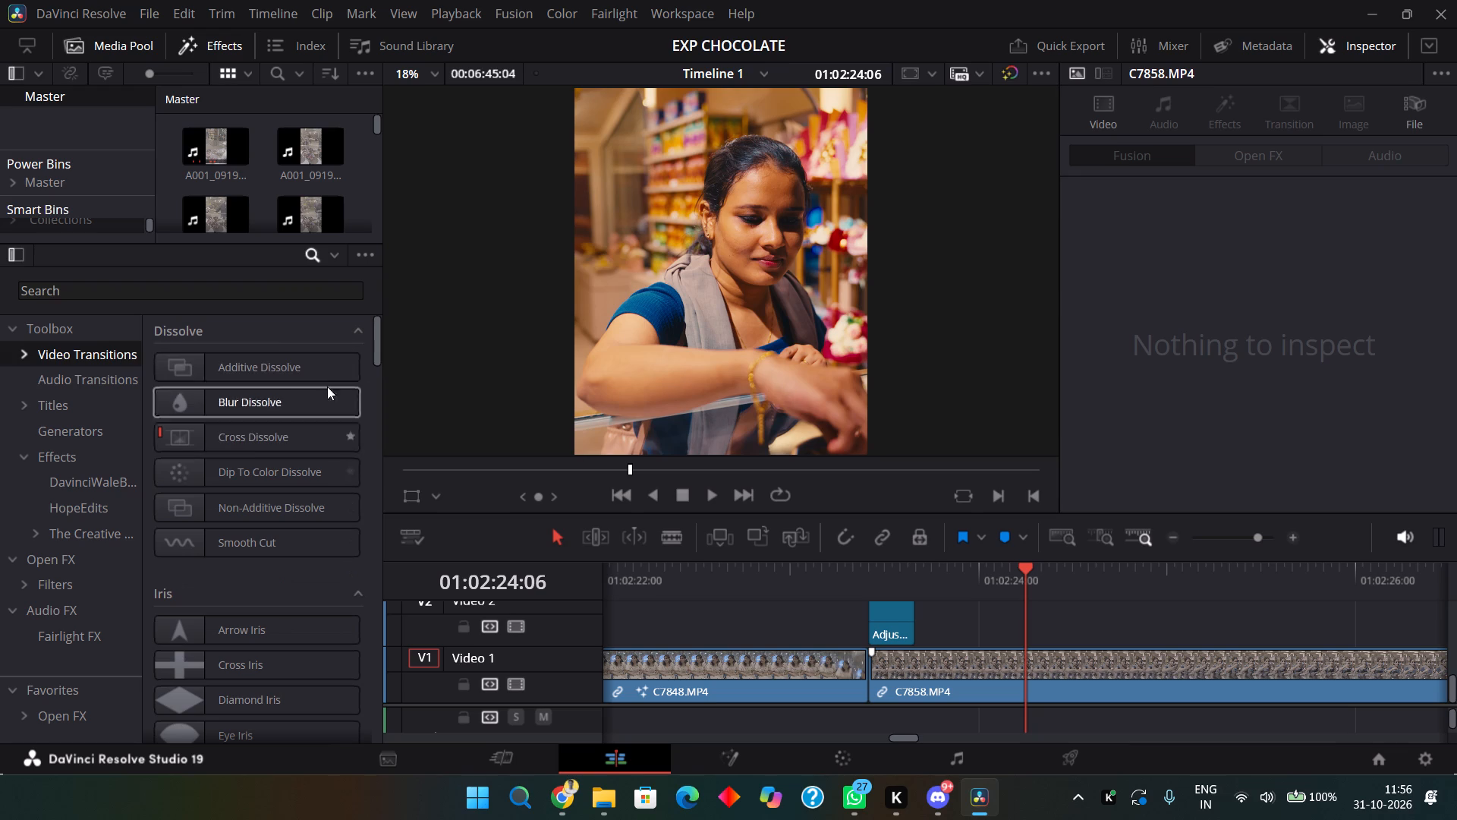
left_click(220, 296)
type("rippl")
Select the adjustment clip on Video 2.
left_click(885, 623)
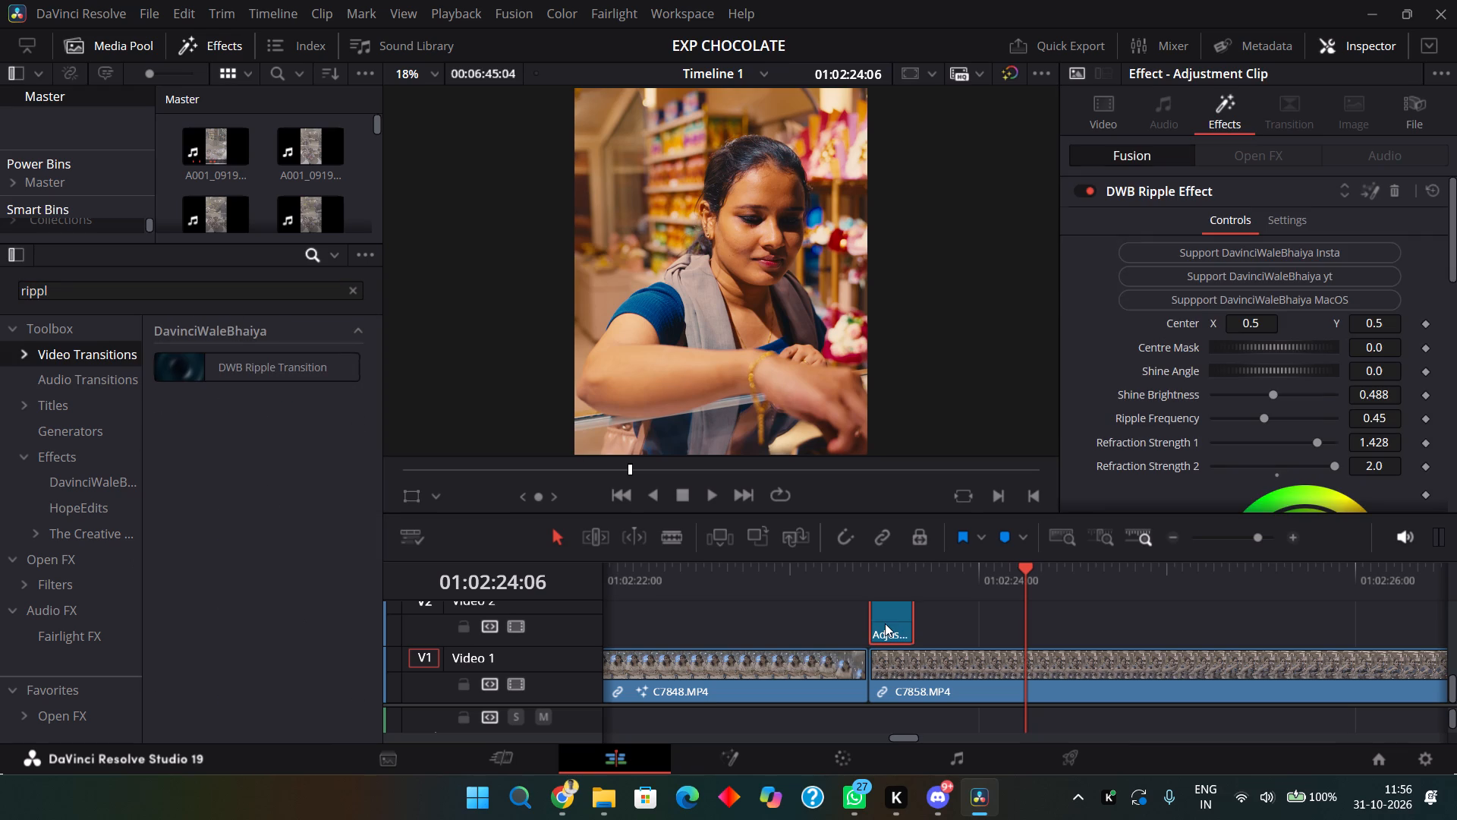
Delete the short adjustment clip on Video 2 at the start of C7858.MP4.
key("BackSpace")
left_click(984, 641)
left_click(854, 610)
left_click(900, 610)
key("BackSpace")
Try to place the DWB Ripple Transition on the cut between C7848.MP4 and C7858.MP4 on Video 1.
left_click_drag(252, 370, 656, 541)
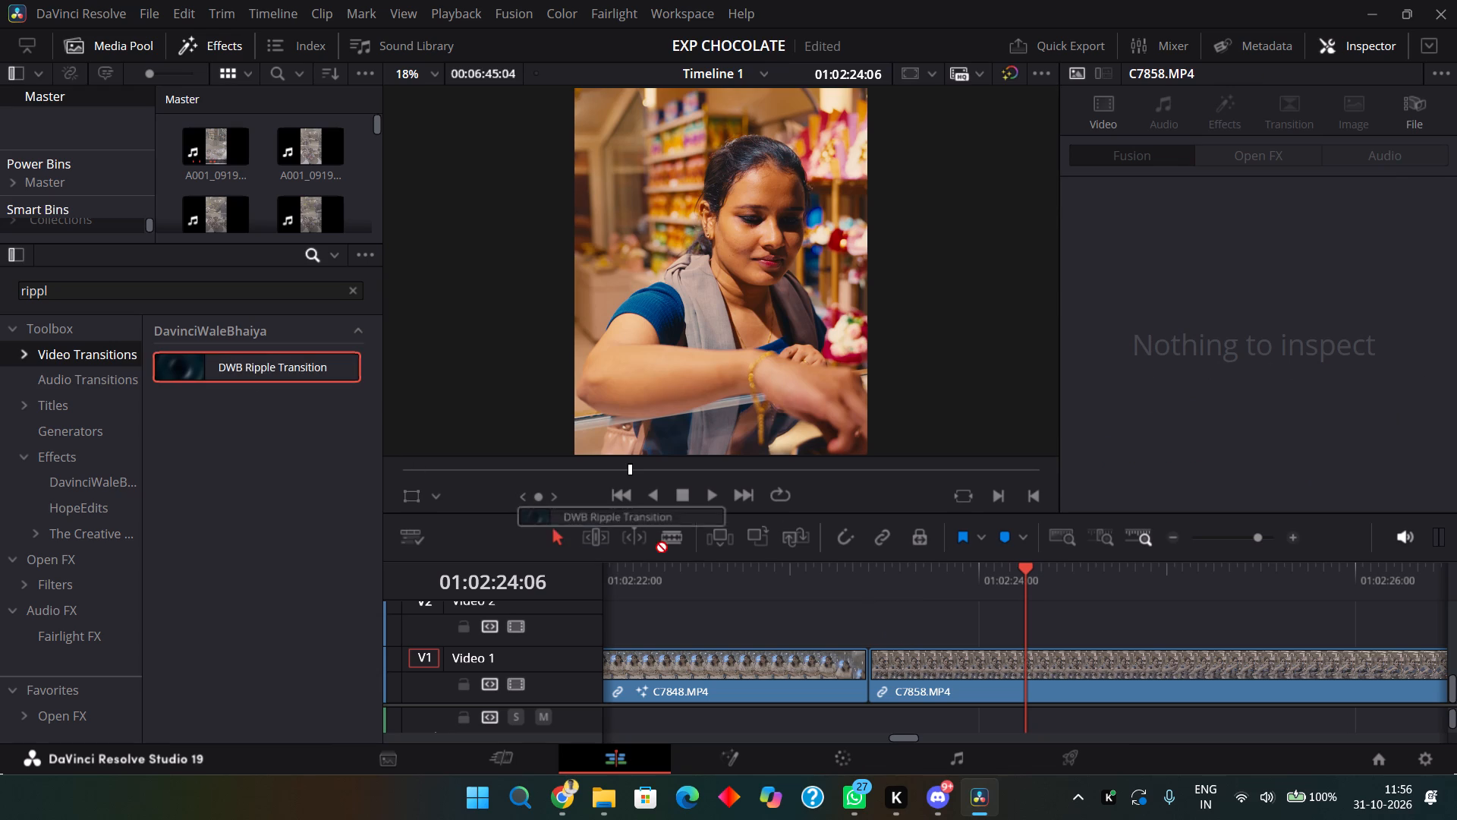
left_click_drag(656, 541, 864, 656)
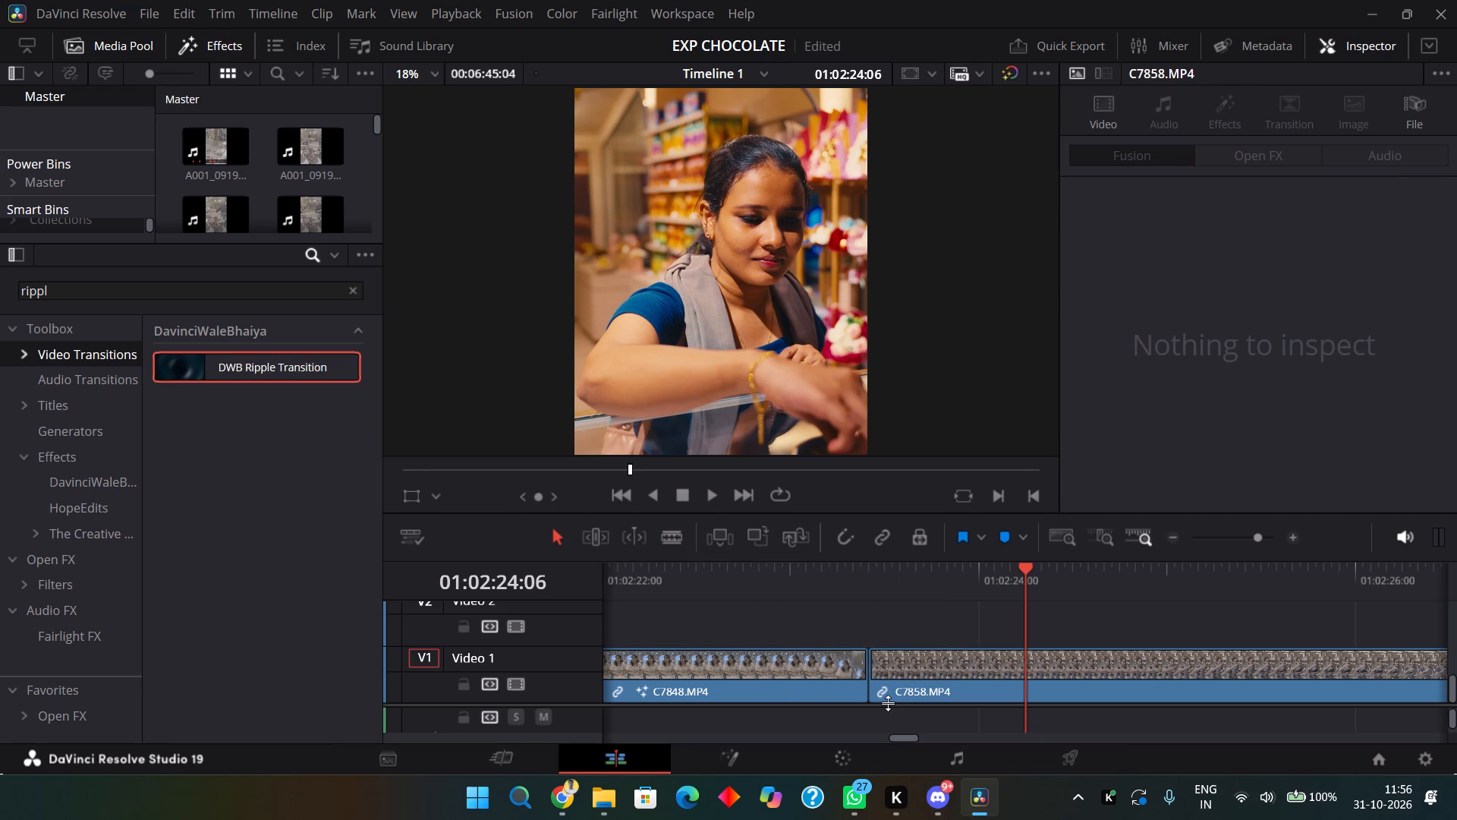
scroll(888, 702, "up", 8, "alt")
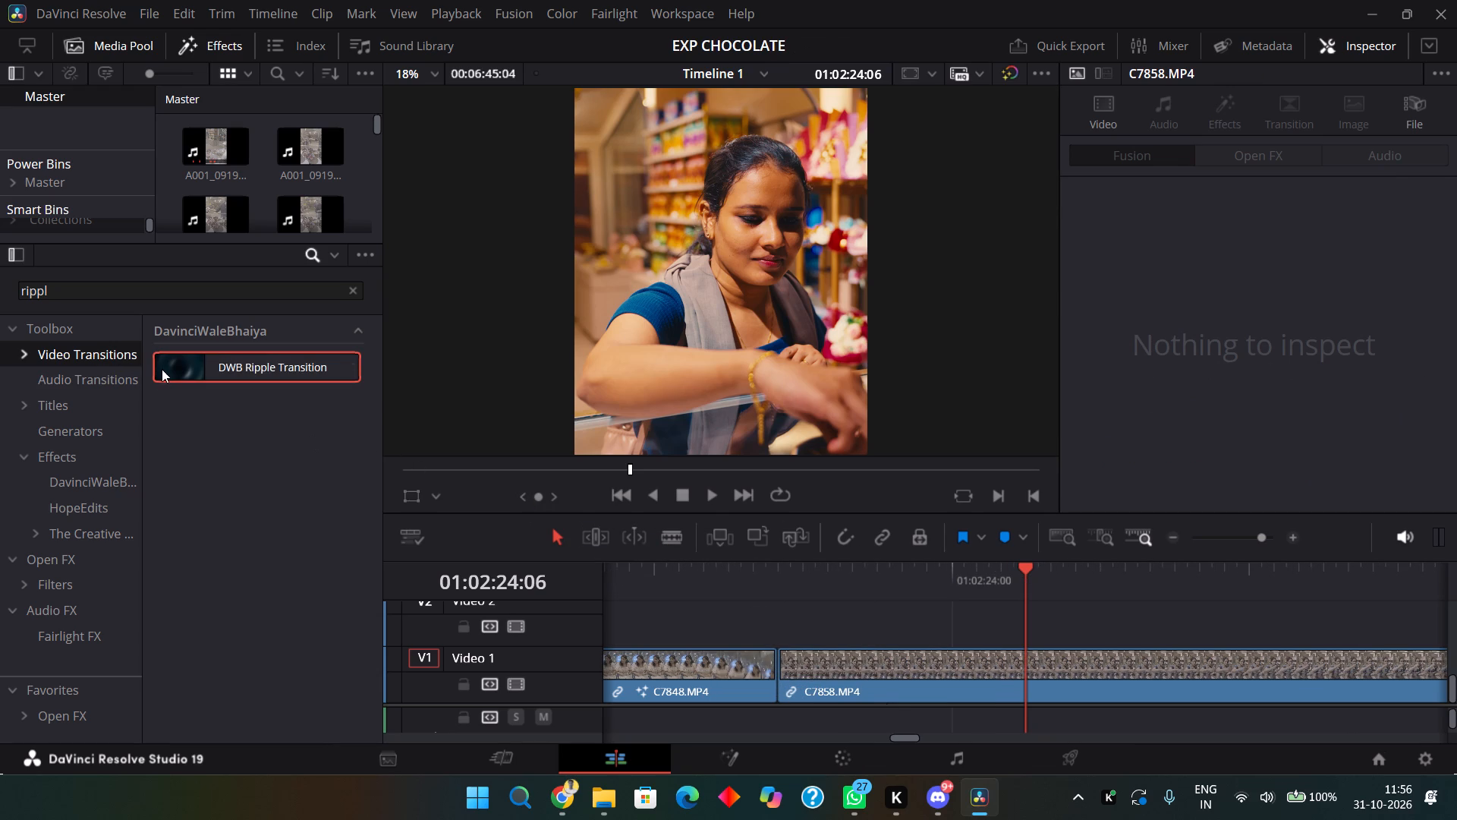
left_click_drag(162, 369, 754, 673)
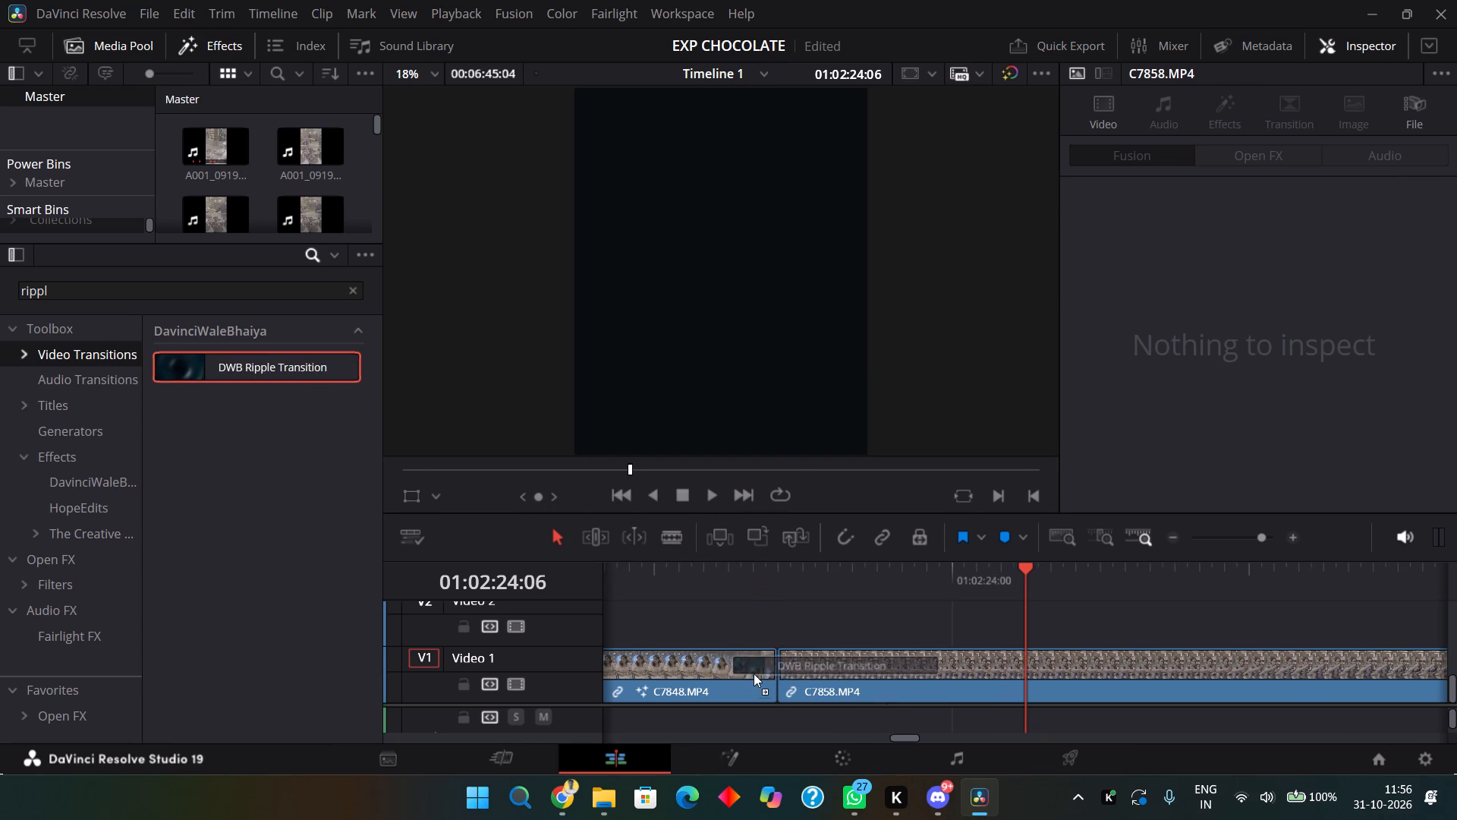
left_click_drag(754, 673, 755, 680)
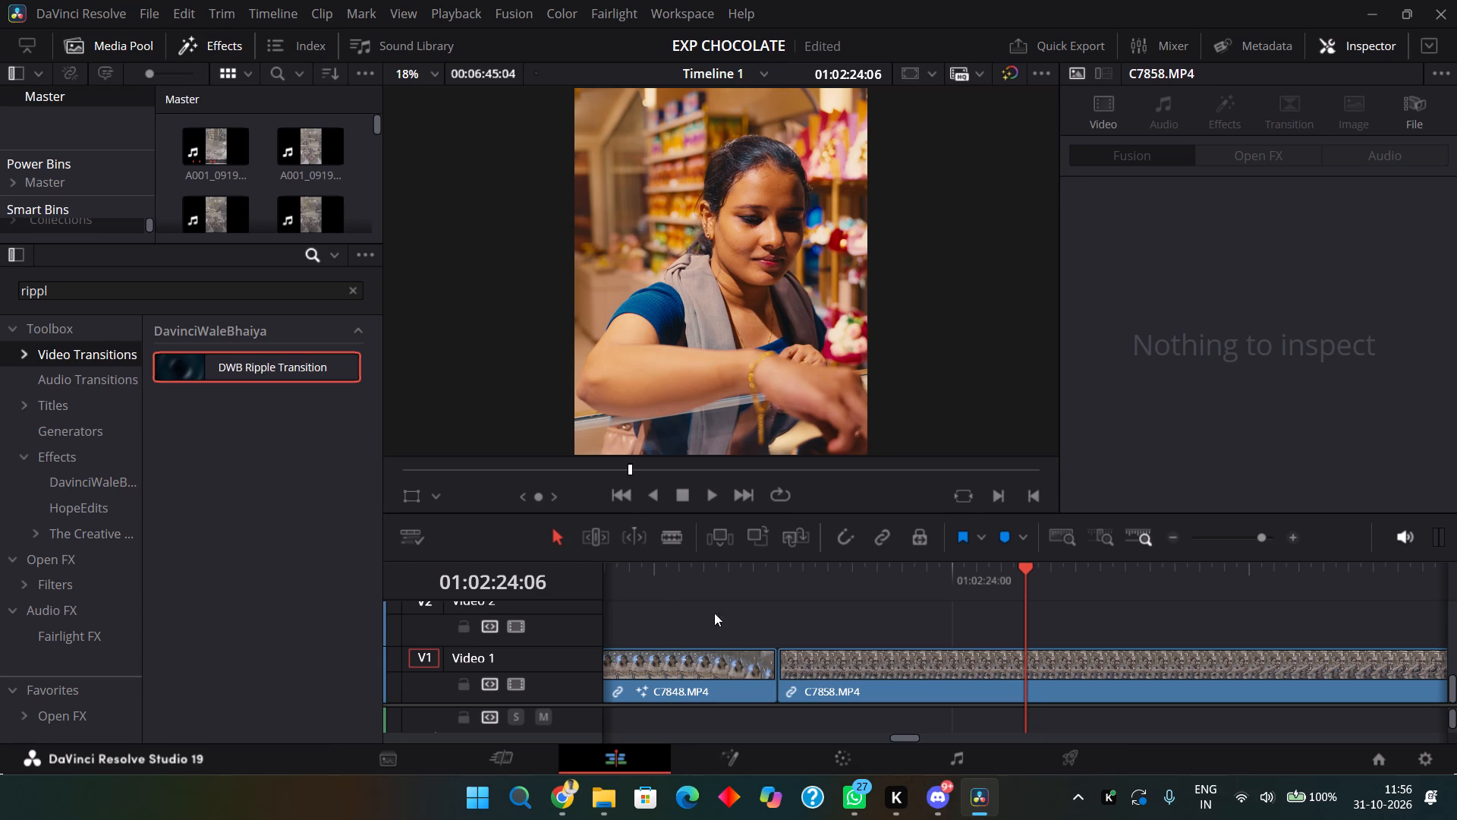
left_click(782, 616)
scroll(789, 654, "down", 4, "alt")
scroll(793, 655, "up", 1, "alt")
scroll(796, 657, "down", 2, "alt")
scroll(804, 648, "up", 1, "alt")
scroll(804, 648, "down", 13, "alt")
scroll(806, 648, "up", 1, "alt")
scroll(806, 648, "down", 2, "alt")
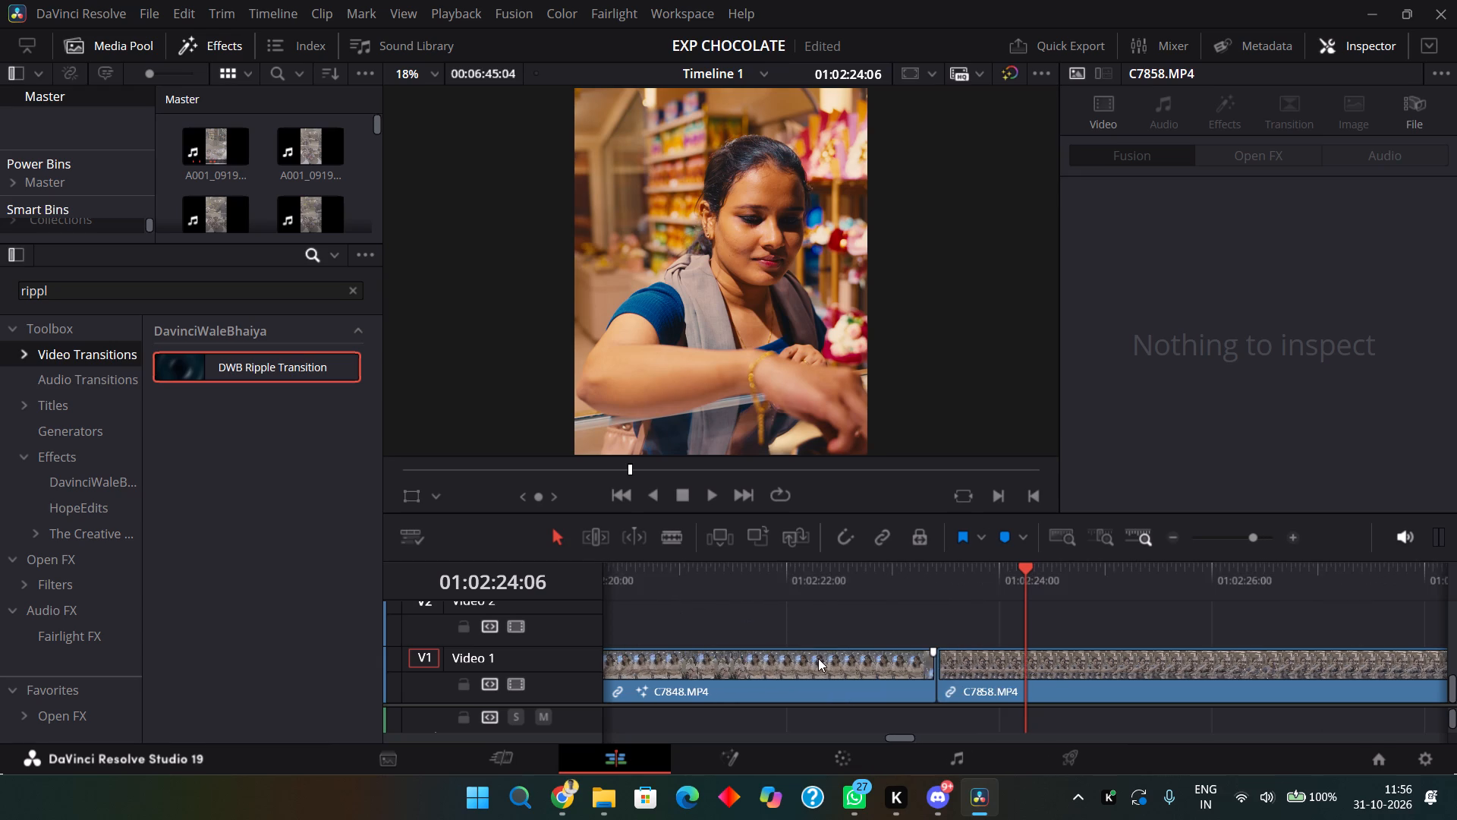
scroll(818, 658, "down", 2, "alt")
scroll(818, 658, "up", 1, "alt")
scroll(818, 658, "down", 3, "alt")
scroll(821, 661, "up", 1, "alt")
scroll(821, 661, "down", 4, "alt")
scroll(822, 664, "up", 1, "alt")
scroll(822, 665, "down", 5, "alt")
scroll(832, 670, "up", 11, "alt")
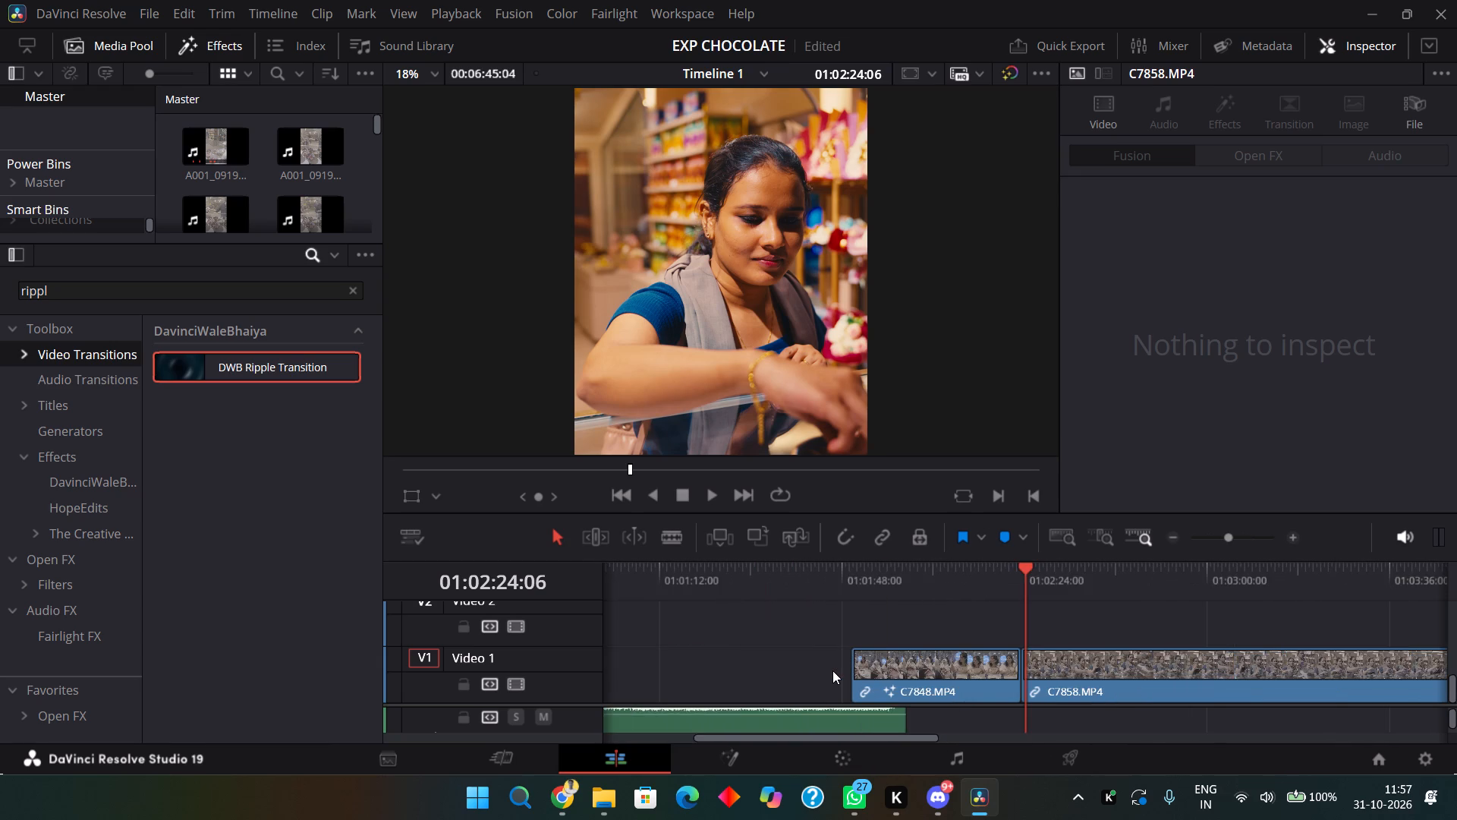
Place the DWB Ripple Transition on the cut between the two C7864.MP4 clips near 01:00:41 on Video 1 and preview it.
scroll(832, 670, "up", 6, "ctrl")
left_click(802, 589)
scroll(812, 599, "up", 17, "alt")
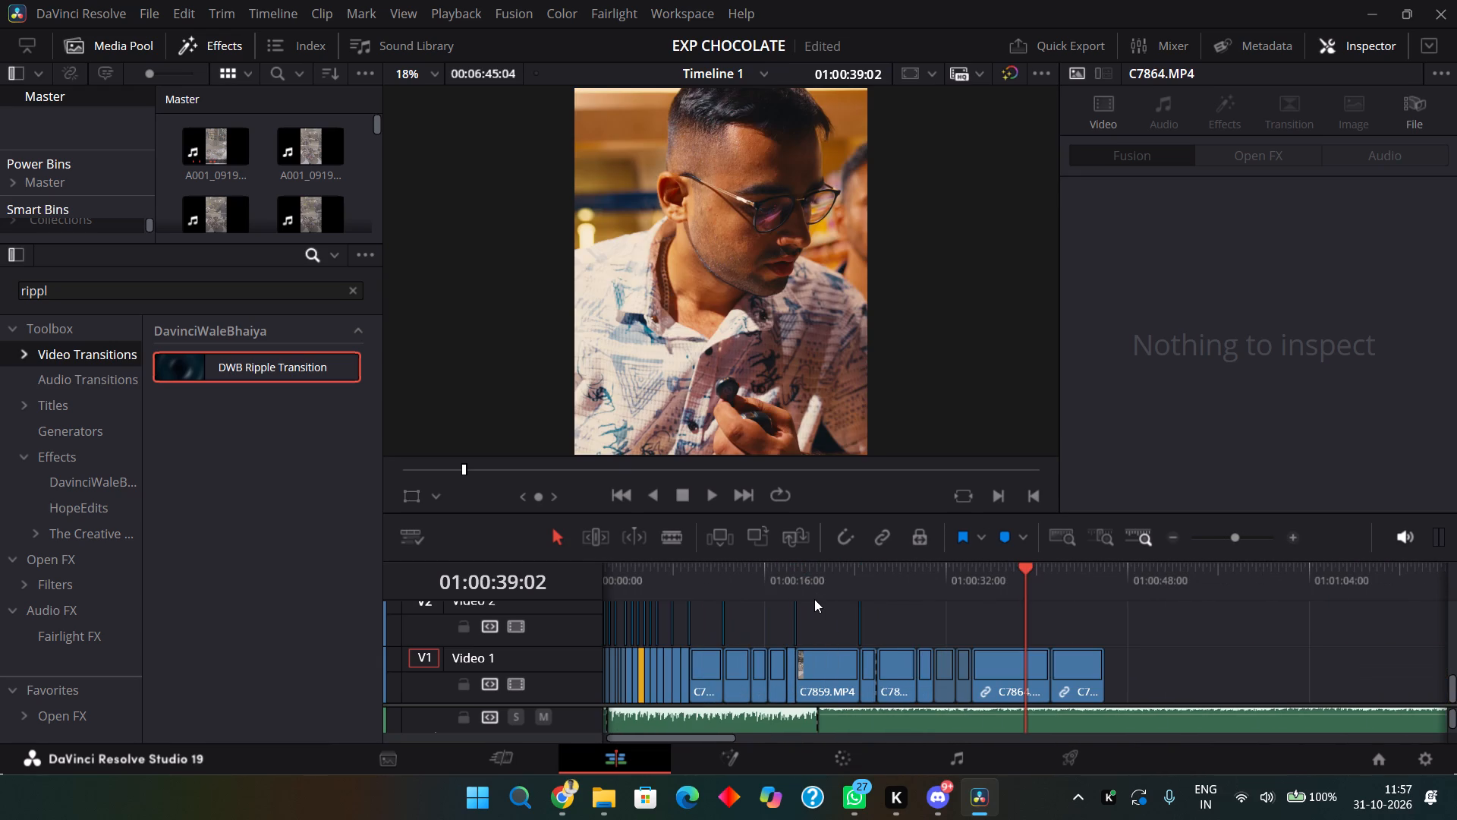
scroll(814, 599, "up", 2, "alt")
scroll(941, 643, "down", 1, "ctrl")
left_click_drag(167, 356, 168, 357)
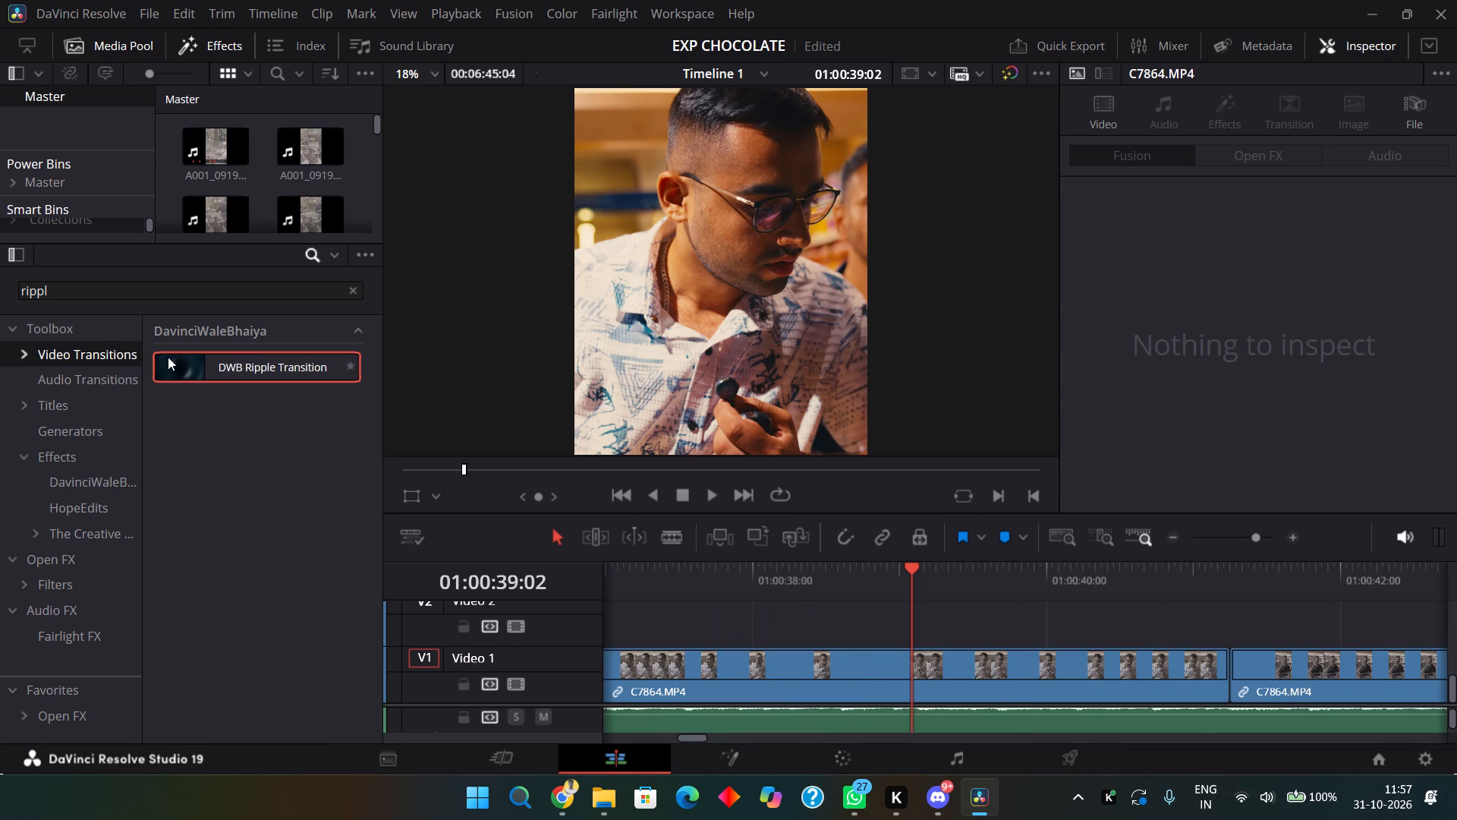
left_click_drag(168, 357, 892, 564)
left_click(250, 428)
left_click_drag(222, 373, 1231, 683)
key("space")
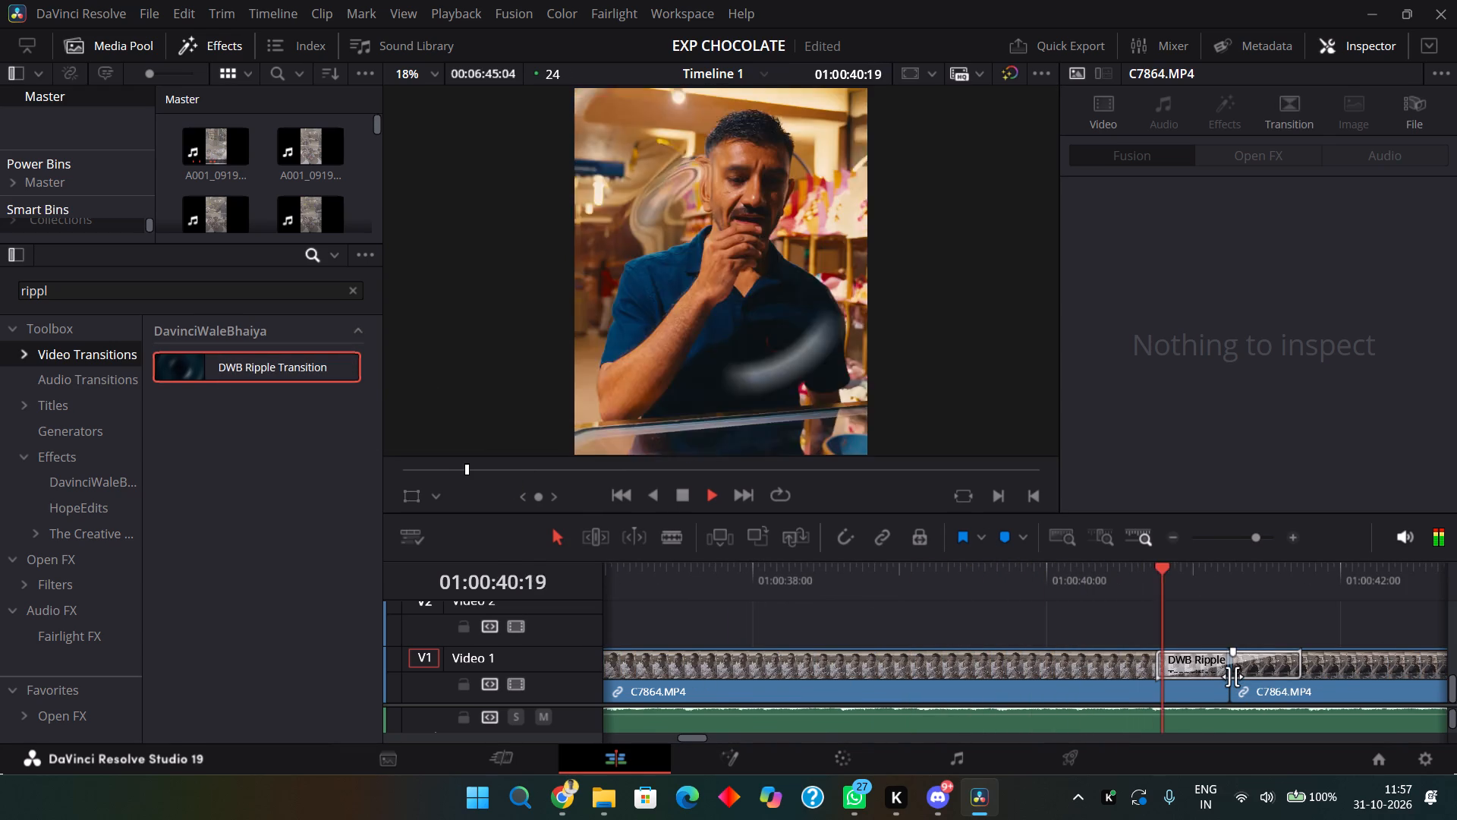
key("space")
Switch to the Instagram post in Google Chrome.
key("alt+Tab")
key("alt+Tab")
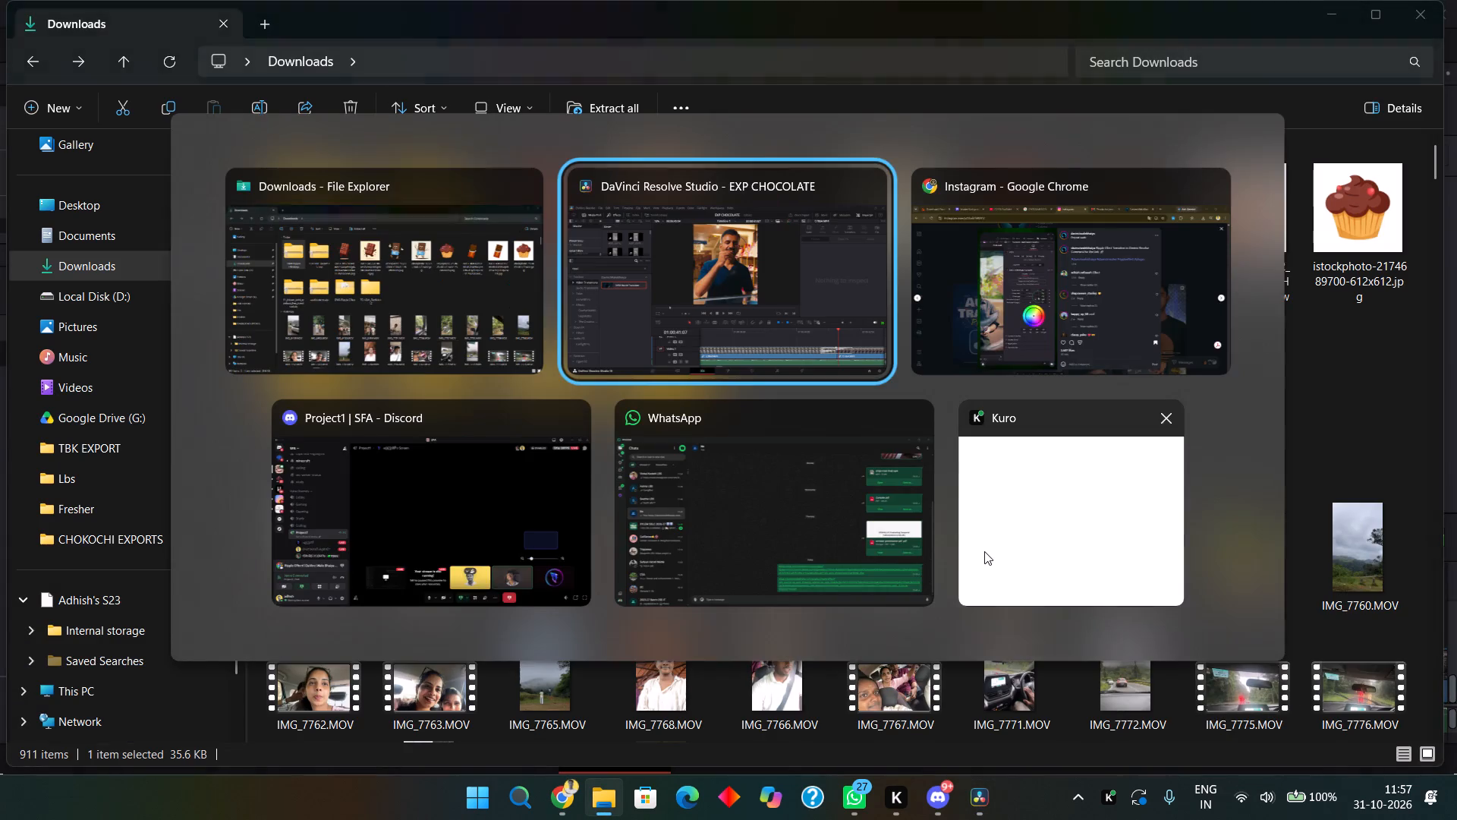
key("alt+Tab")
key("alt+Tab")
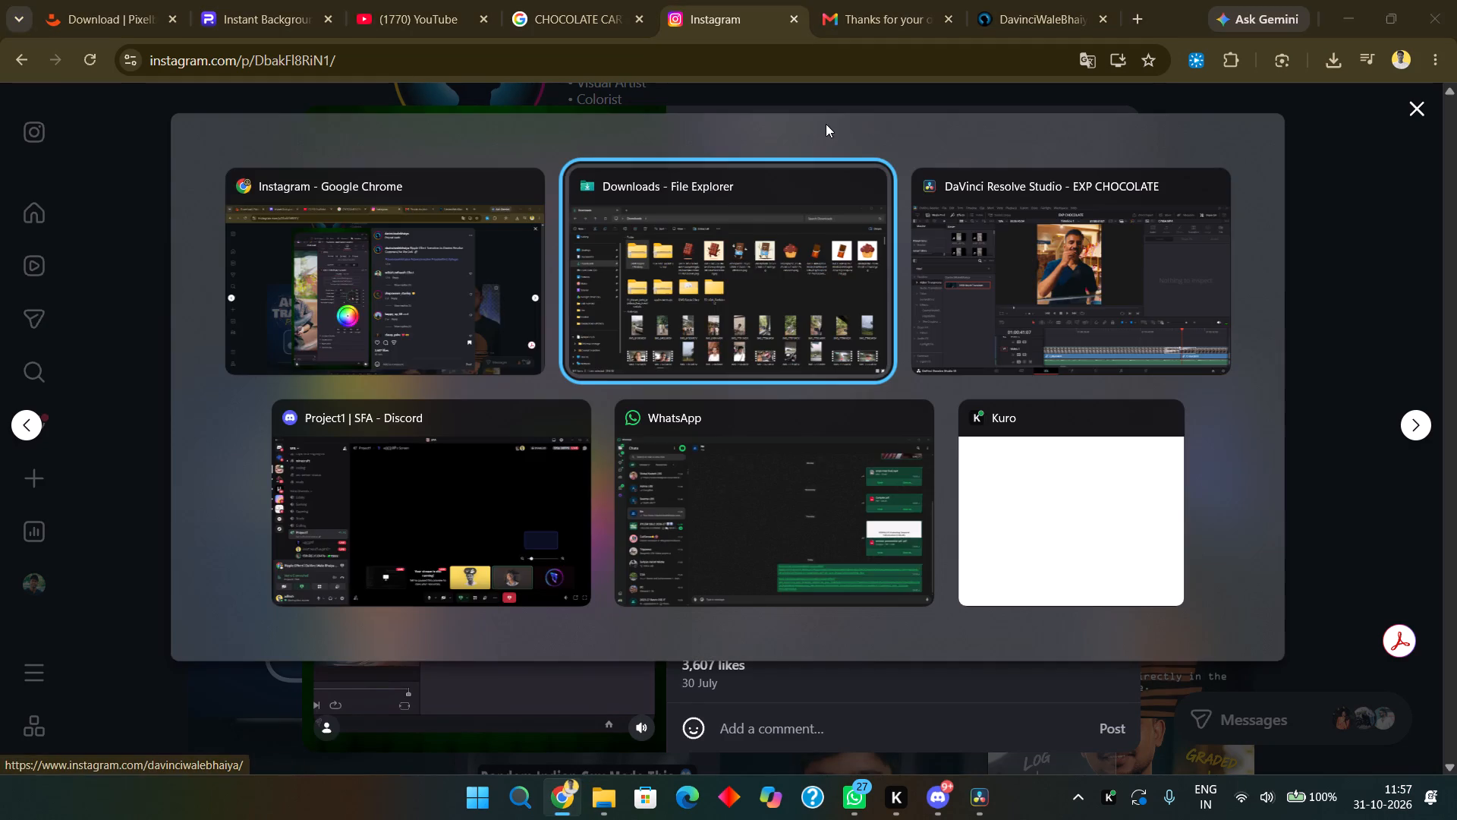
key("alt+Tab")
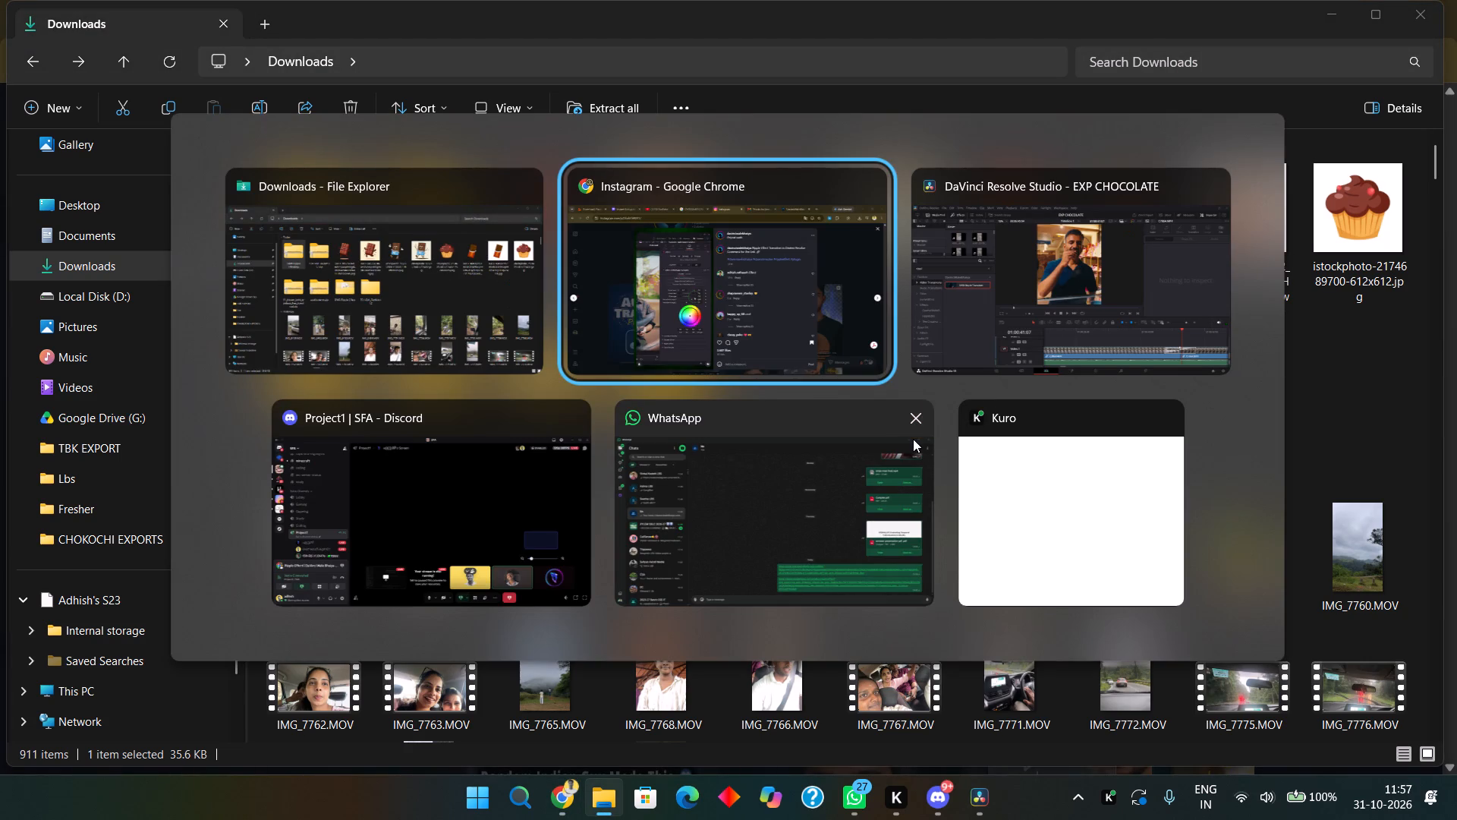
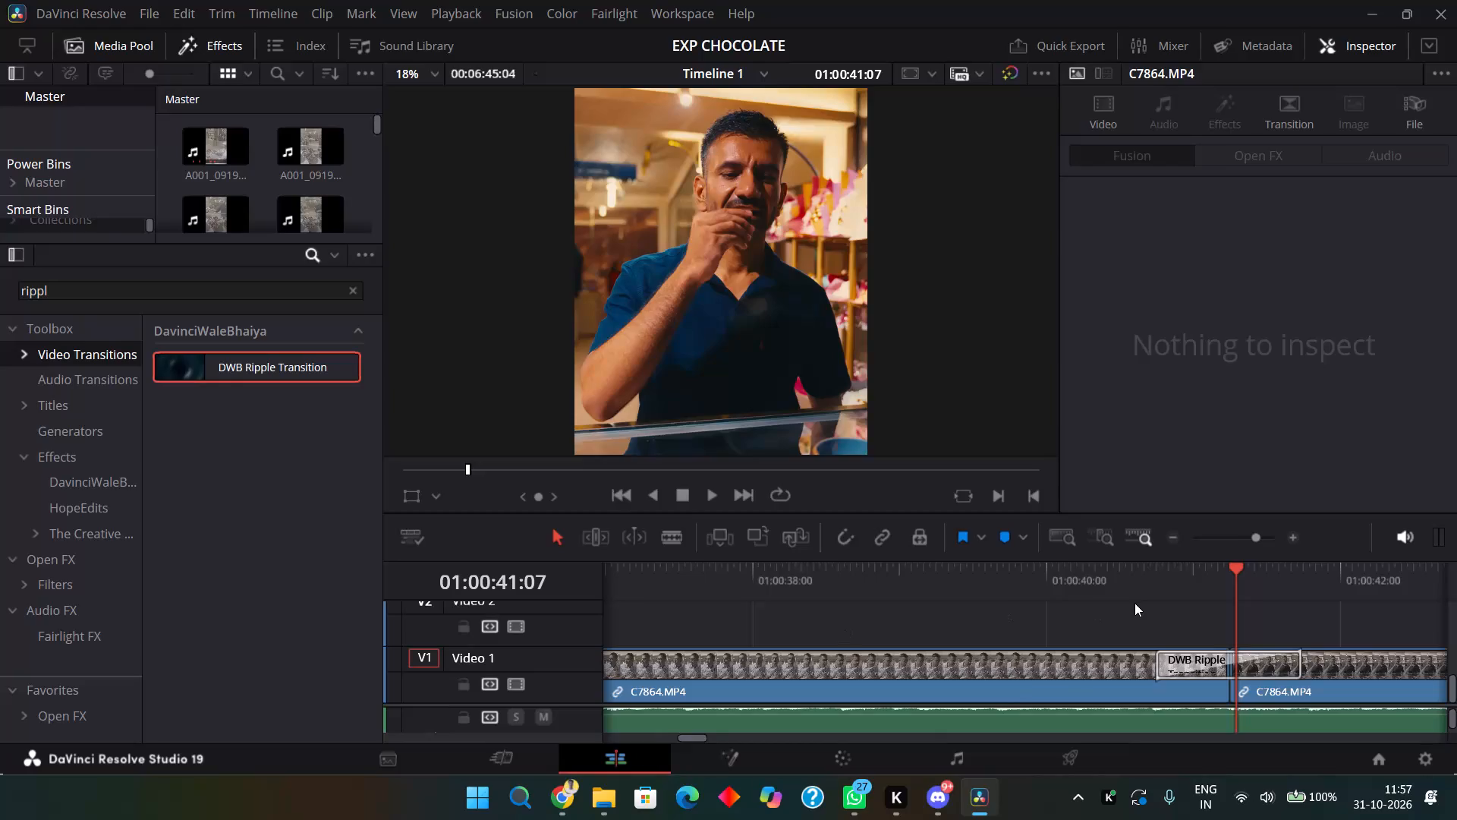
Play the timeline from 01:00:39:08 to preview the DWB Ripple Transition on the cut between the two C7864.MP4 clips.
scroll(1134, 603, "down", 2, "alt")
scroll(1134, 603, "up", 4, "alt")
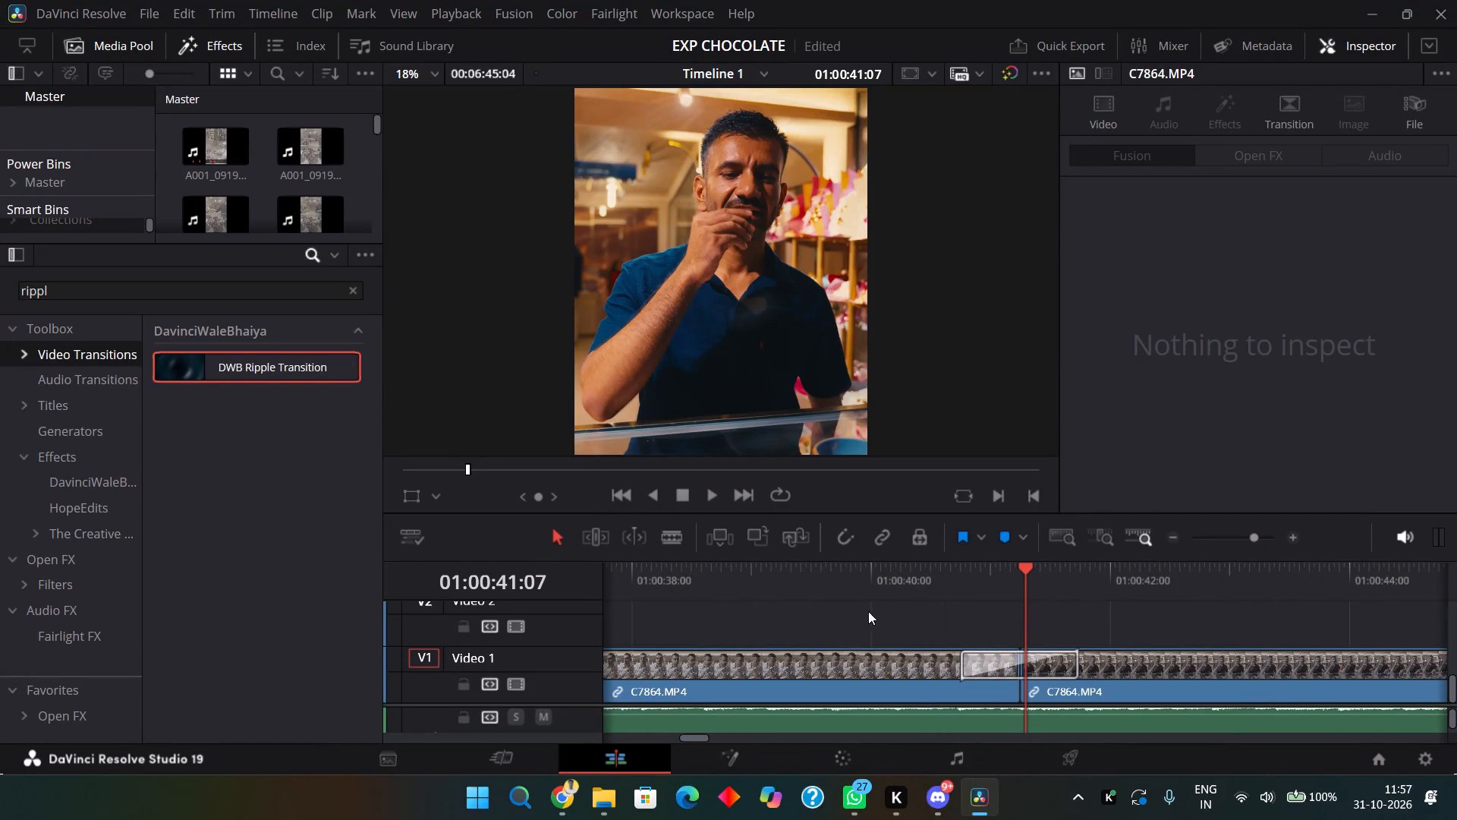
left_click(921, 598)
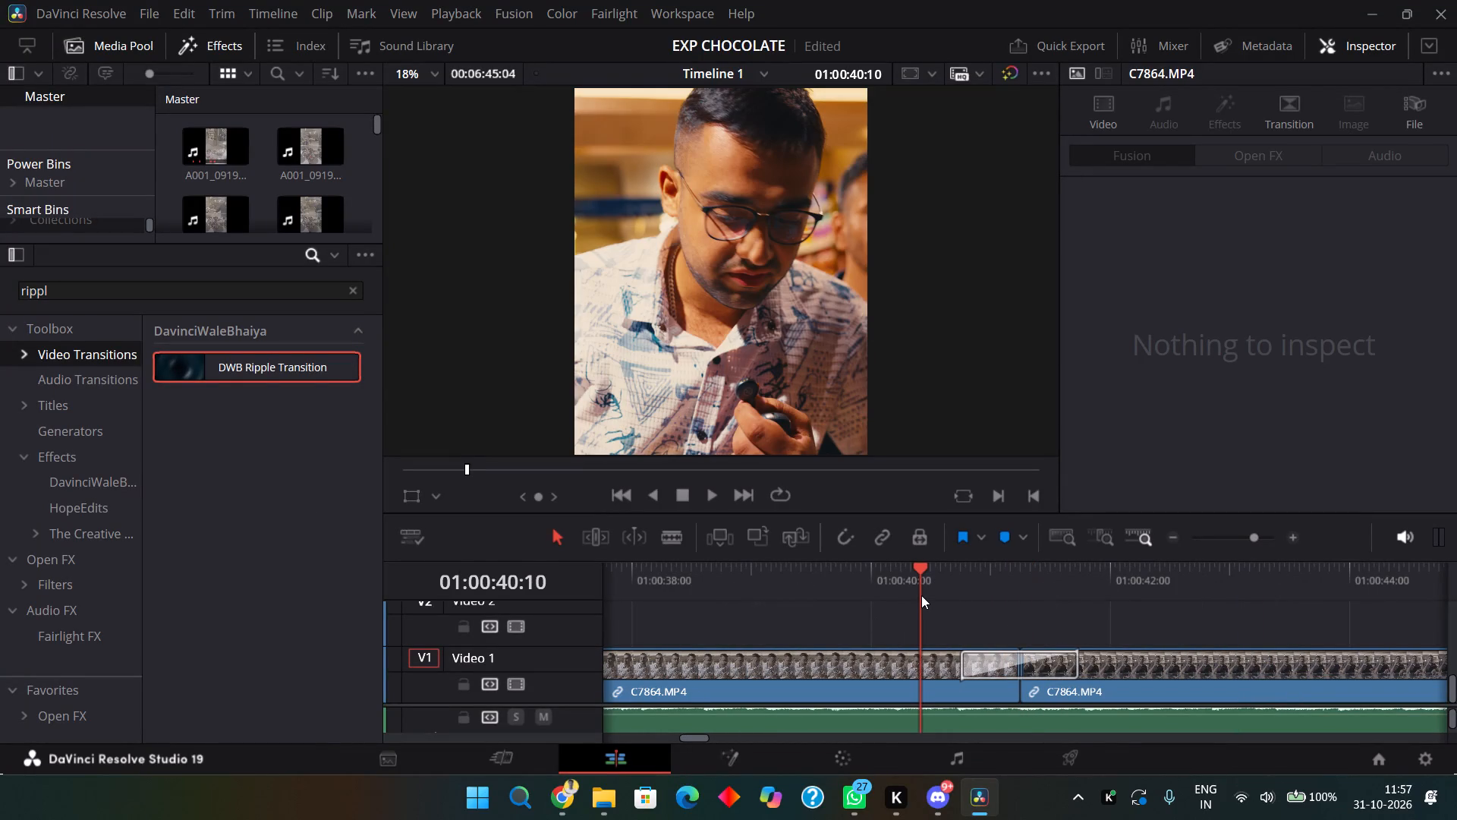
left_click(793, 600)
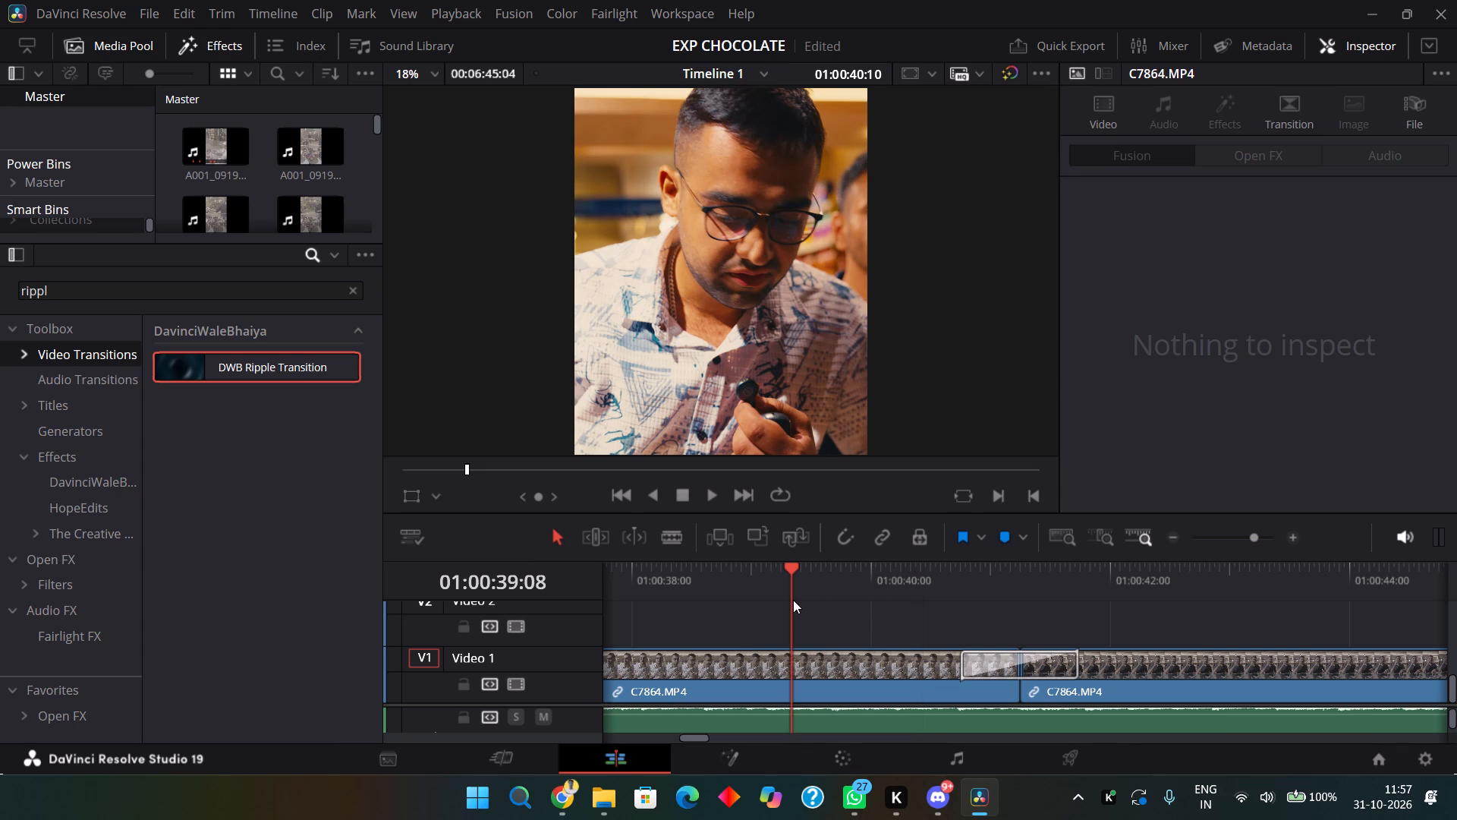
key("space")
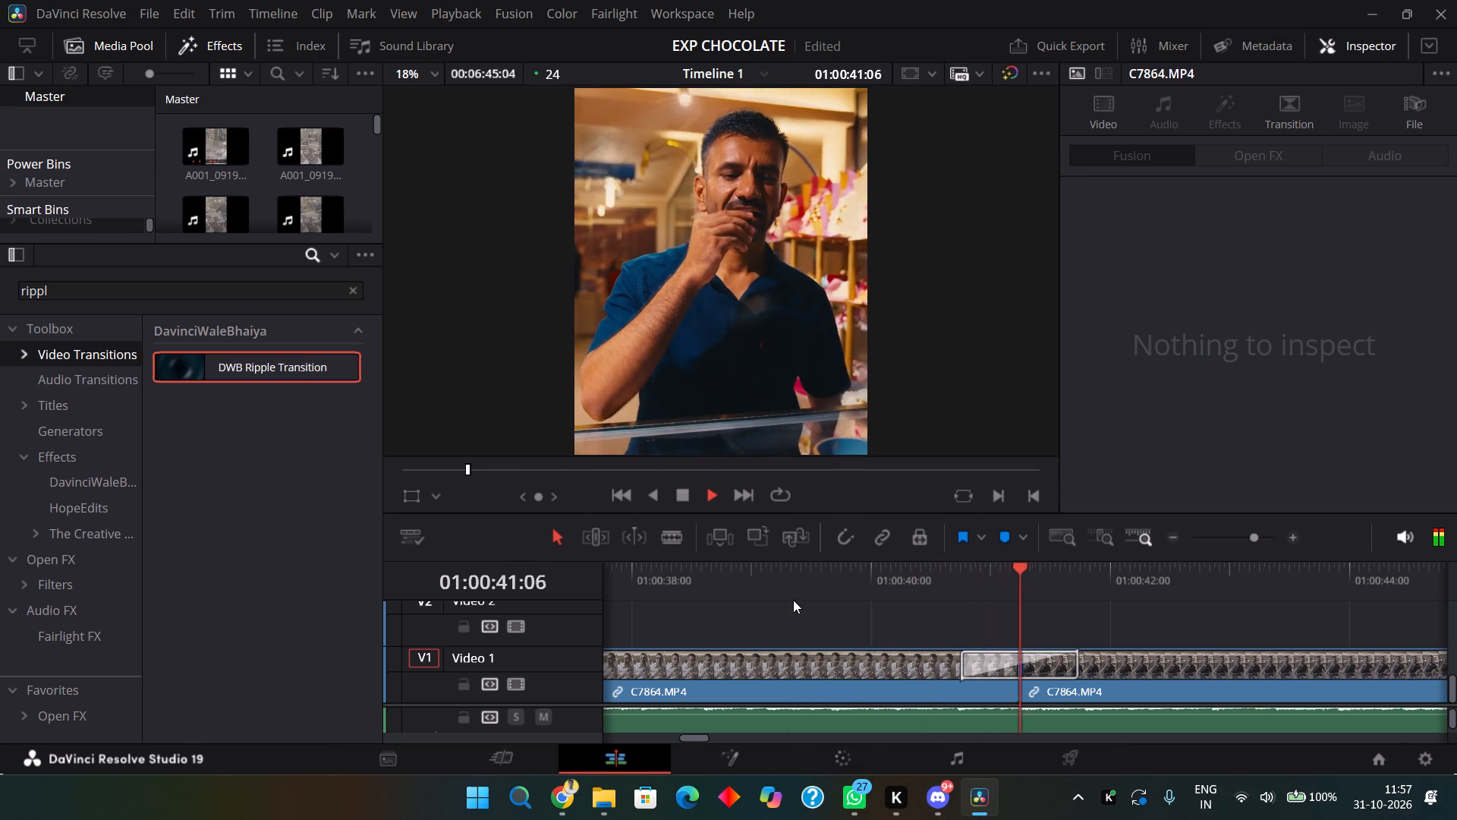
Stop playback and return the playhead to 01:00:40:15, just before the transition on the C7864.MP4 cut, to review it again.
key("space")
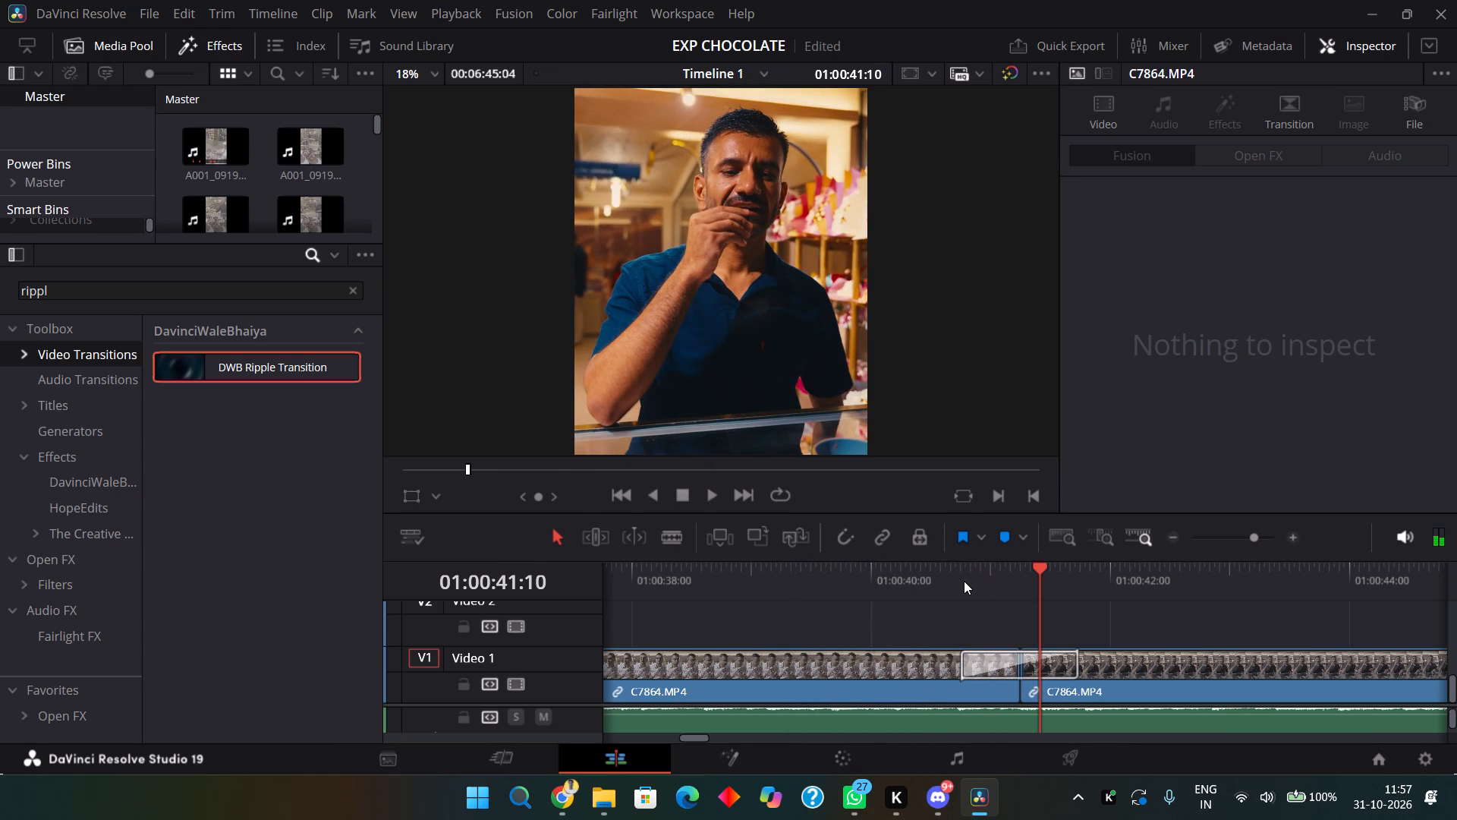
left_click(964, 581)
left_click(947, 594)
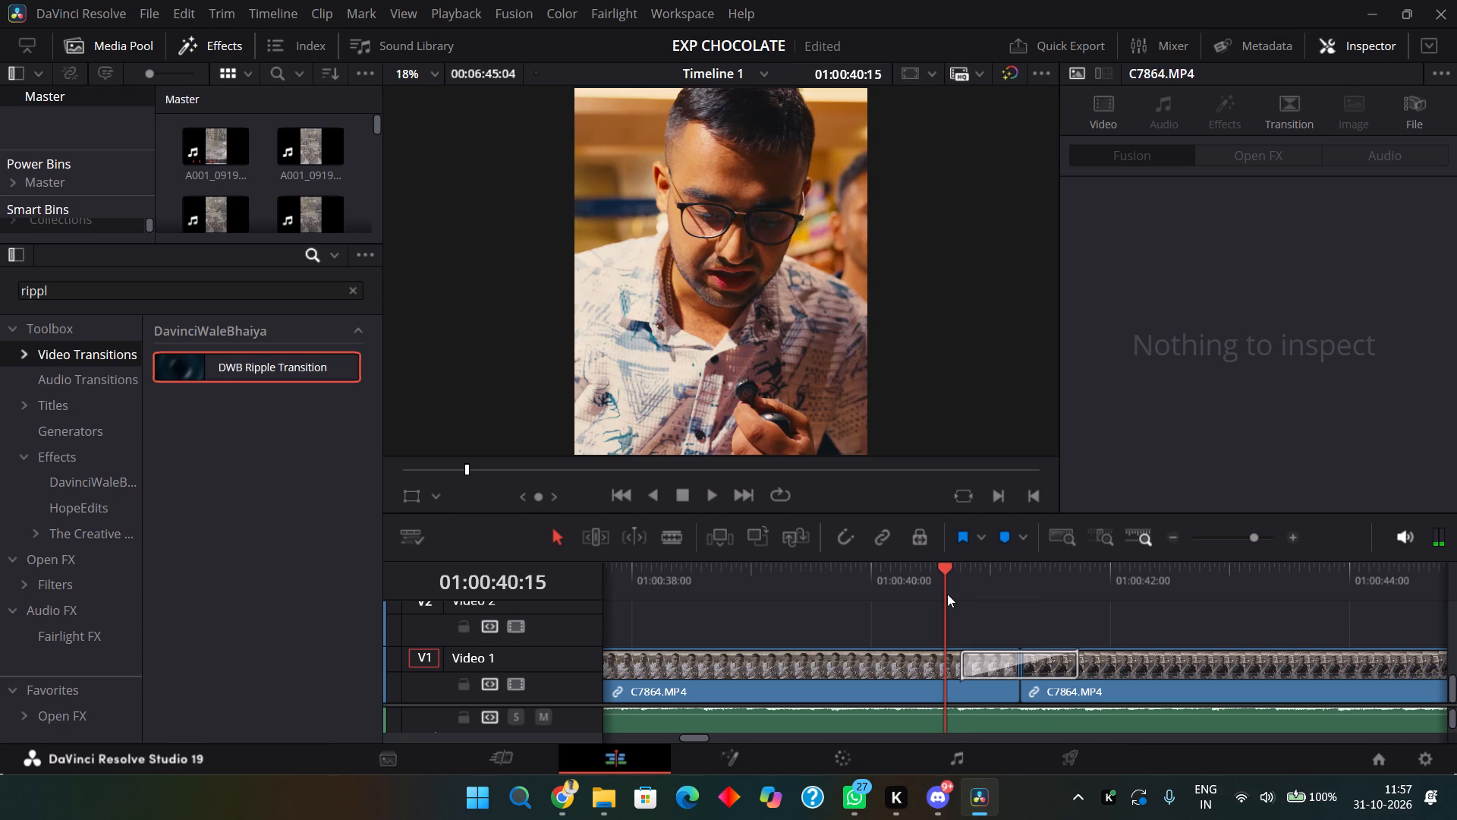
Play through the DWB Ripple Transition on the C7864.MP4 cut repeatedly and examine its effect controls.
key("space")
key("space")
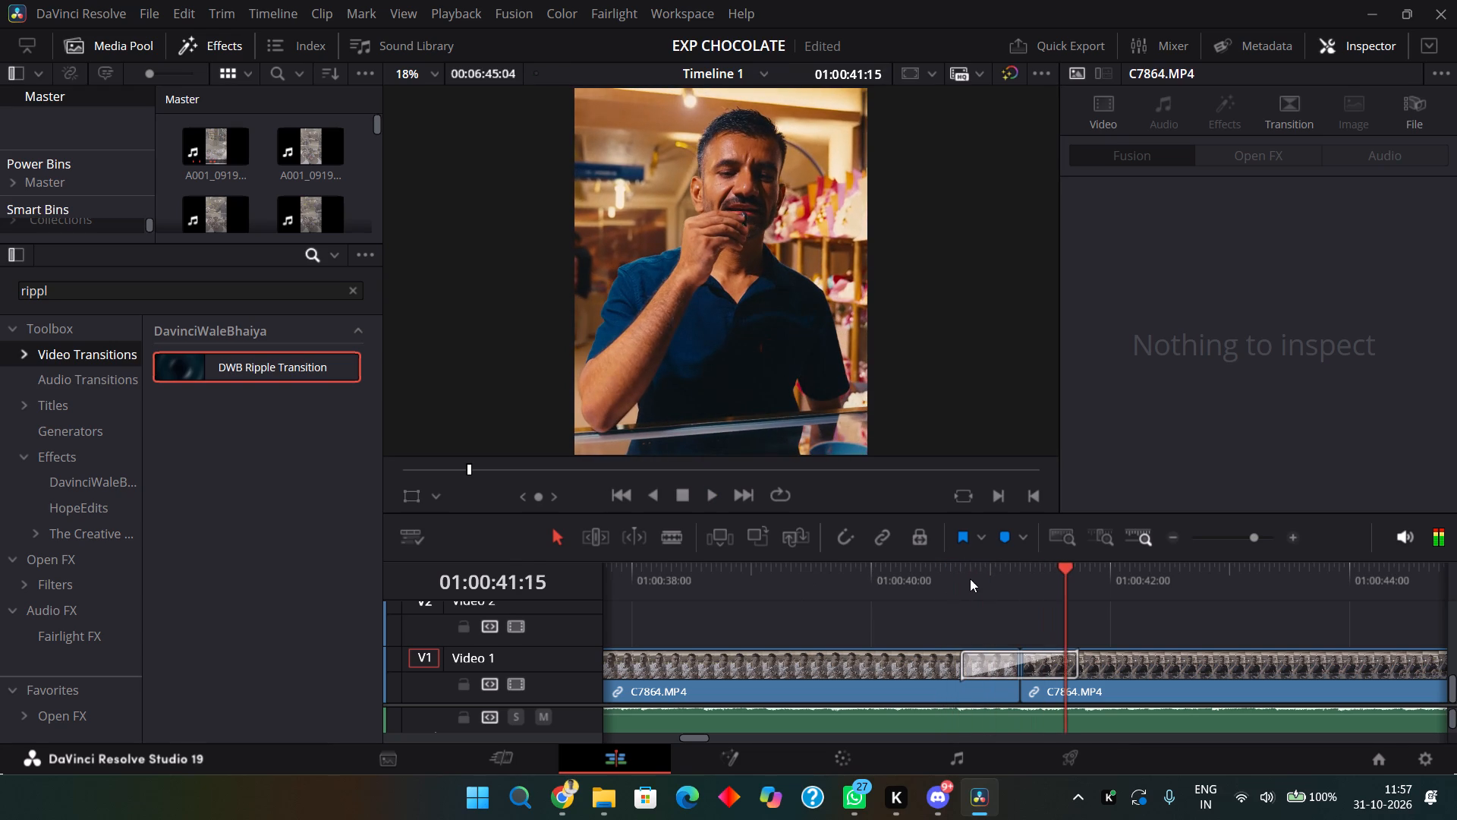
left_click(987, 664)
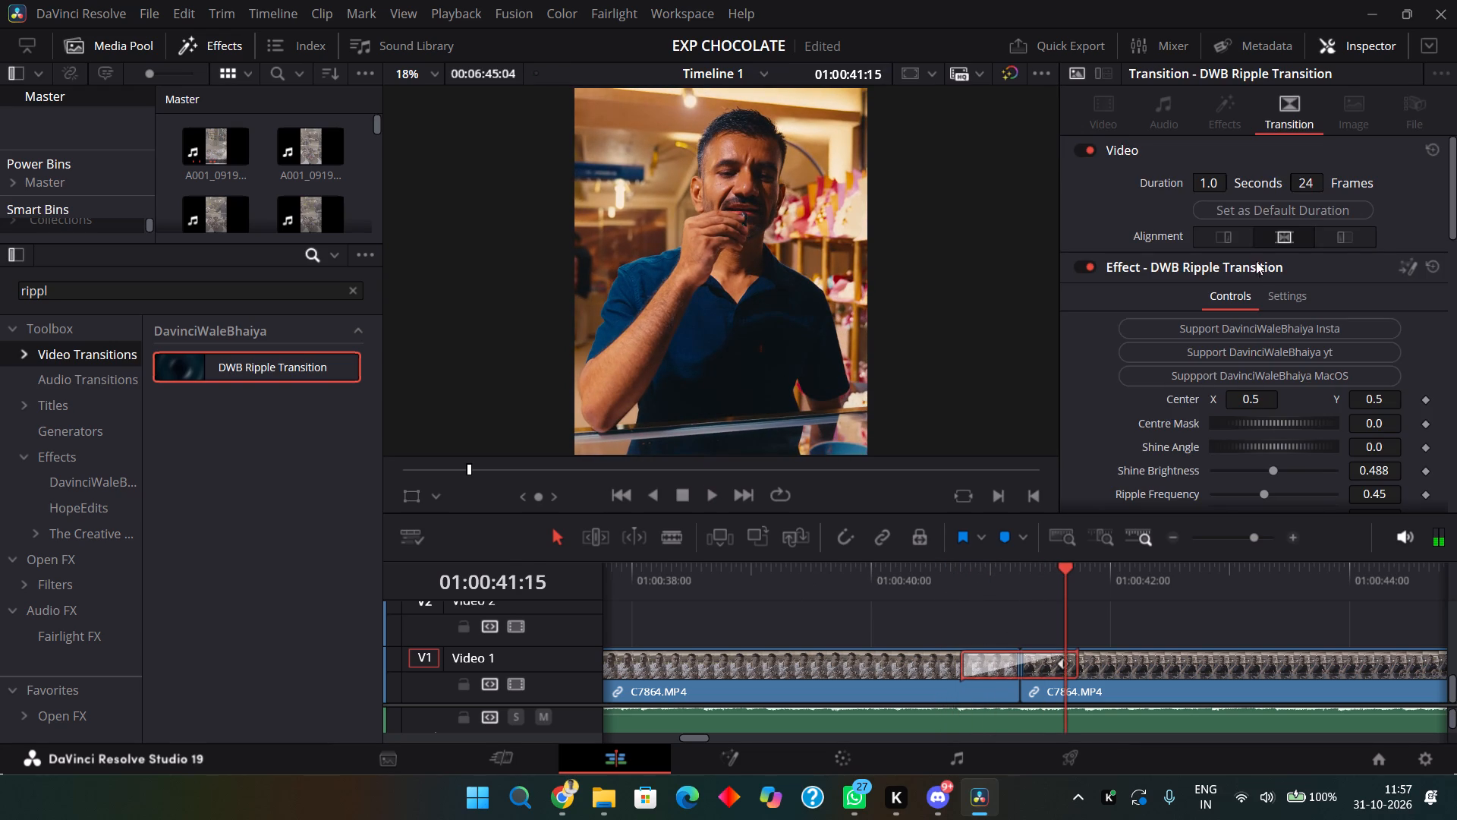
scroll(1443, 262, "down", 1)
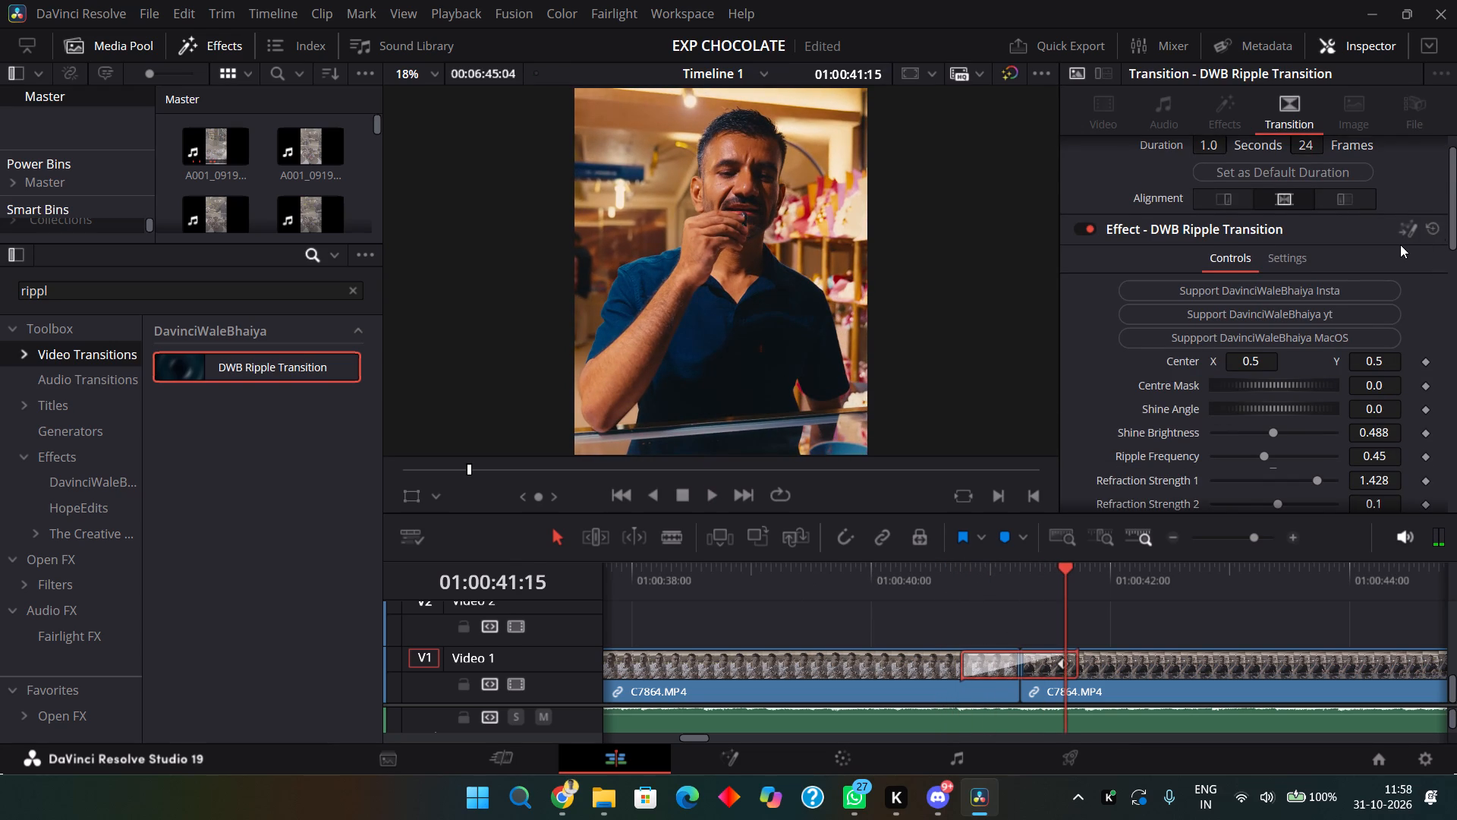
left_click(892, 572)
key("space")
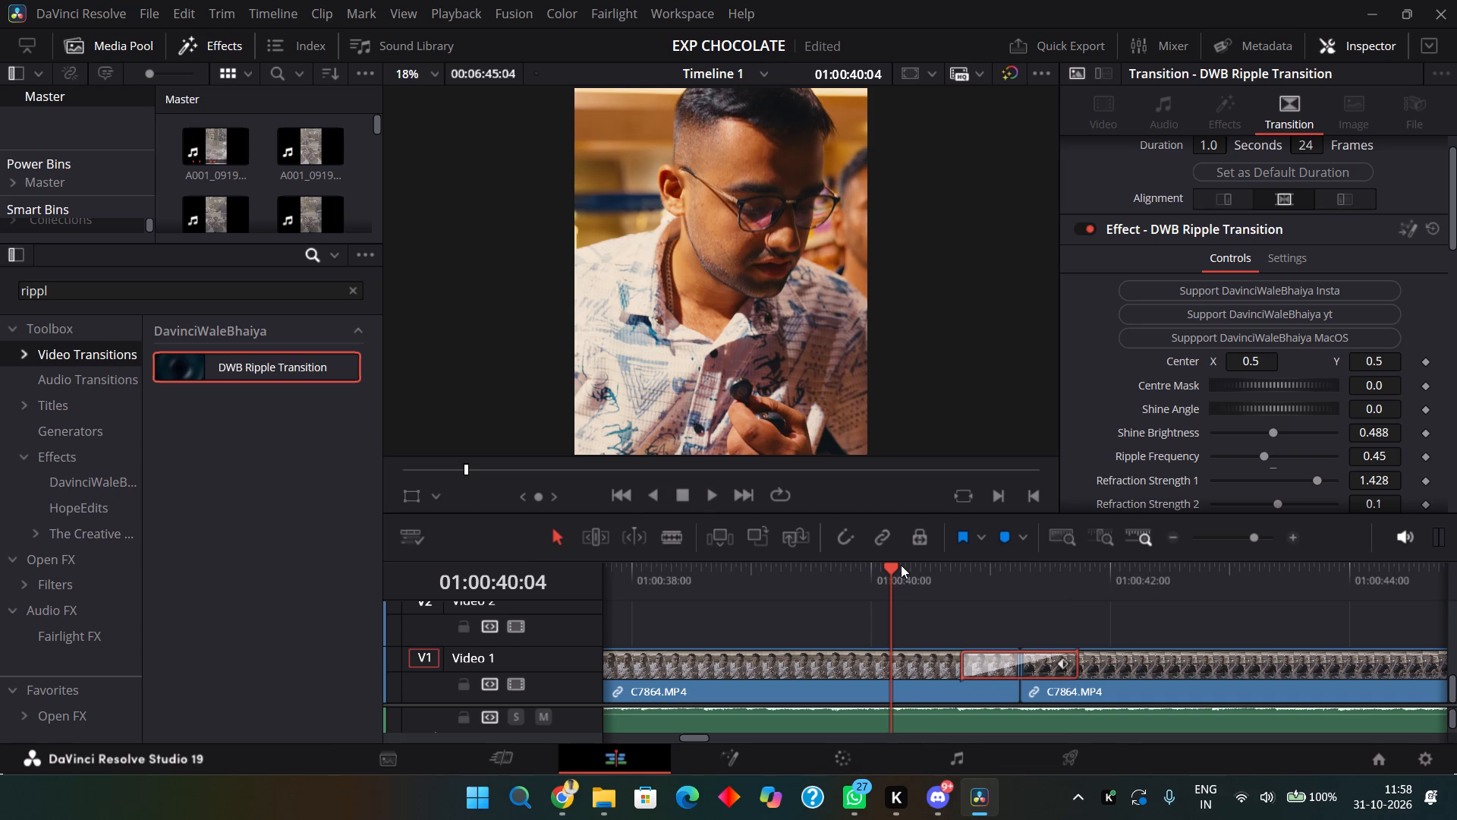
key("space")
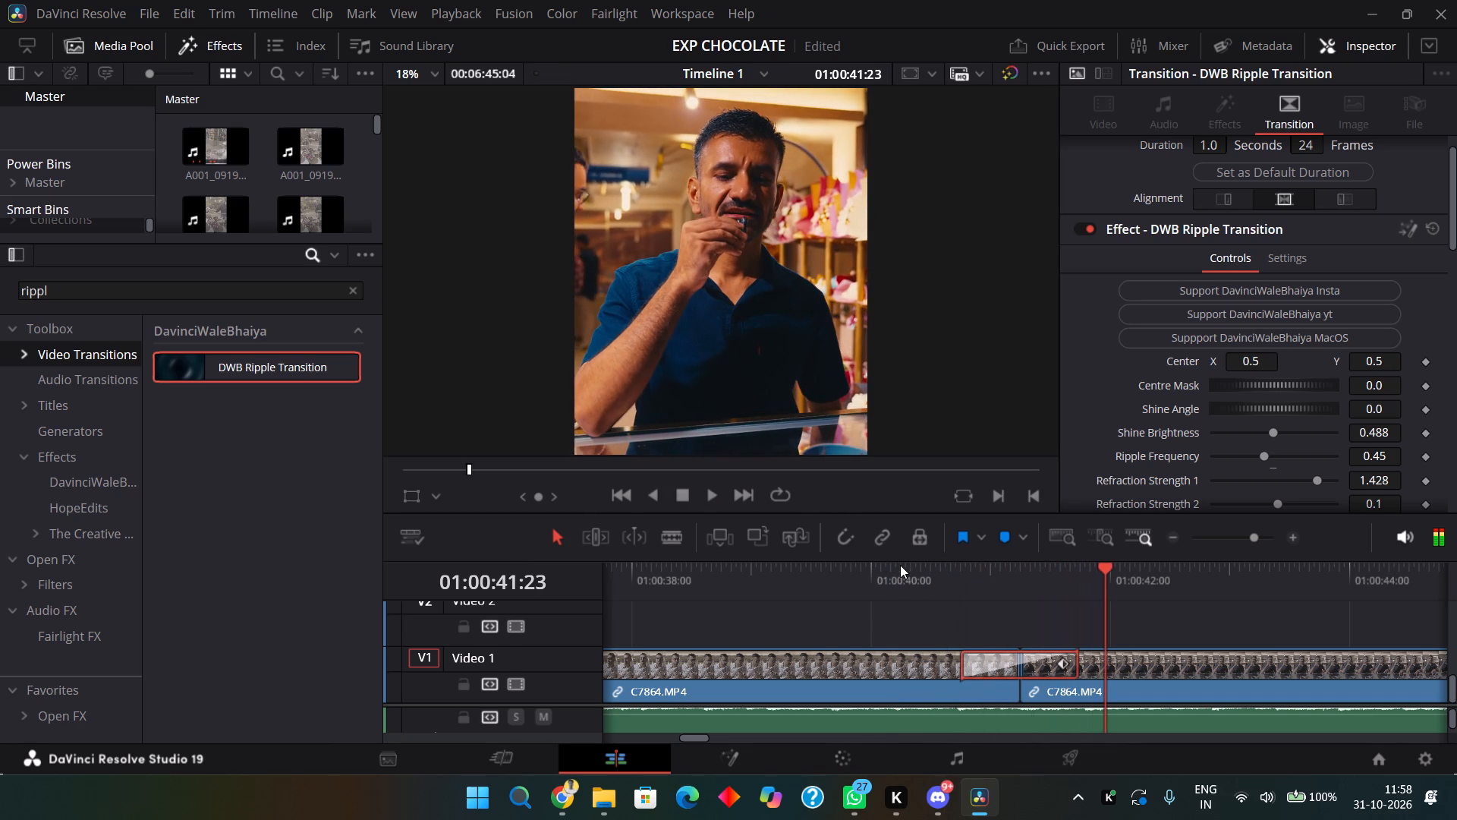
left_click(895, 585)
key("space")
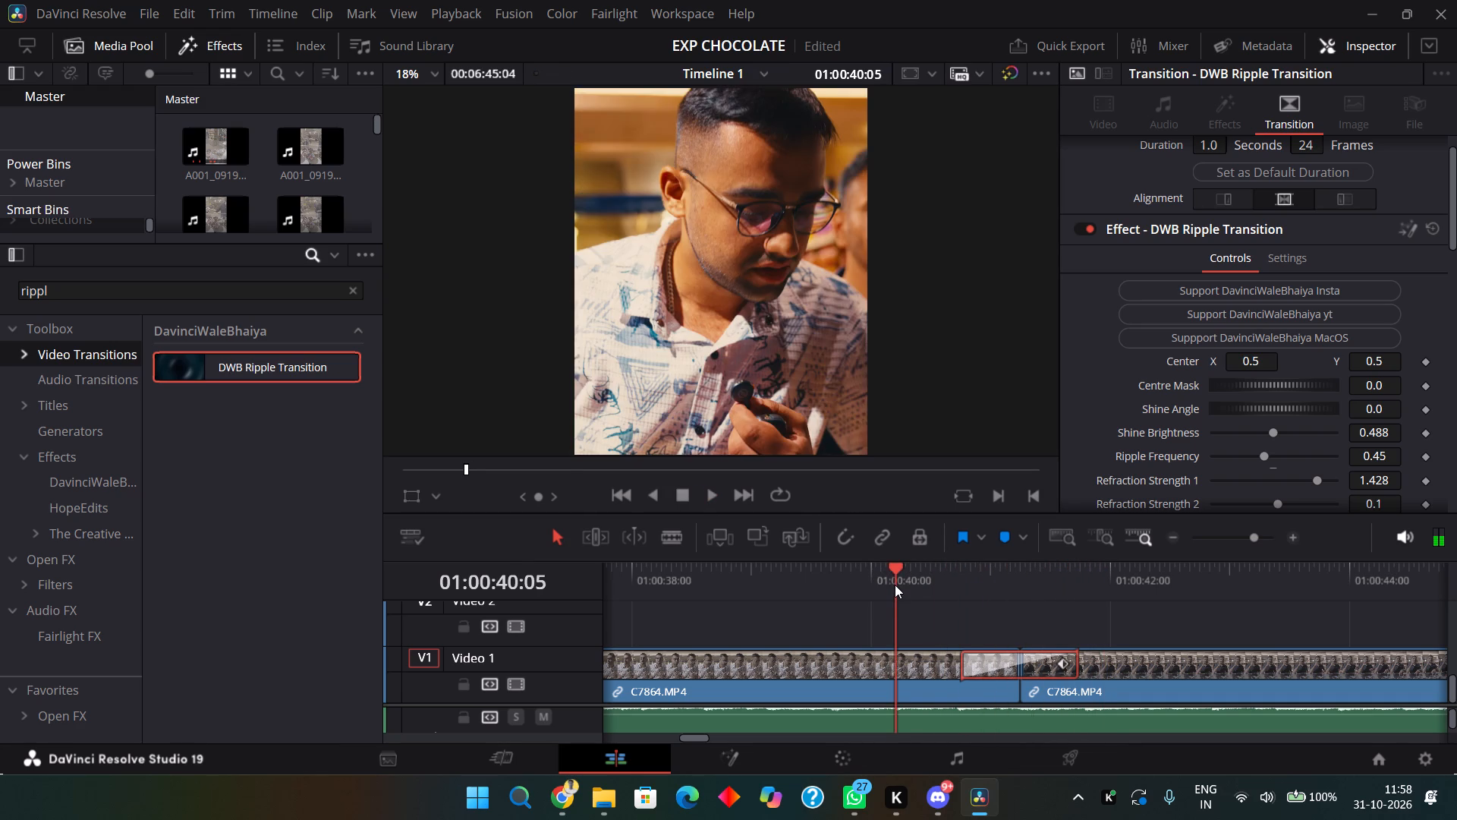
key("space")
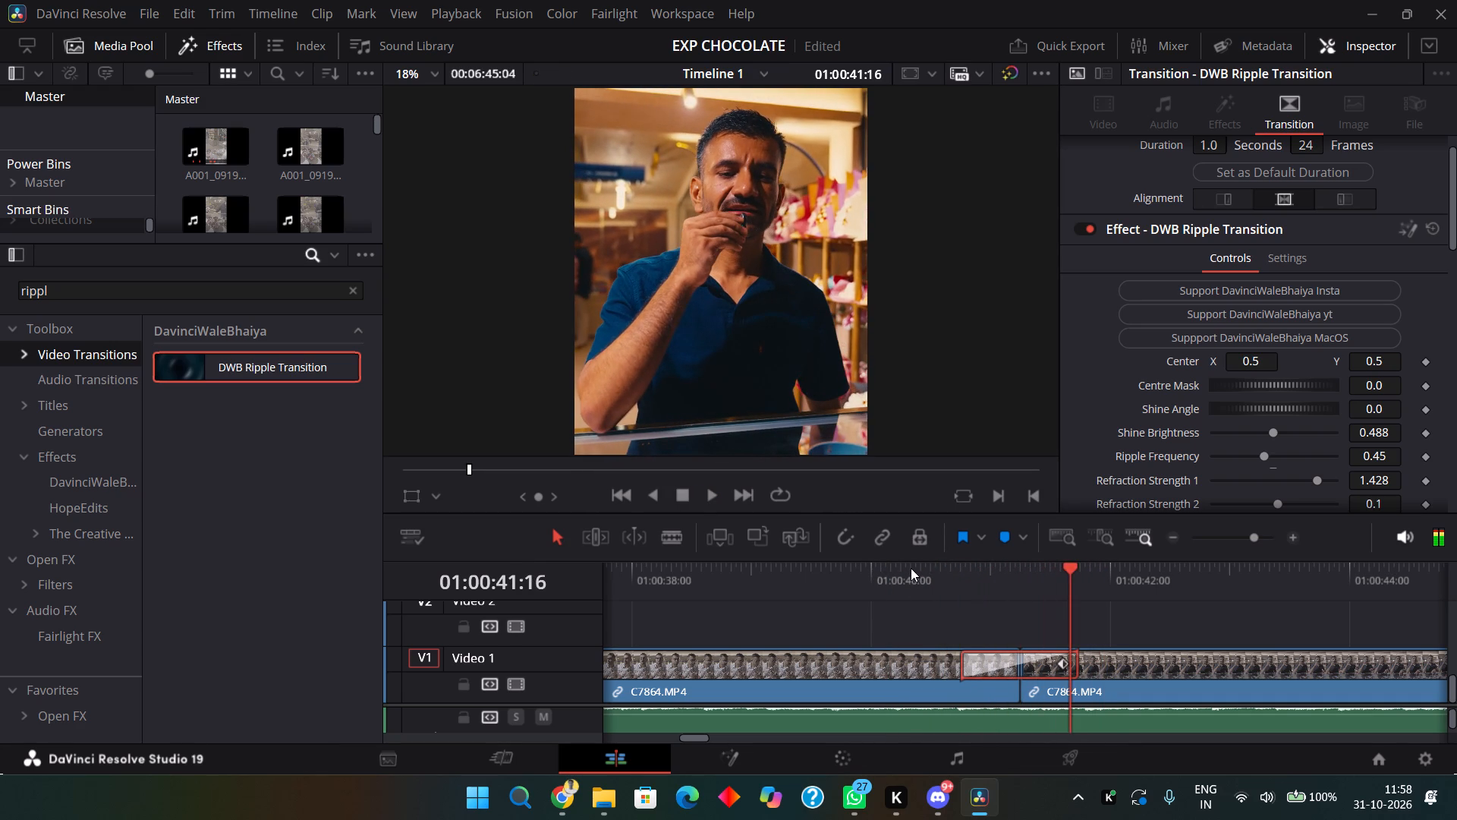
Delete the DWB Ripple Transition from the cut between the C7864.MP4 clips on Video 1.
scroll(917, 594, "down", 10, "alt")
scroll(948, 600, "up", 6, "alt")
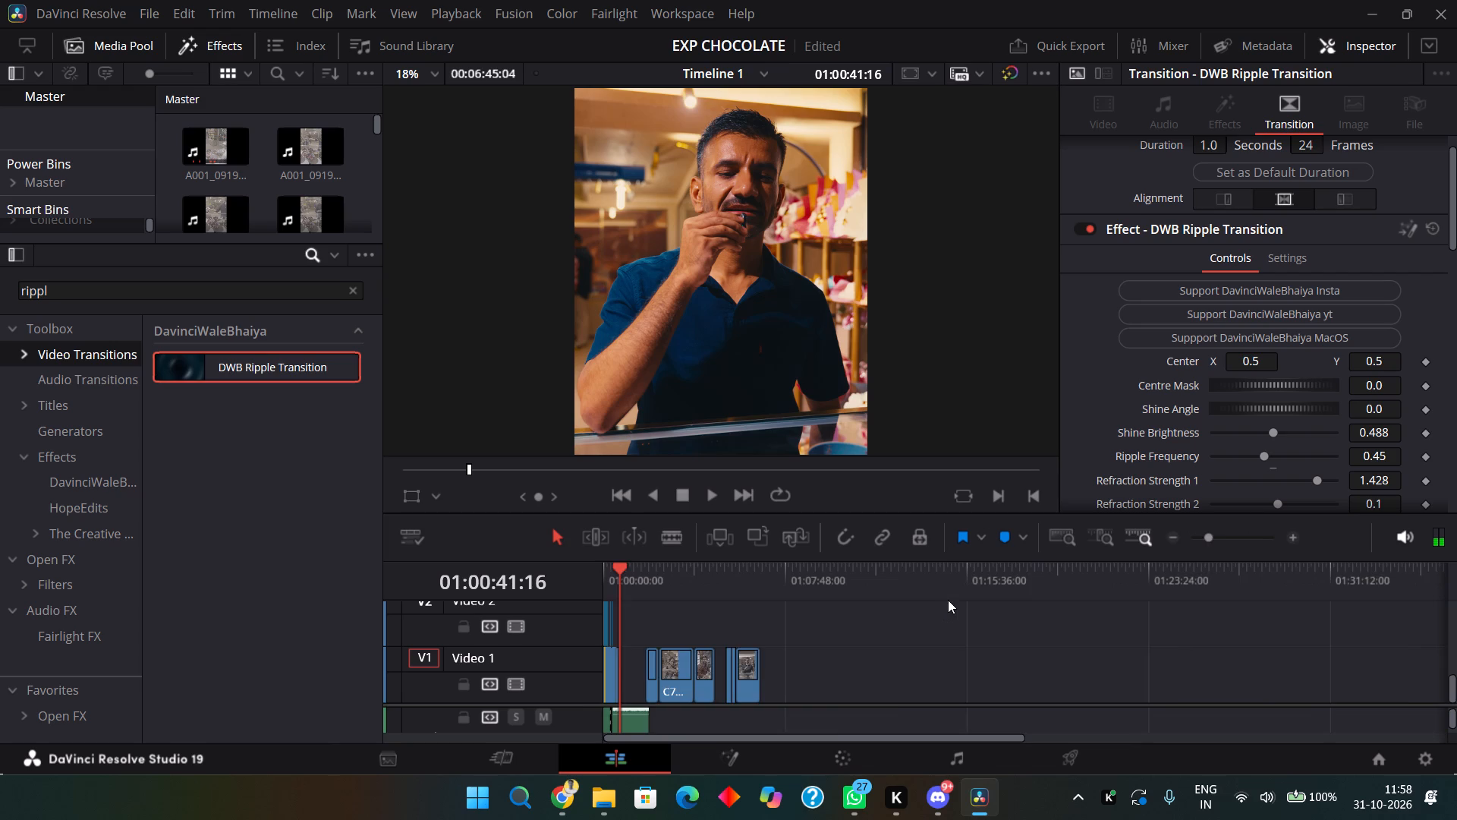
scroll(948, 600, "up", 20, "alt")
scroll(948, 600, "up", 6, "alt")
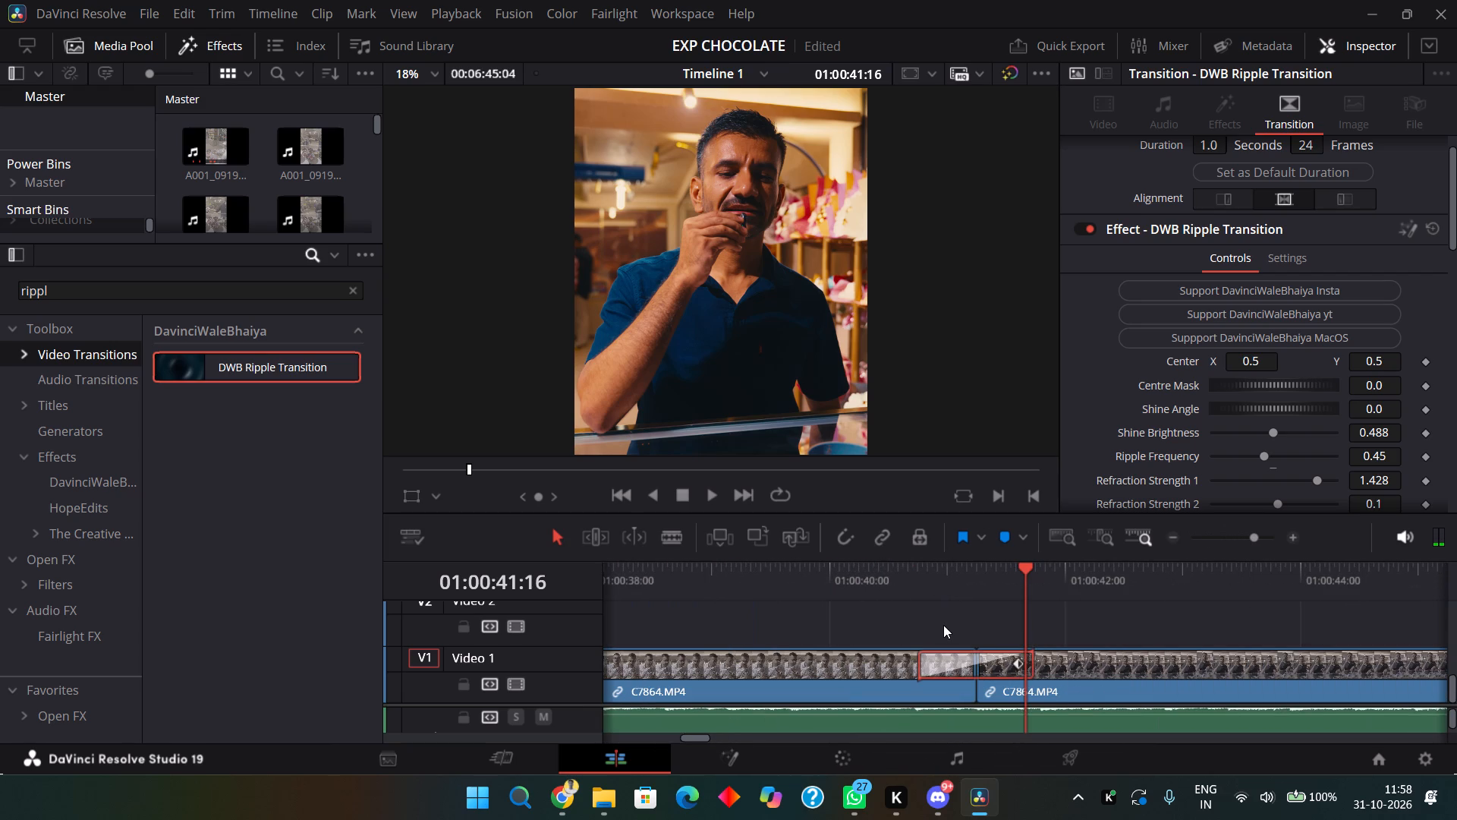
key("BackSpace")
left_click(843, 604)
Switch to the Instagram post open in Google Chrome.
key("alt+Tab")
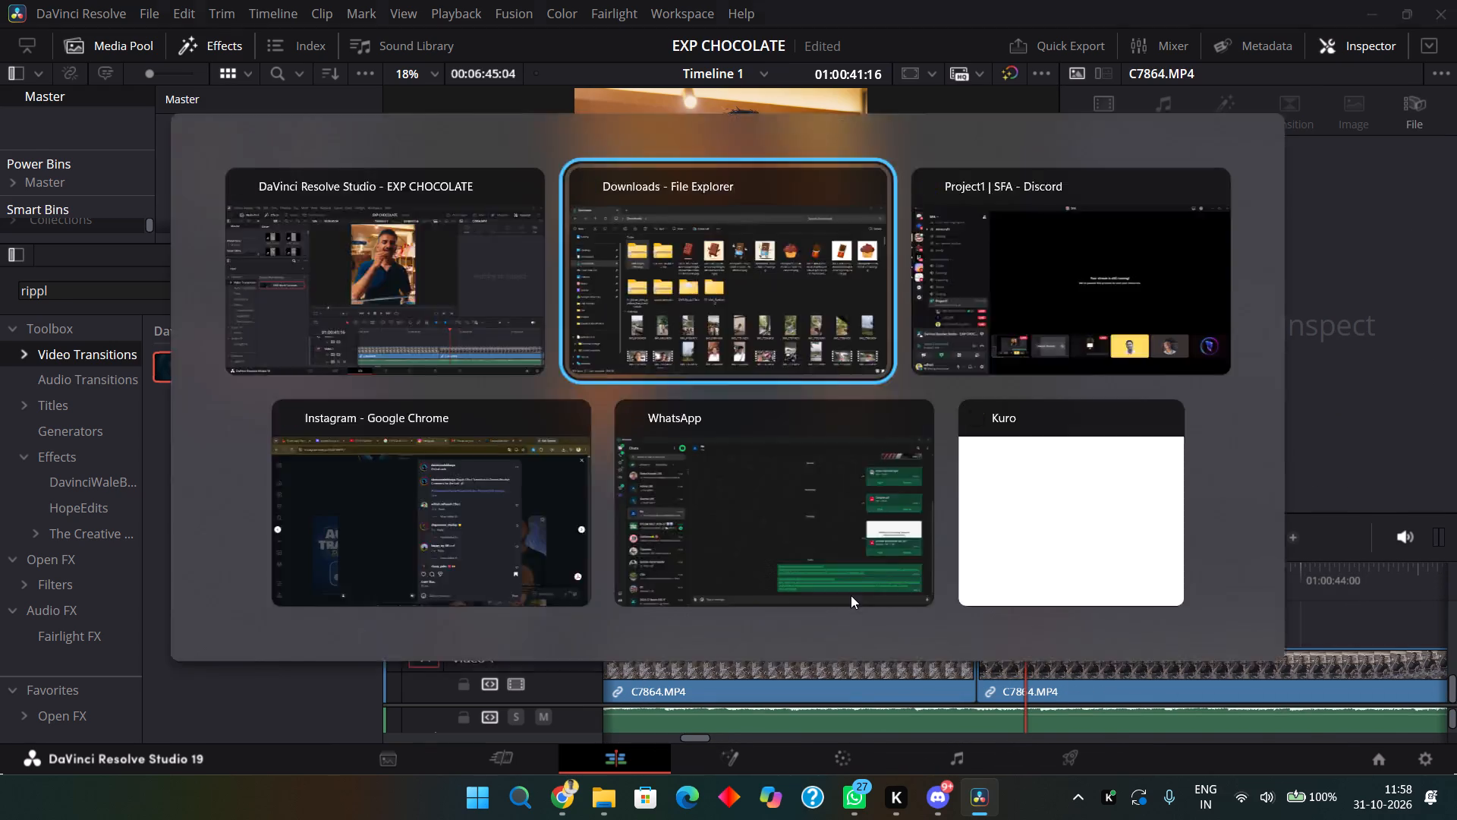
key("alt+Tab")
key("alt+Tab")
key("alt+Tab")
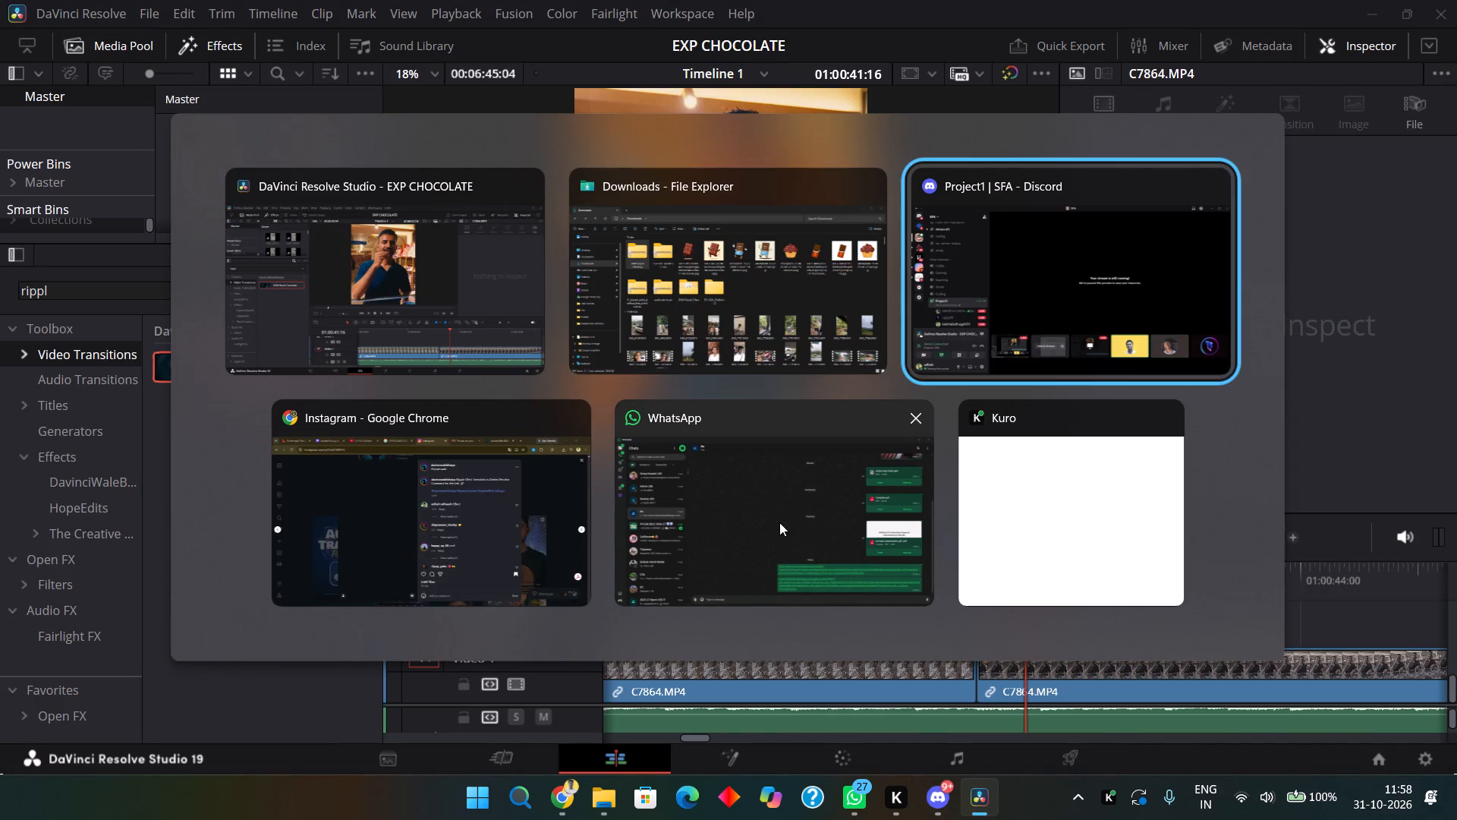
key("alt+Tab")
Switch back to the EXP CHOCOLATE project in DaVinci Resolve.
key("alt+Tab")
key("alt+Tab")
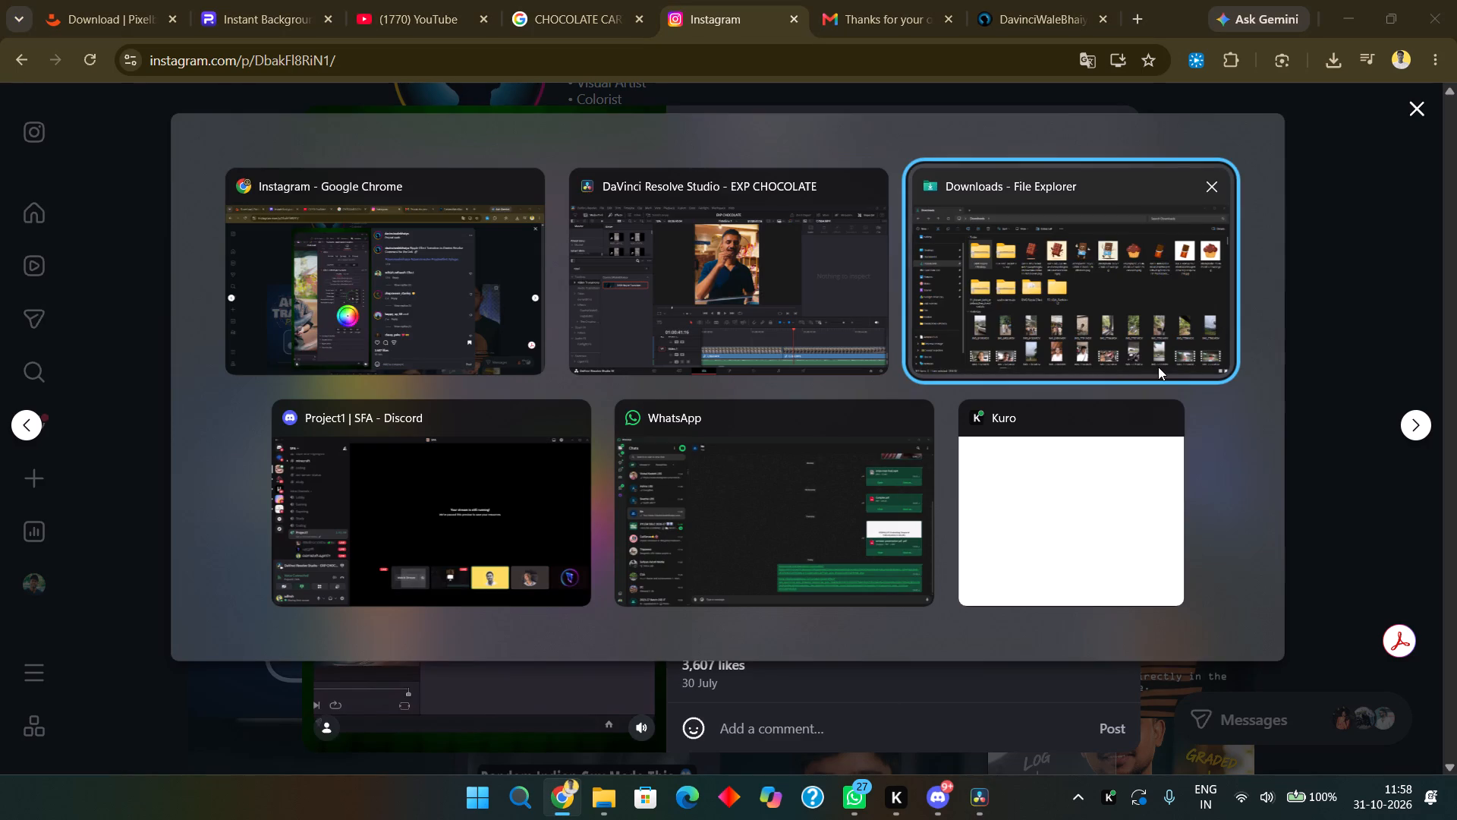
key("alt+Left")
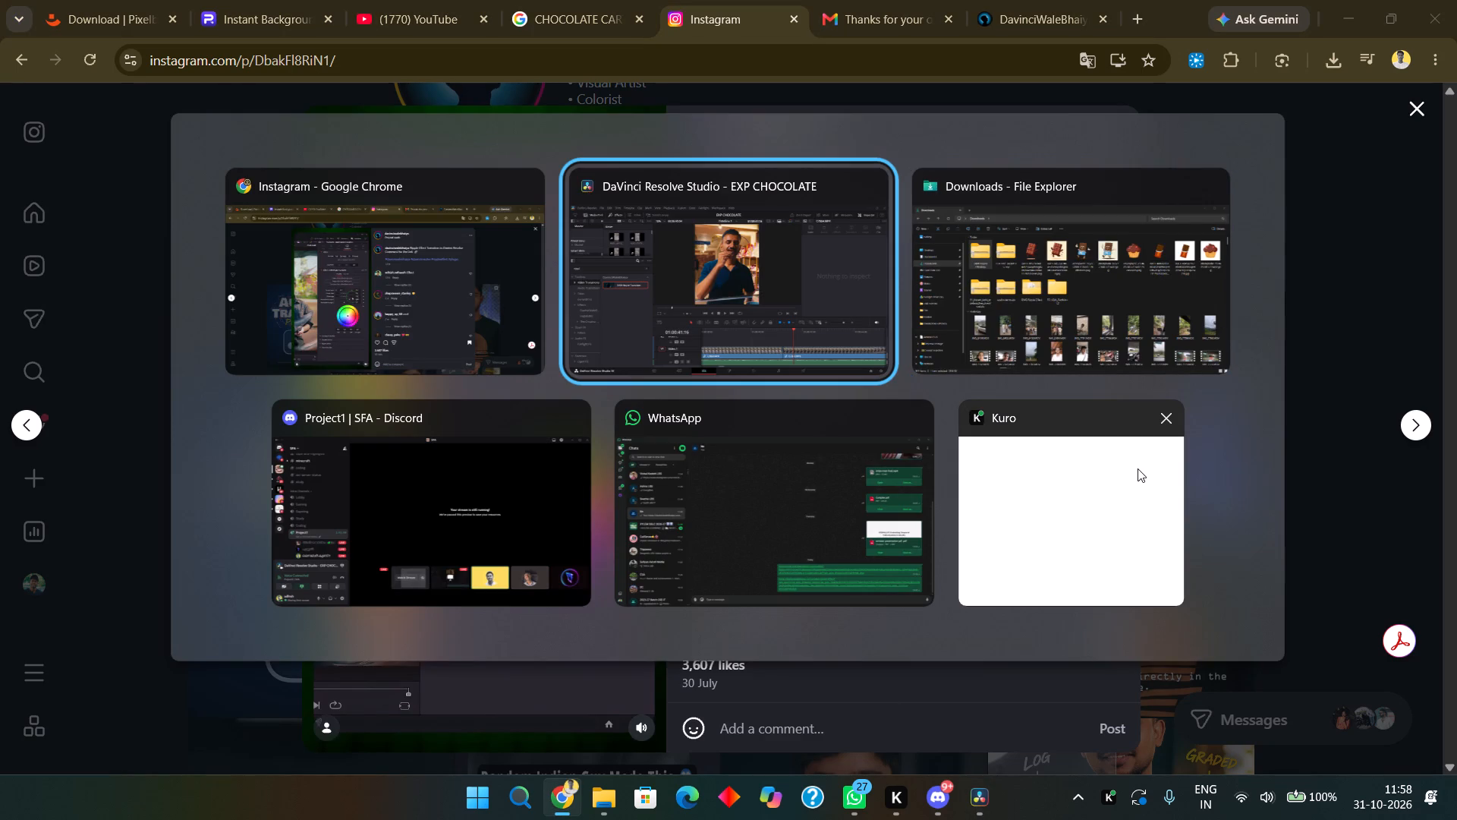
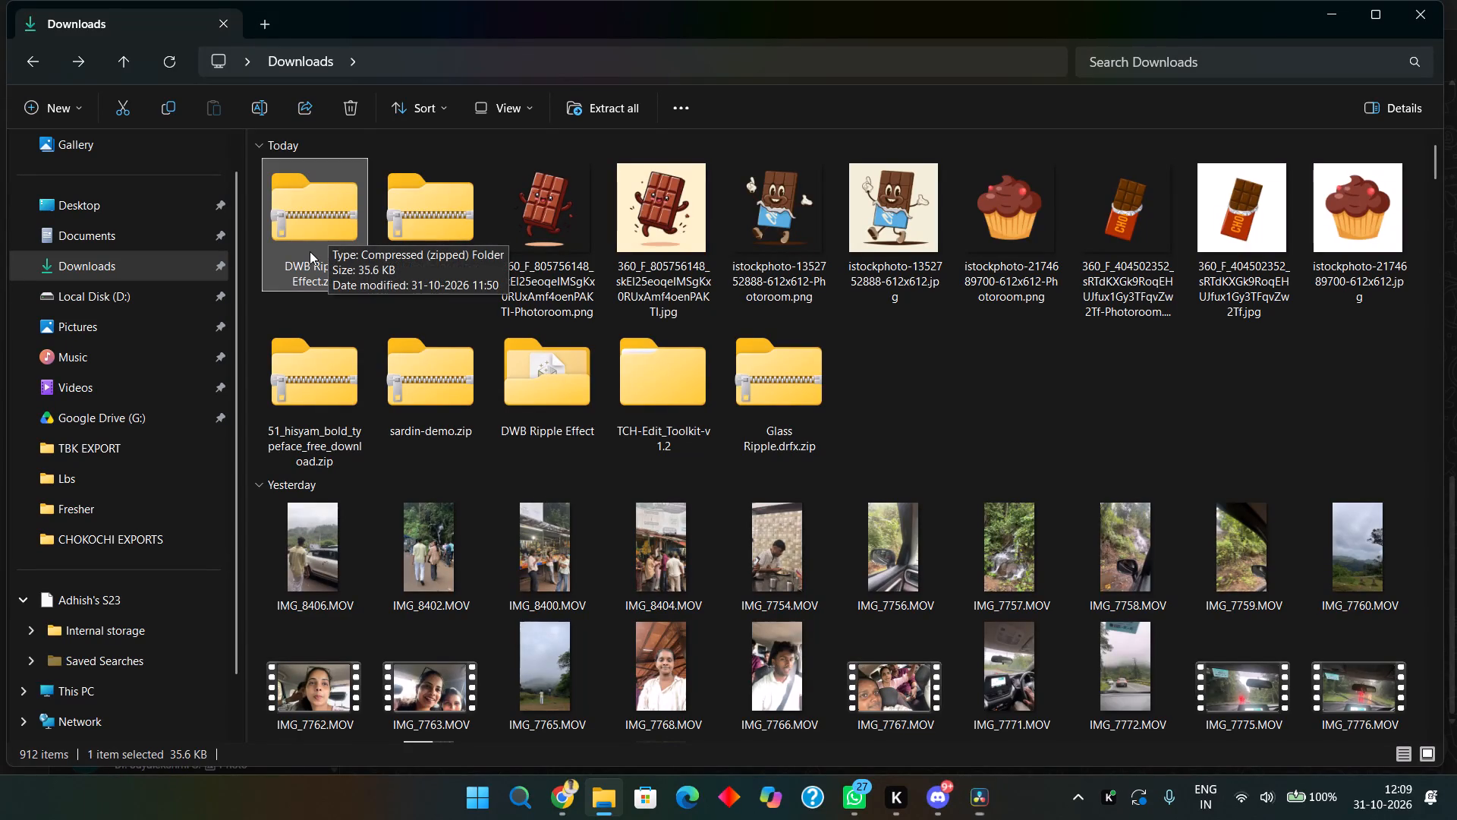
In File Explorer, start extracting the Glass Ripple.drfx.zip archive from the Downloads folder.
left_click(813, 413)
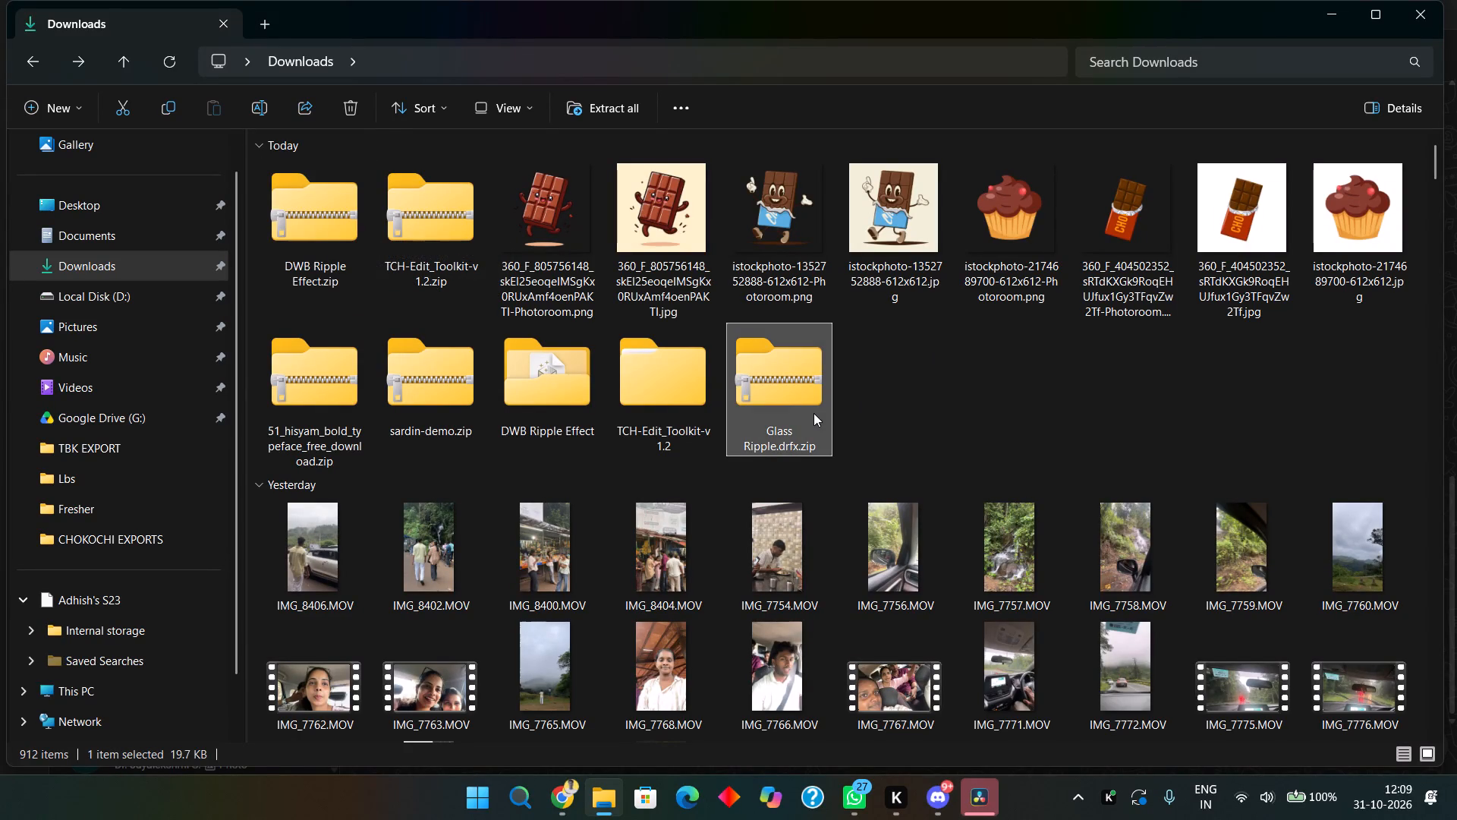
left_click(584, 95)
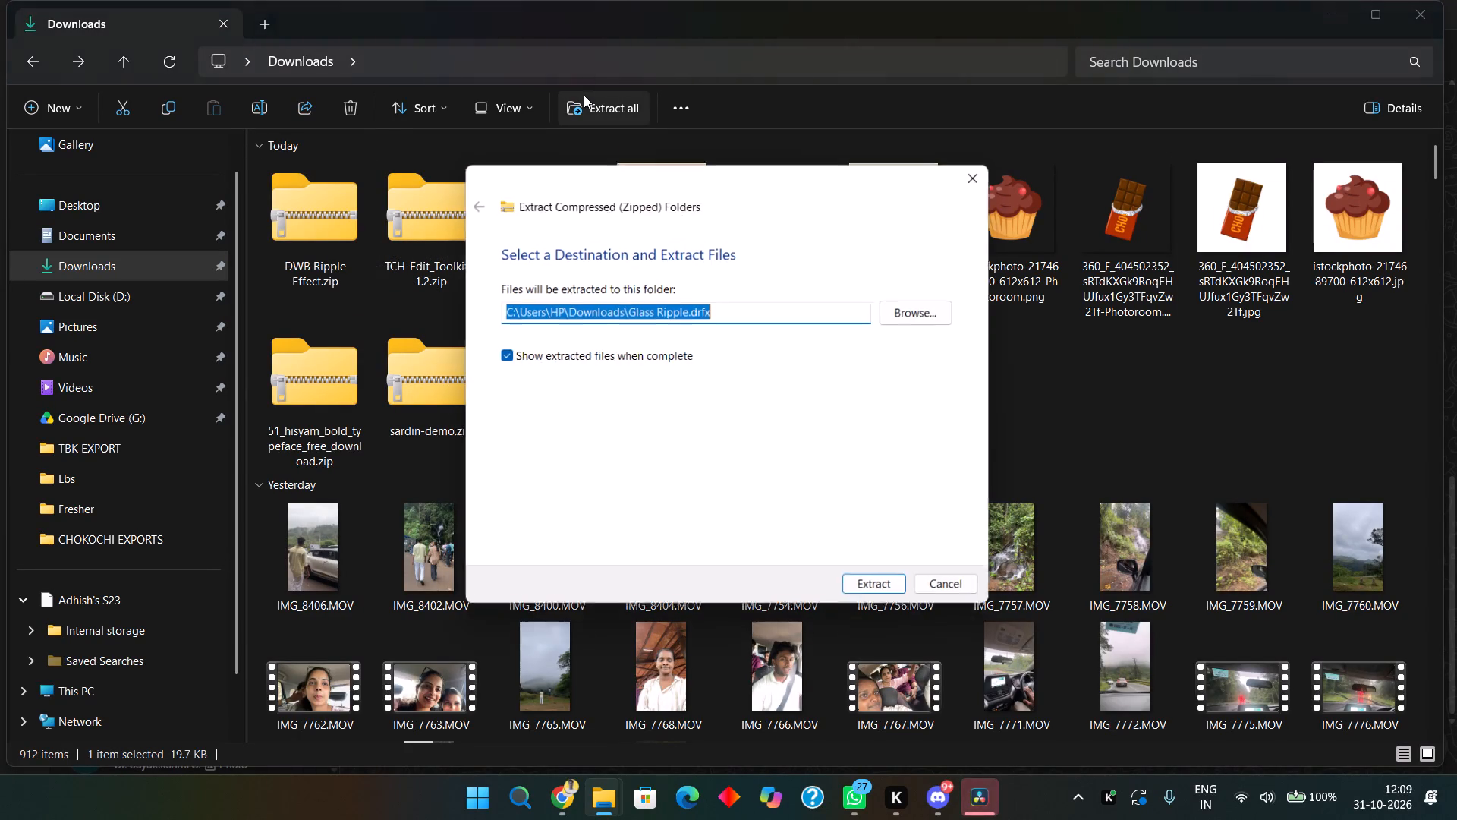
Extract the Glass Ripple.drfx archive into a Glass Ripple.drfx folder in Downloads, showing the extracted files when complete.
left_click(882, 593)
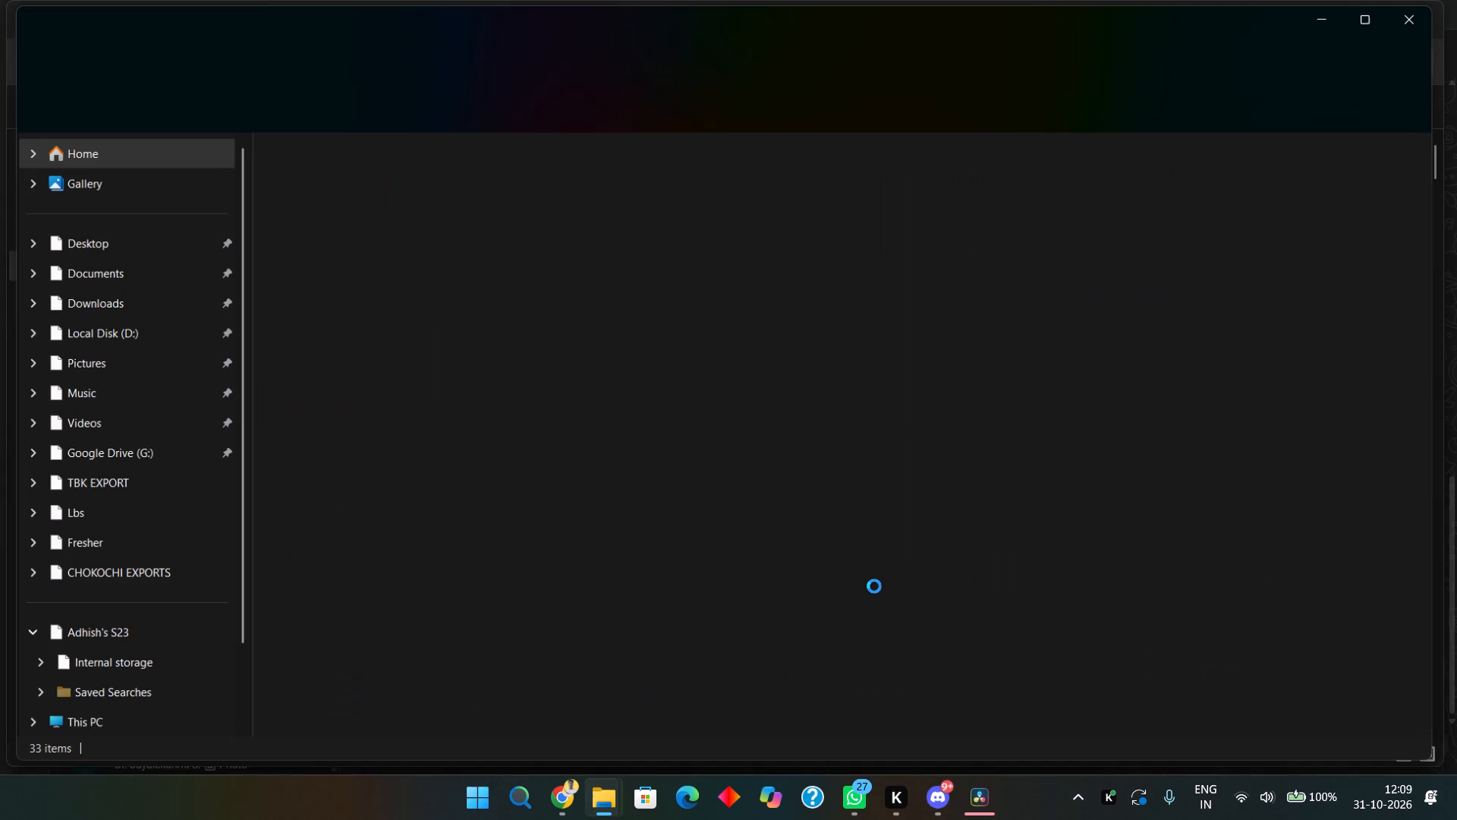
Browse the extracted Edit, Effects and Glass Ripple folders and view the Glass Ripple Effect.png image enlarged.
double_click(506, 203)
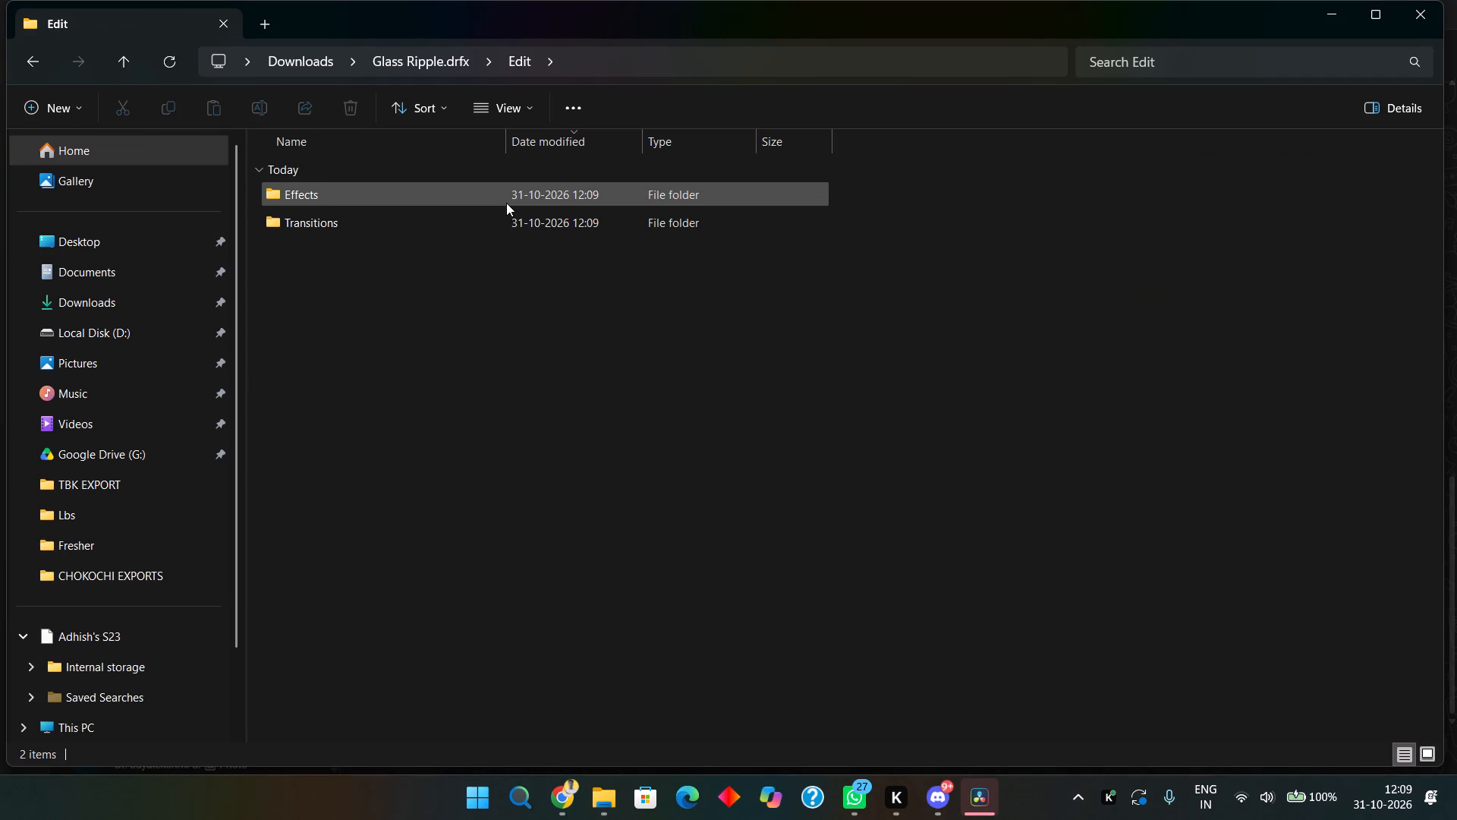
double_click(506, 203)
double_click(506, 203)
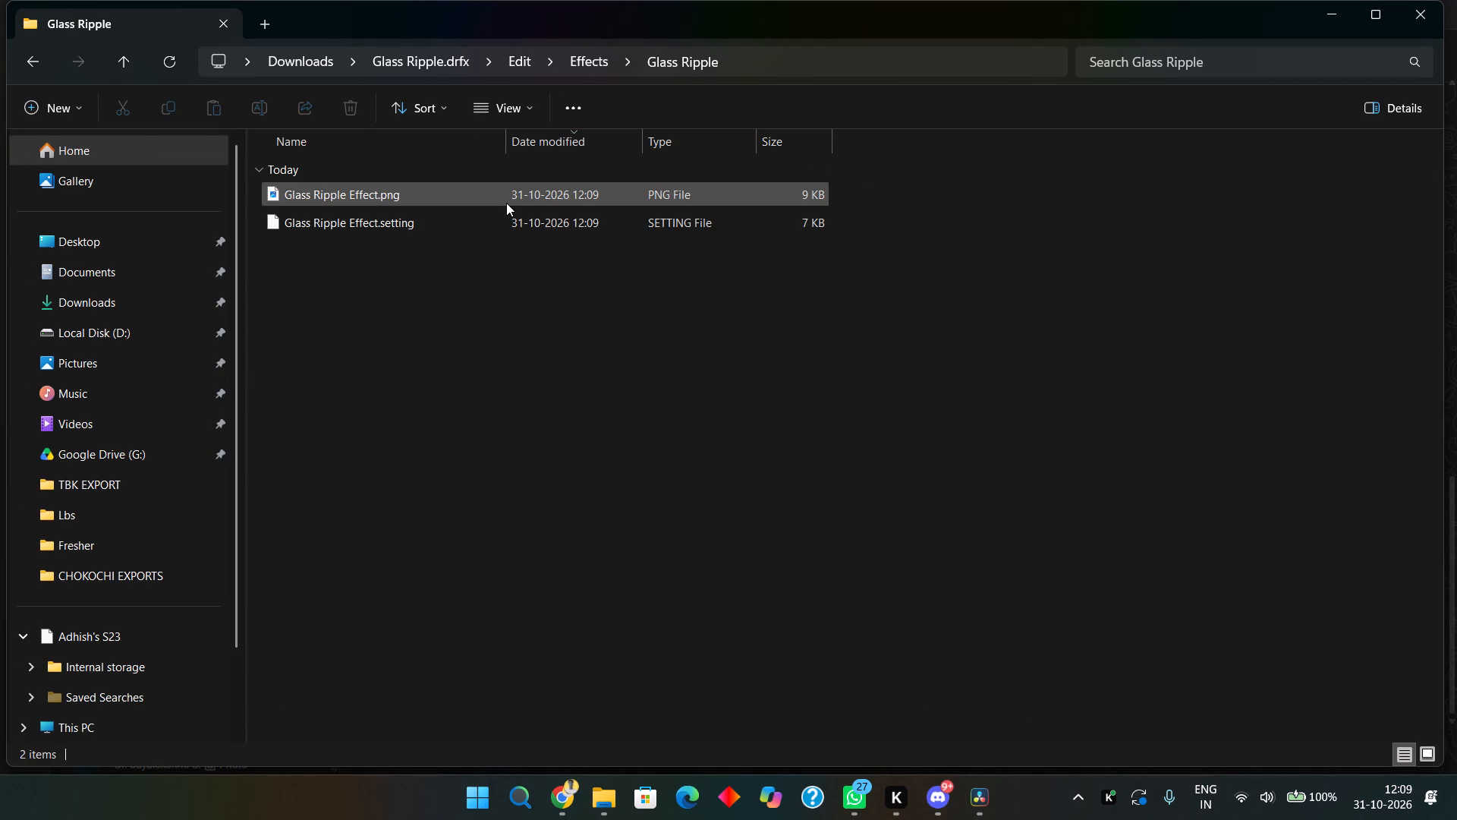
double_click(506, 203)
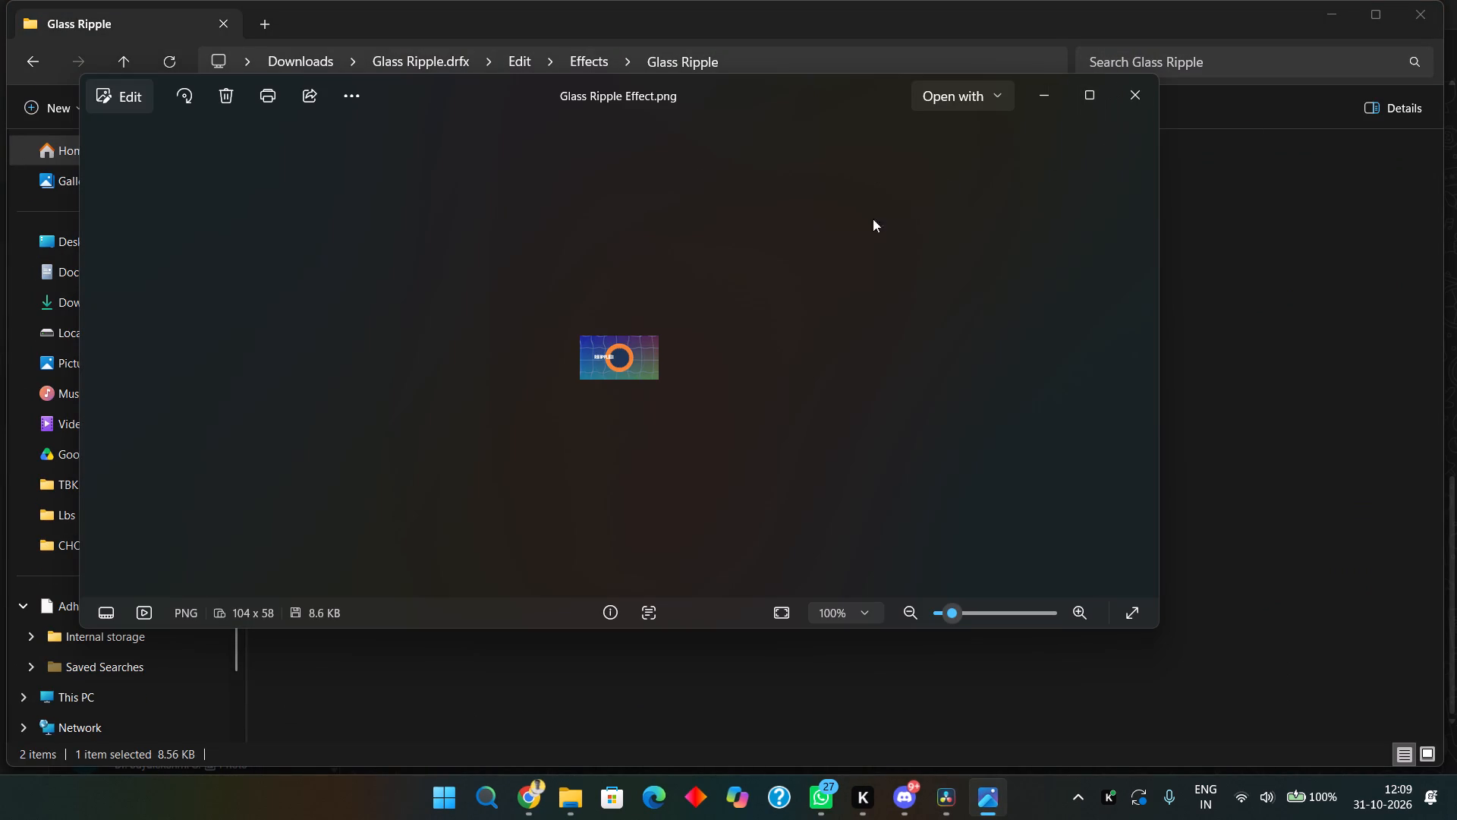
scroll(628, 348, "up", 7)
scroll(626, 347, "up", 7, "ctrl")
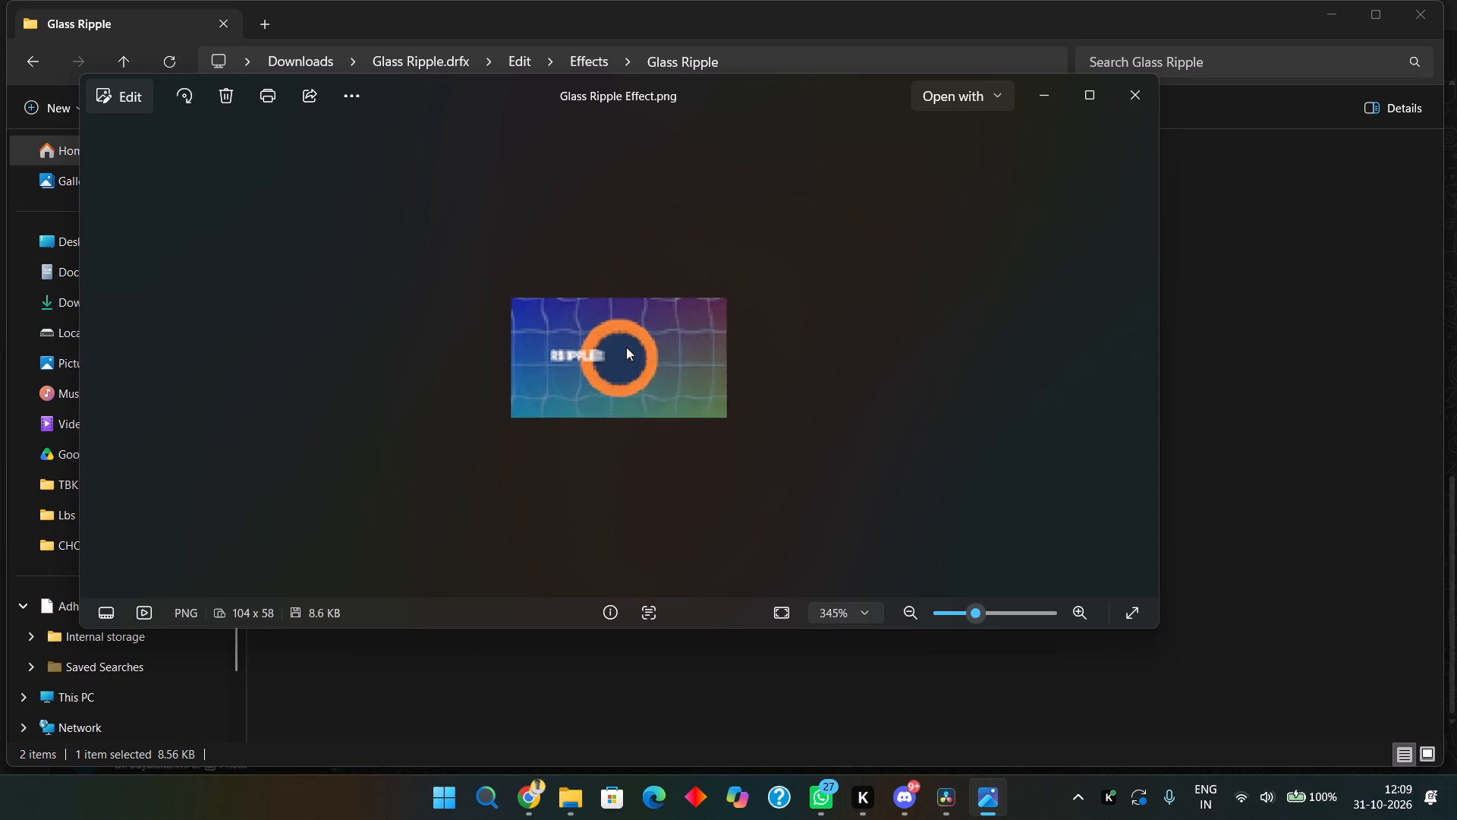
left_click(1138, 99)
left_click(873, 254)
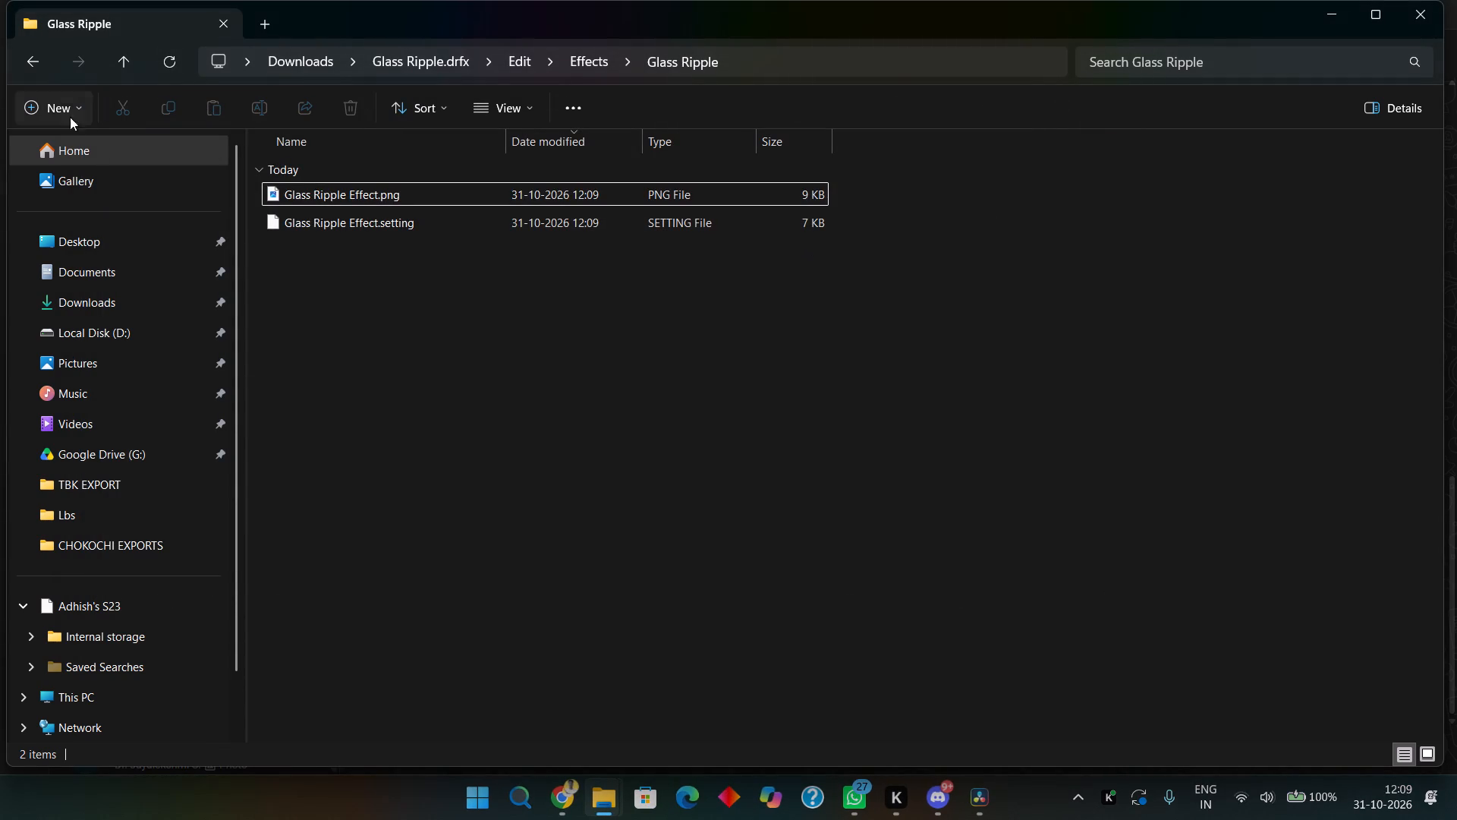
Examine the files in the Glass Ripple subfolder of the extracted Transitions folder.
left_click(39, 56)
left_click(38, 61)
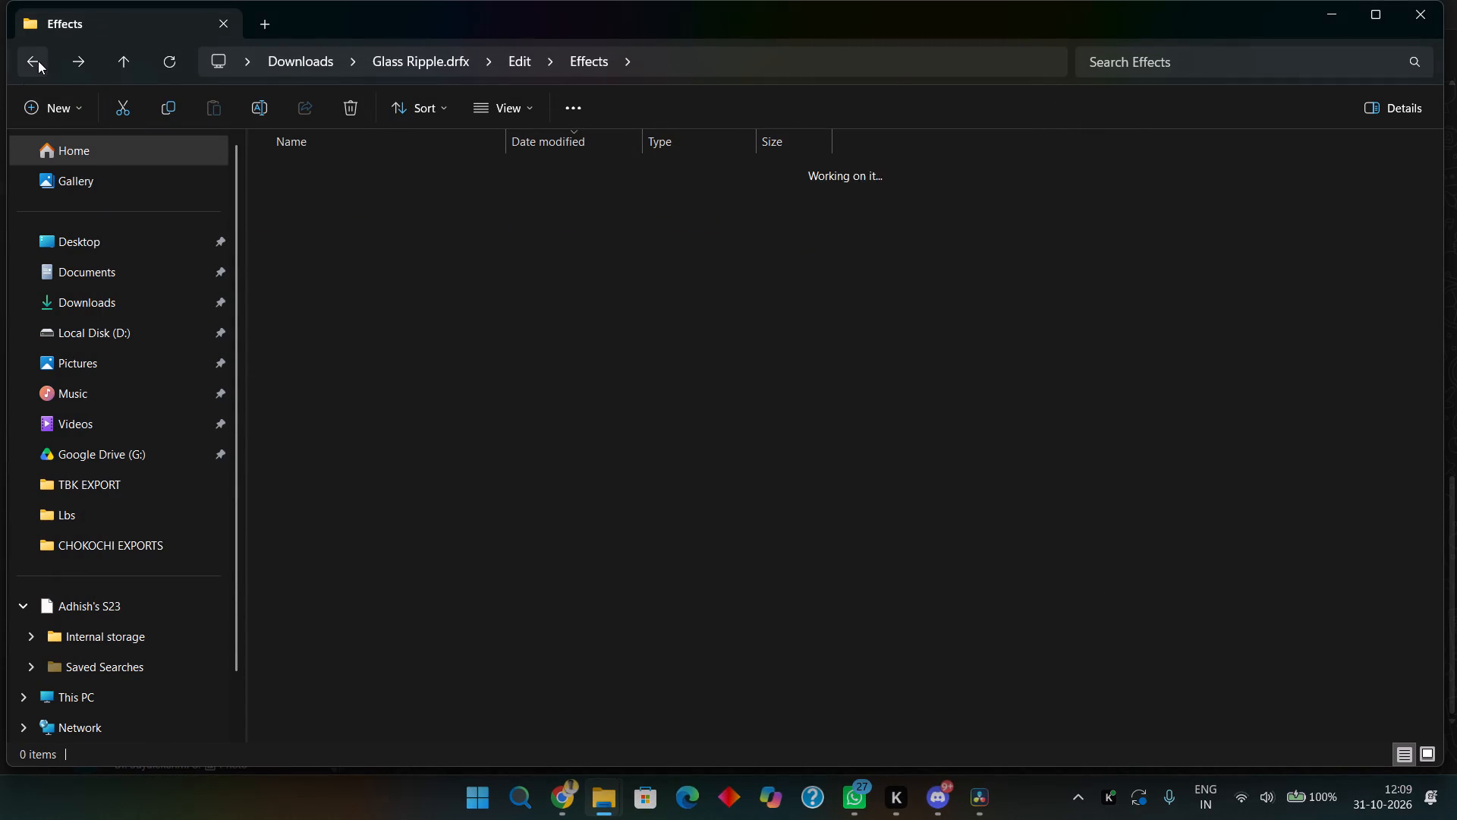
left_click(318, 214)
triple_click(318, 214)
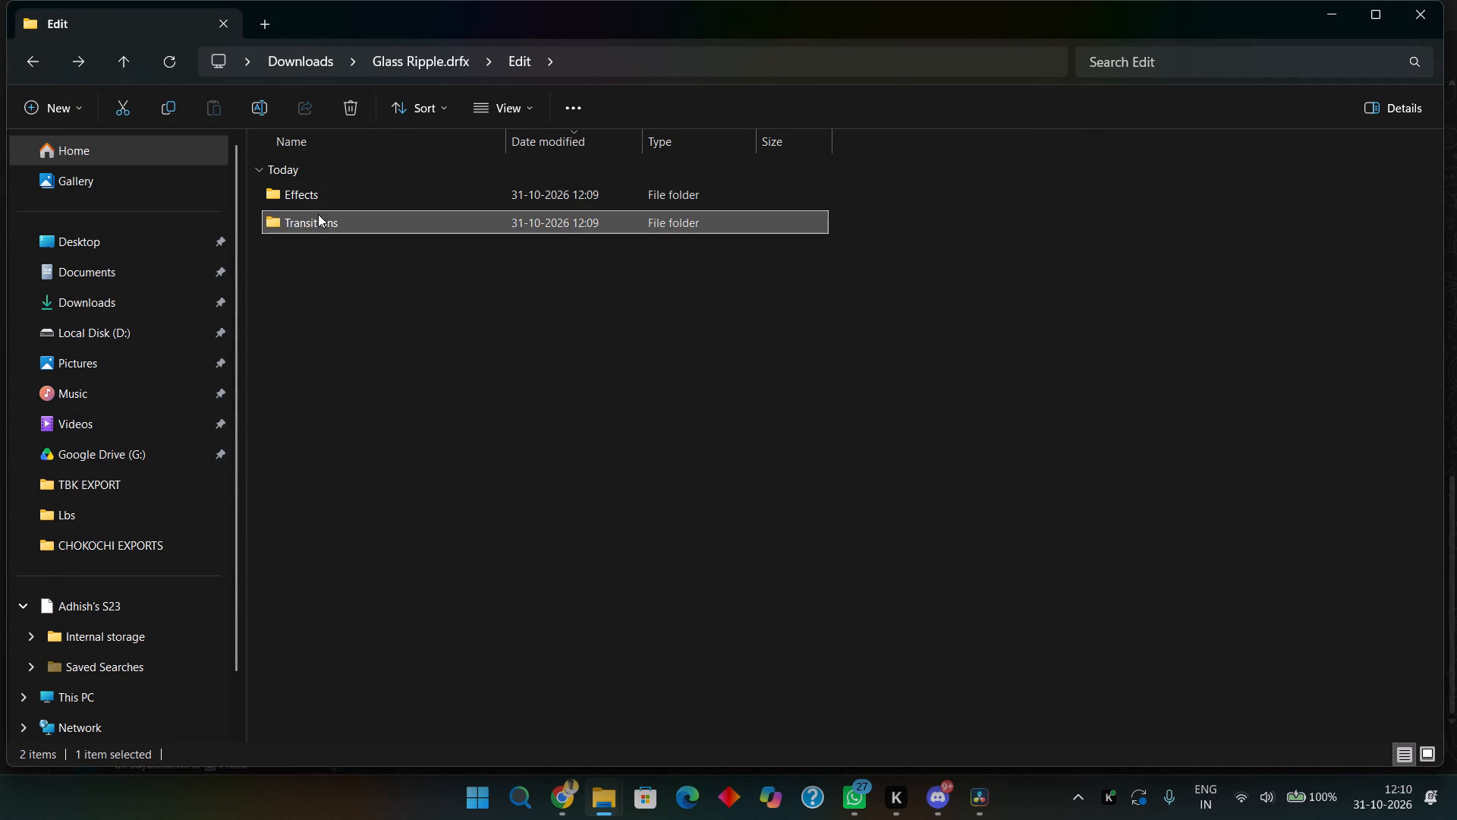
double_click(319, 197)
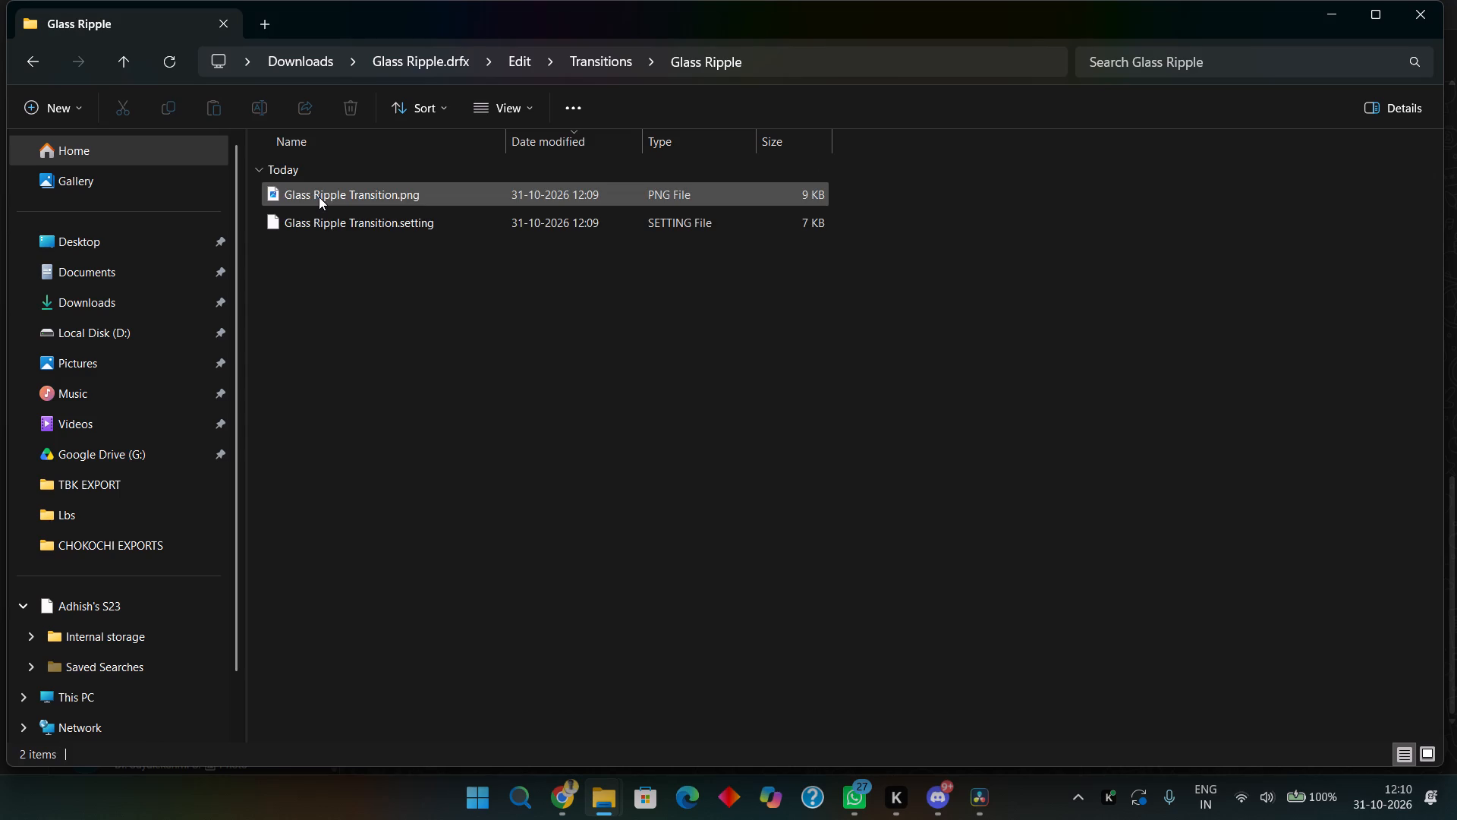
left_click(337, 278)
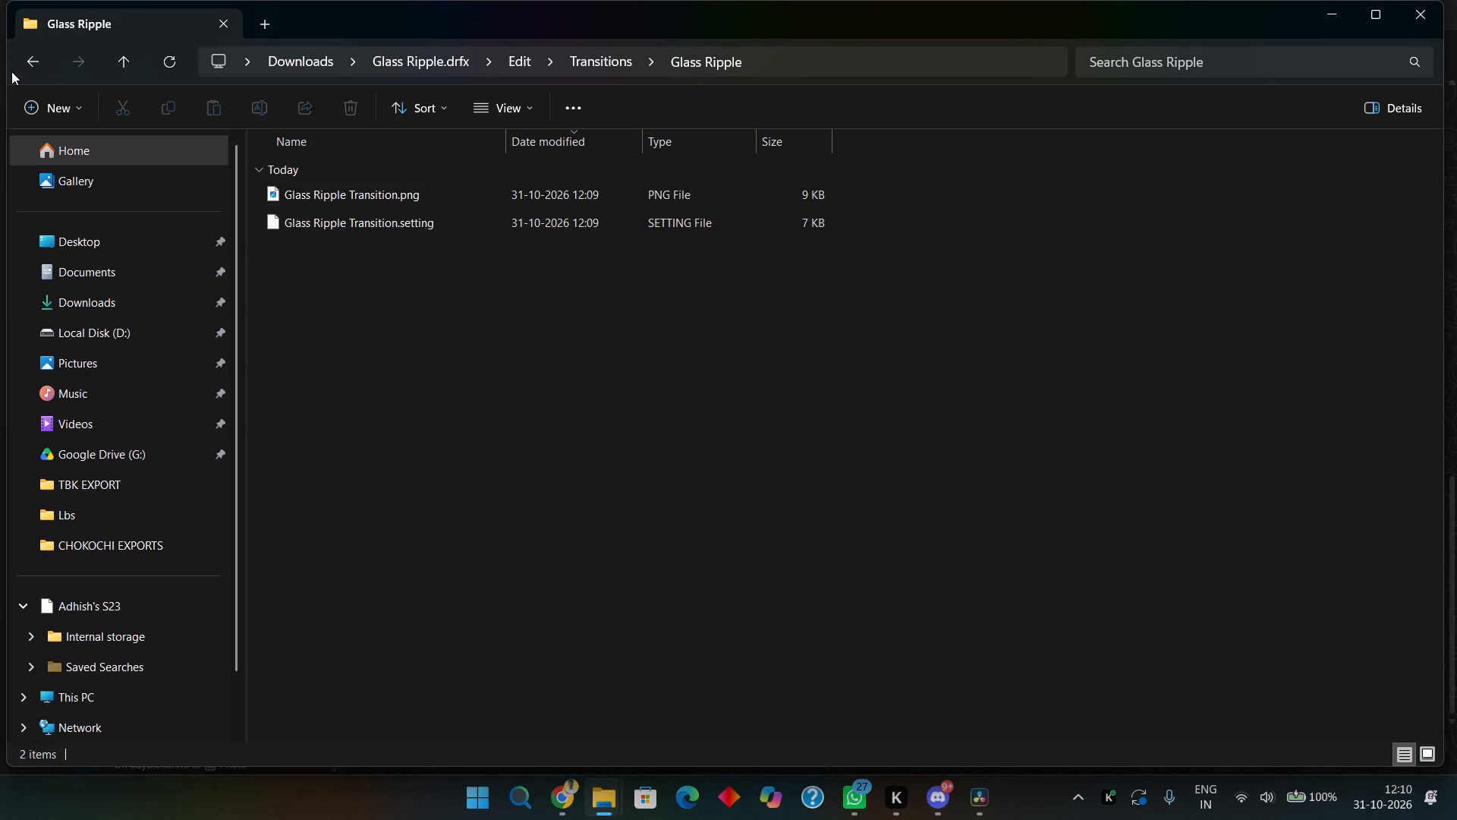
Return to Downloads and check the contents of the DWB Ripple Effect folder for comparison.
left_click(42, 39)
left_click(29, 58)
left_click(33, 54)
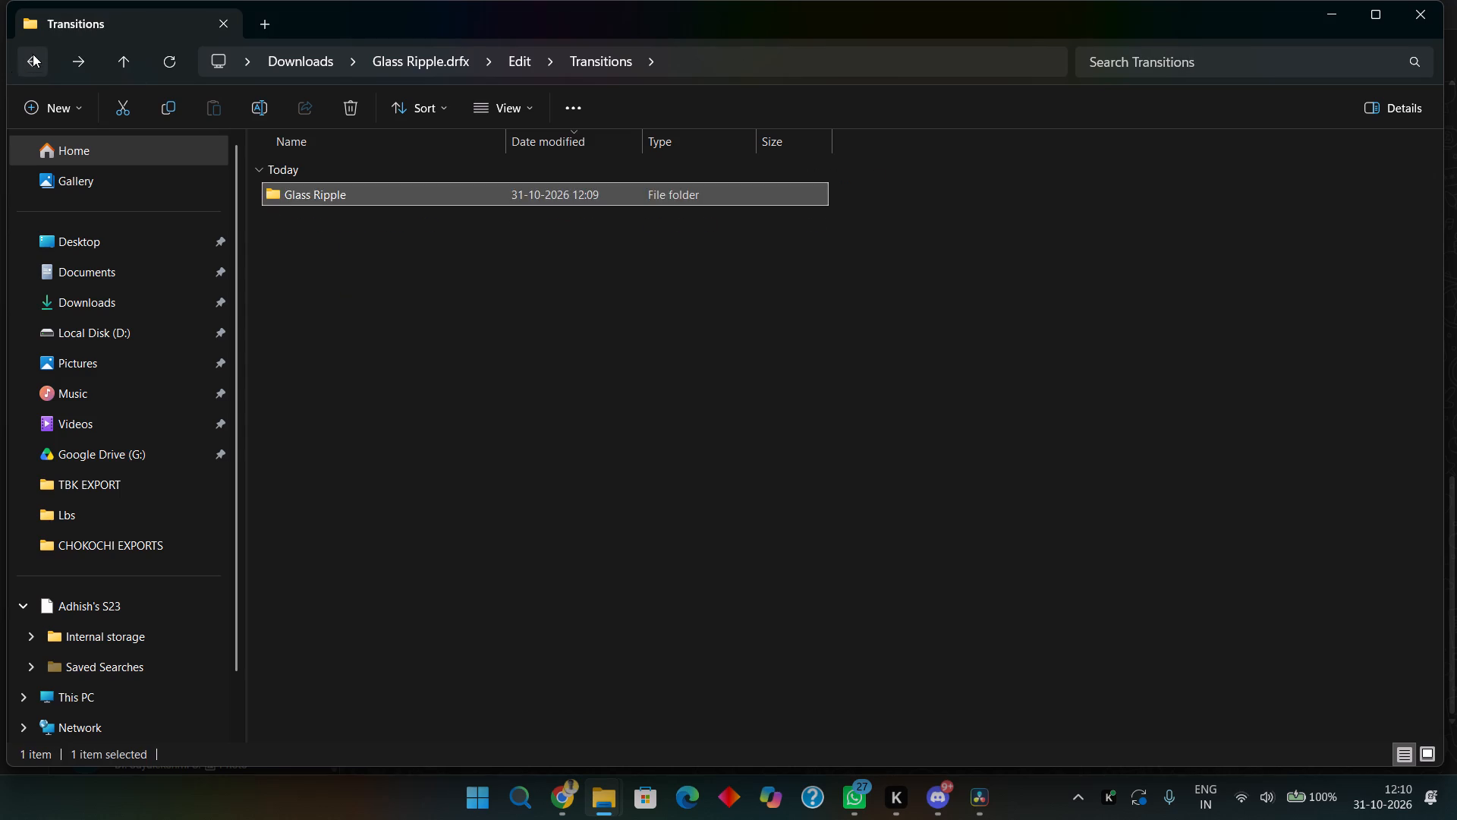
left_click(33, 54)
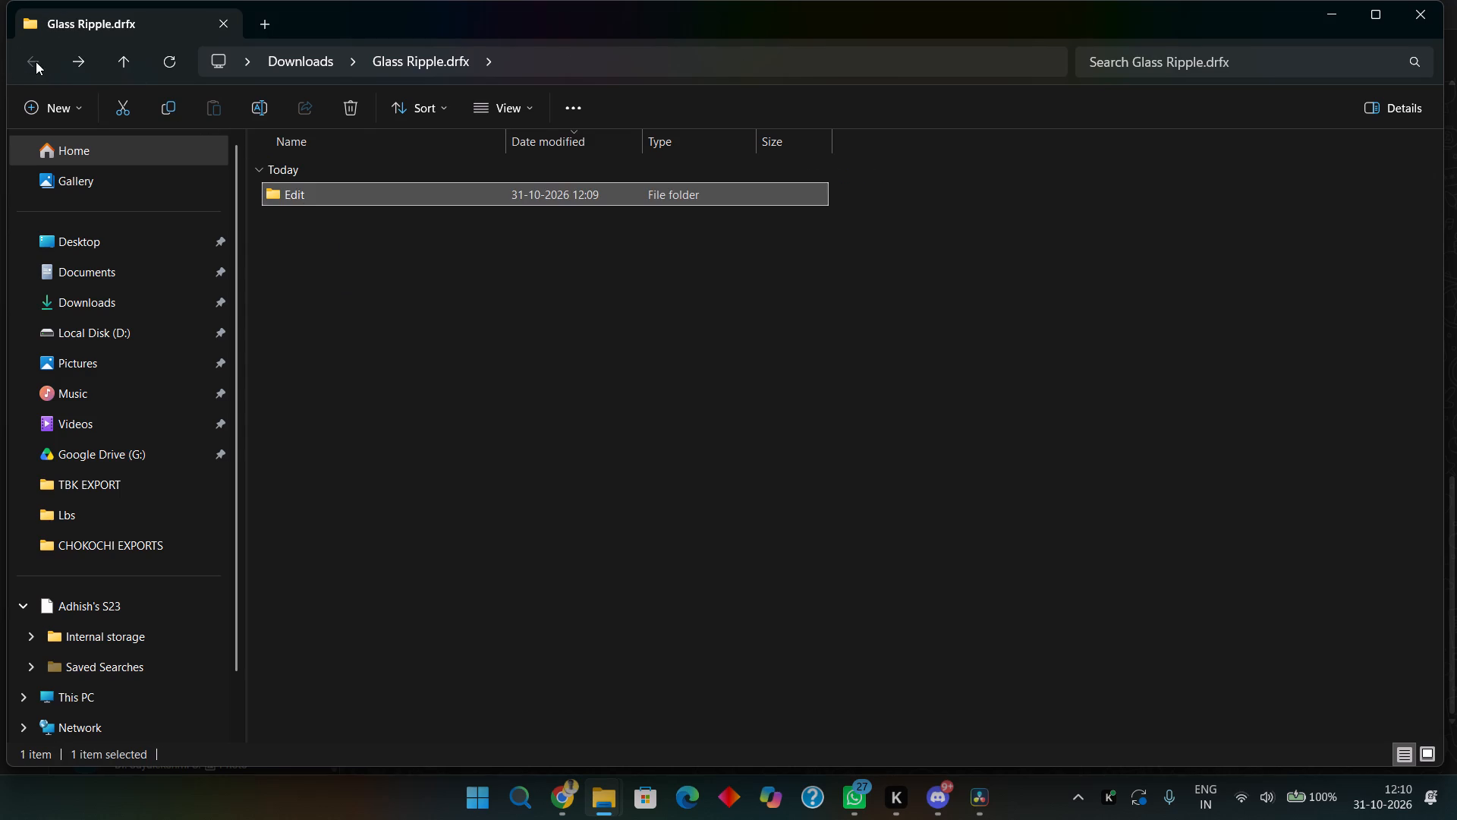
left_click(36, 61)
left_click(340, 273)
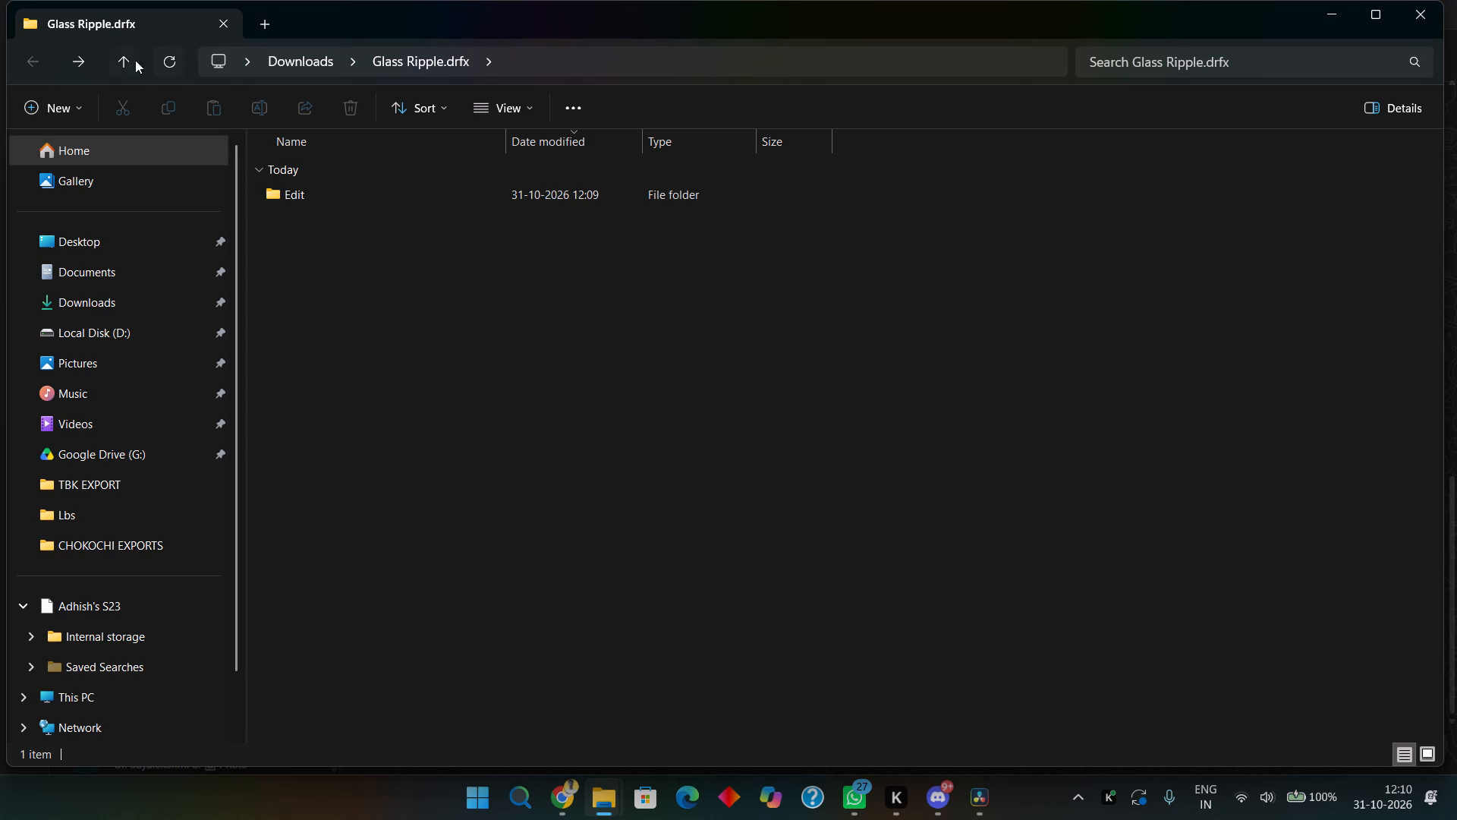
left_click(46, 65)
left_click(129, 296)
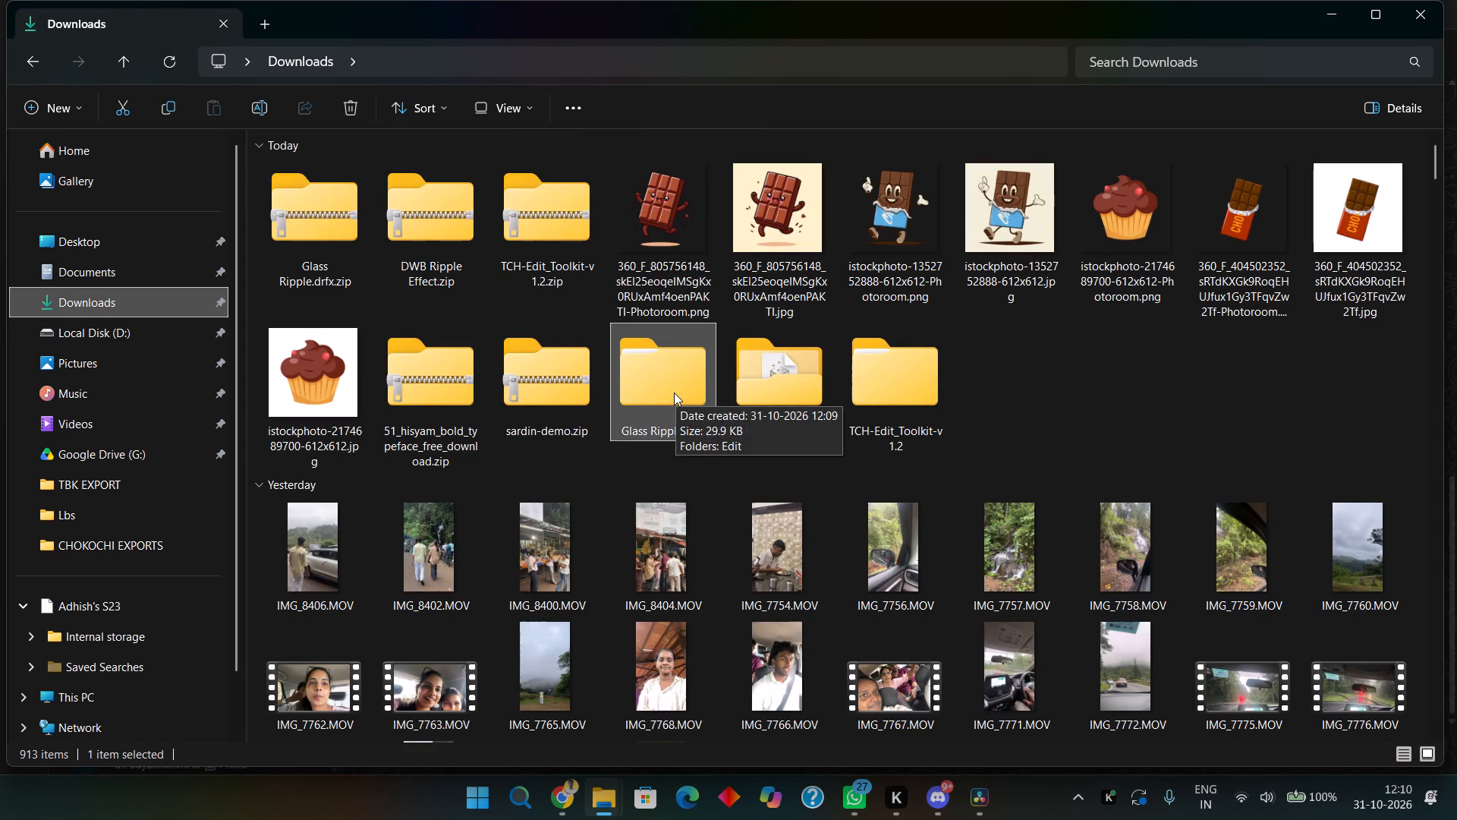
left_click(769, 374)
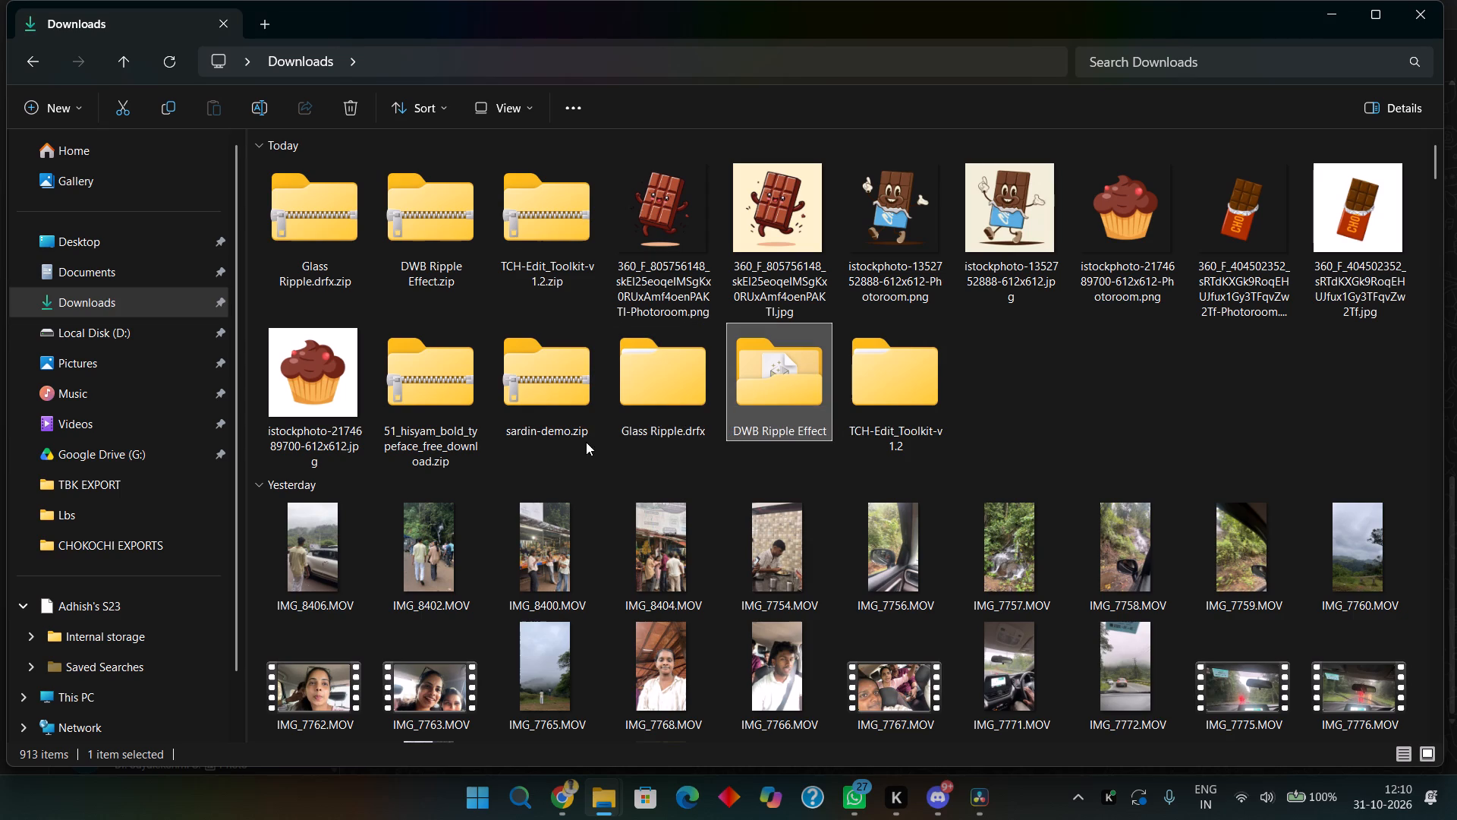
double_click(776, 376)
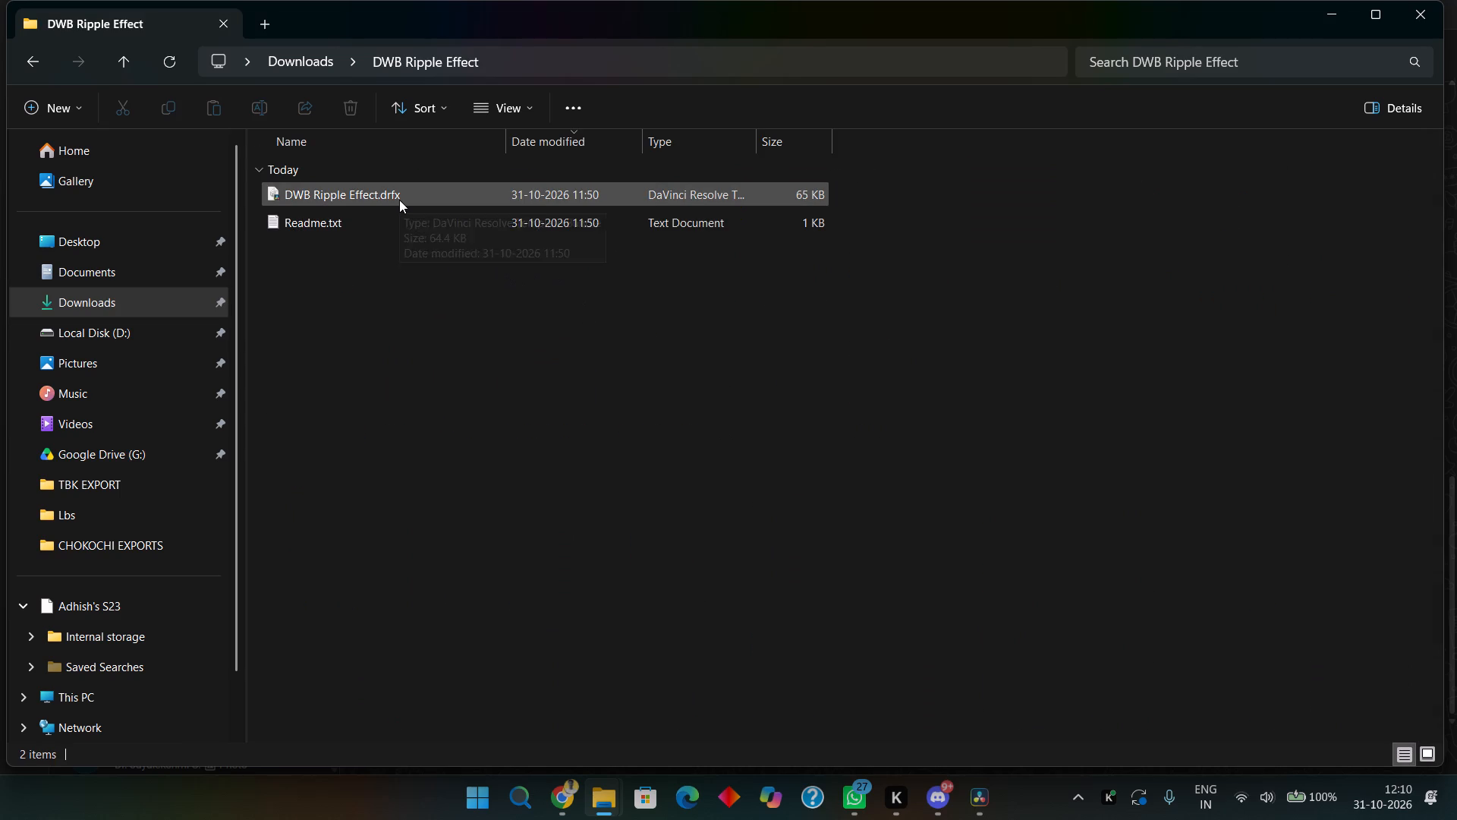
left_click(21, 54)
left_click(990, 363)
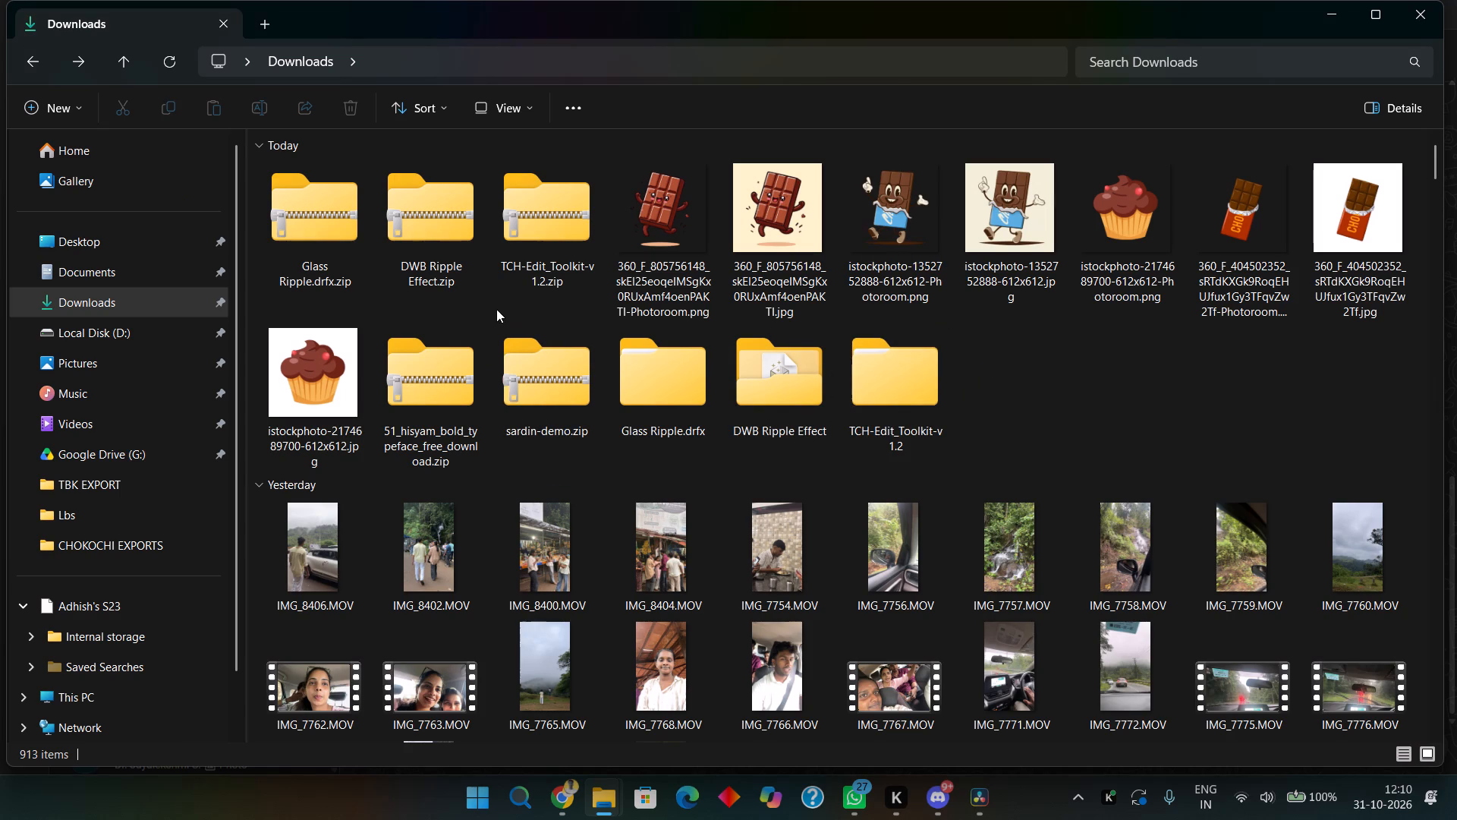
Recheck the Effects and Transitions folders inside the extracted Glass Ripple.drfx folder, and go back to Downloads.
double_click(667, 382)
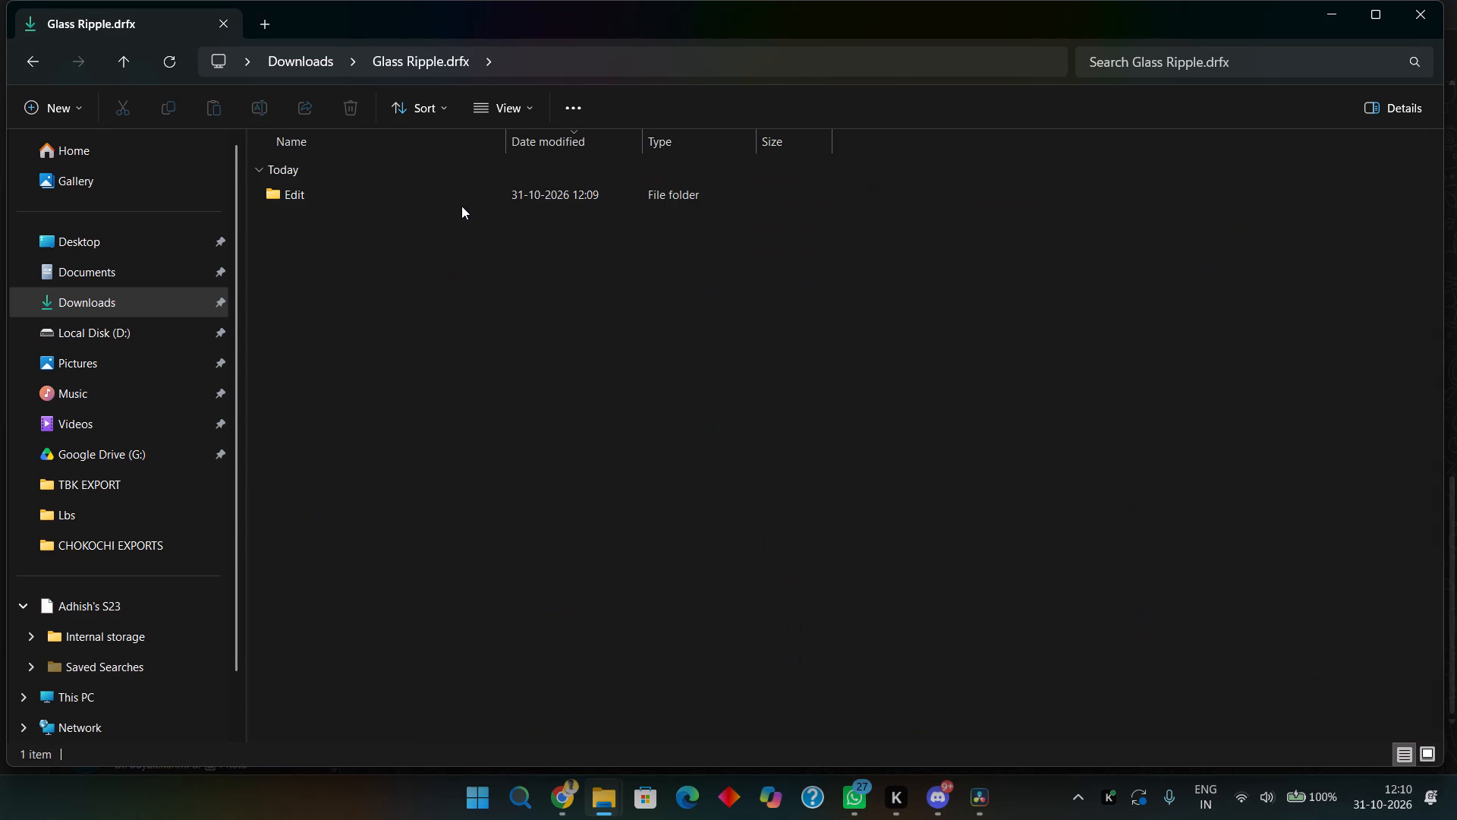
double_click(462, 204)
triple_click(462, 200)
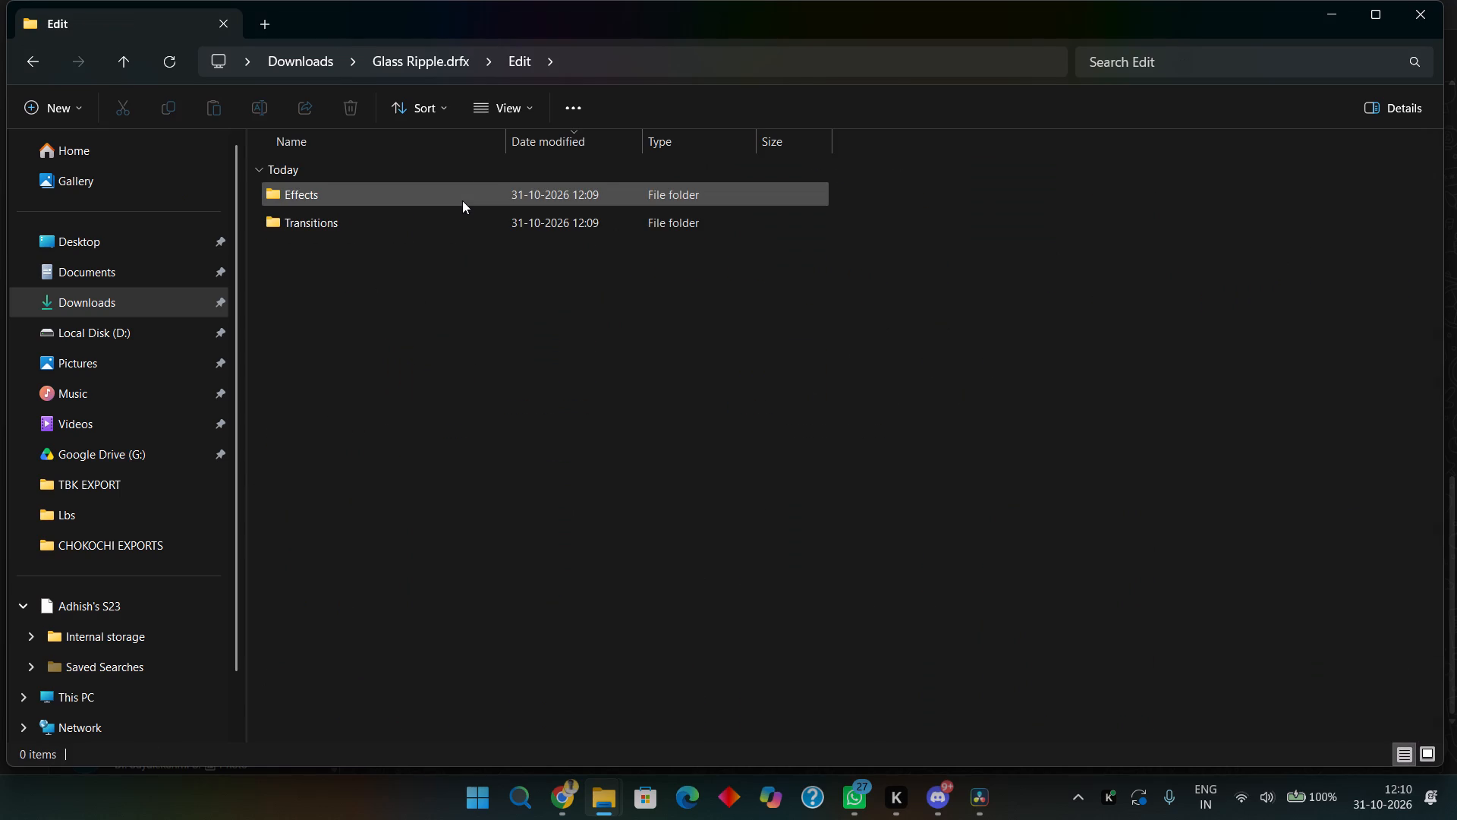
double_click(462, 200)
double_click(462, 200)
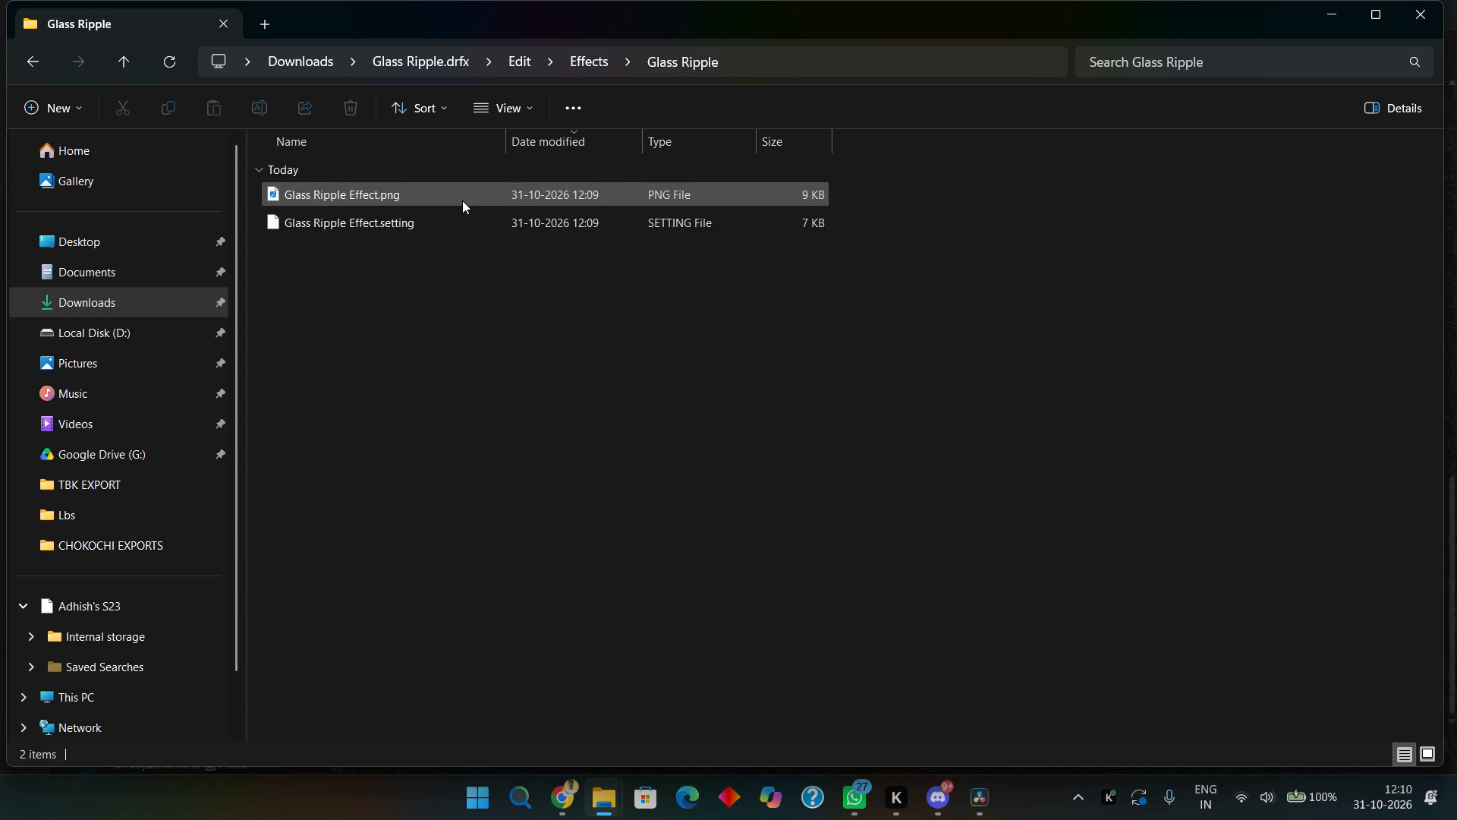
left_click(462, 200)
left_click(357, 255)
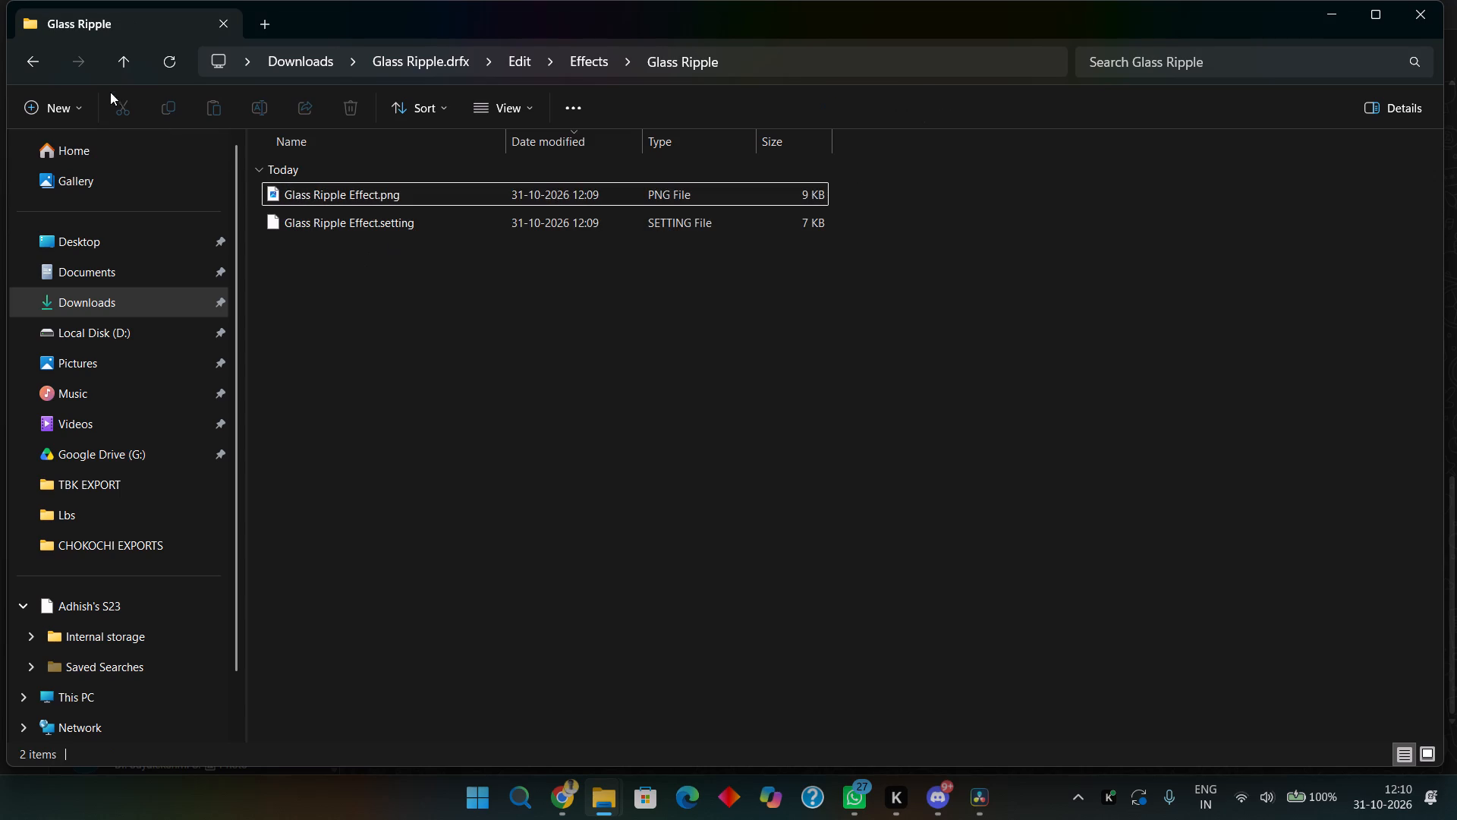
left_click(24, 61)
left_click(24, 61)
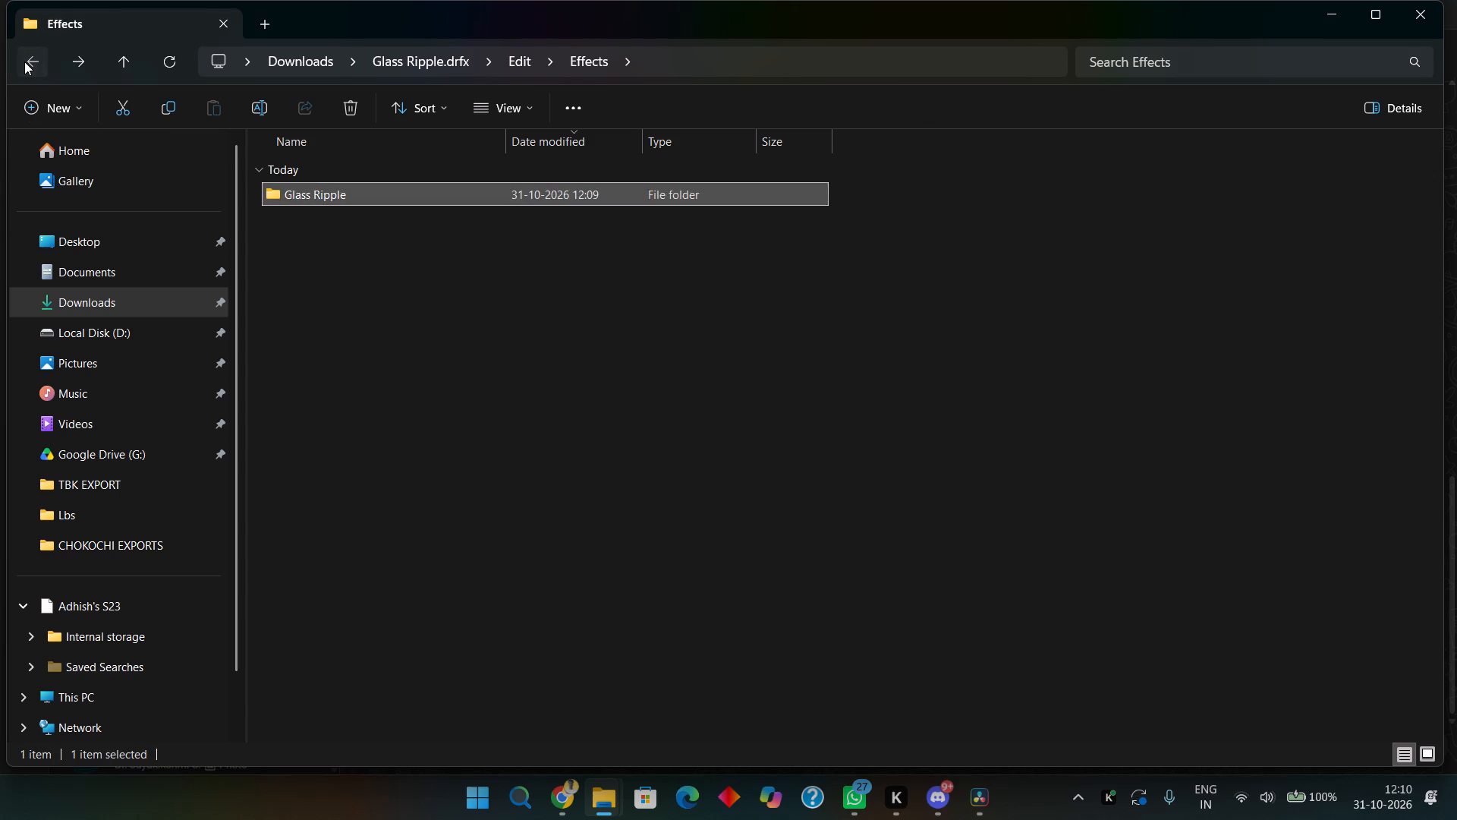
double_click(291, 223)
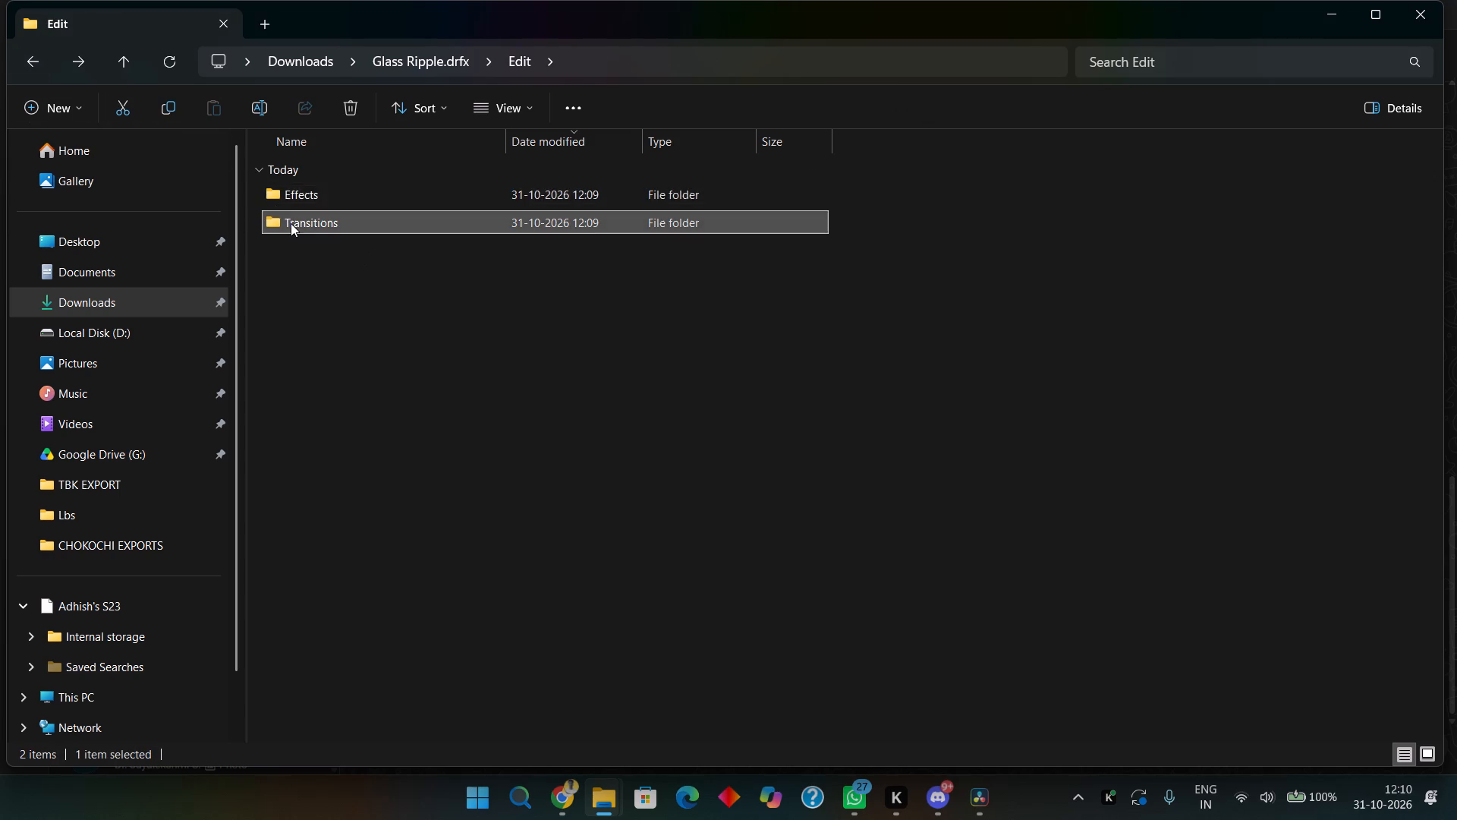
double_click(28, 55)
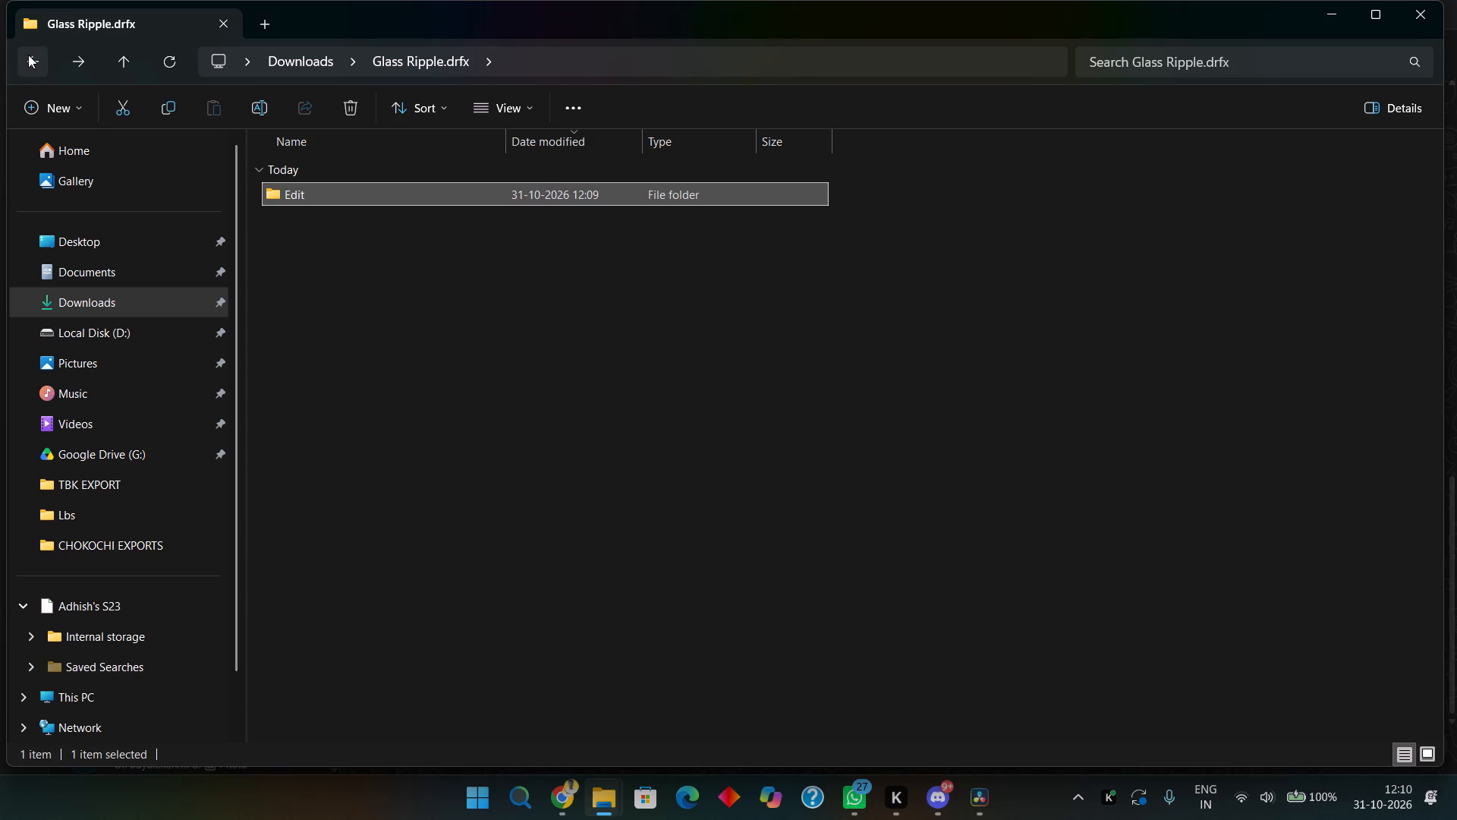
left_click(28, 55)
Inspect the DWB Ripple Effect.drfx file in its folder with larger file icons, and go back to the Glass Ripple.drfx folder.
double_click(787, 352)
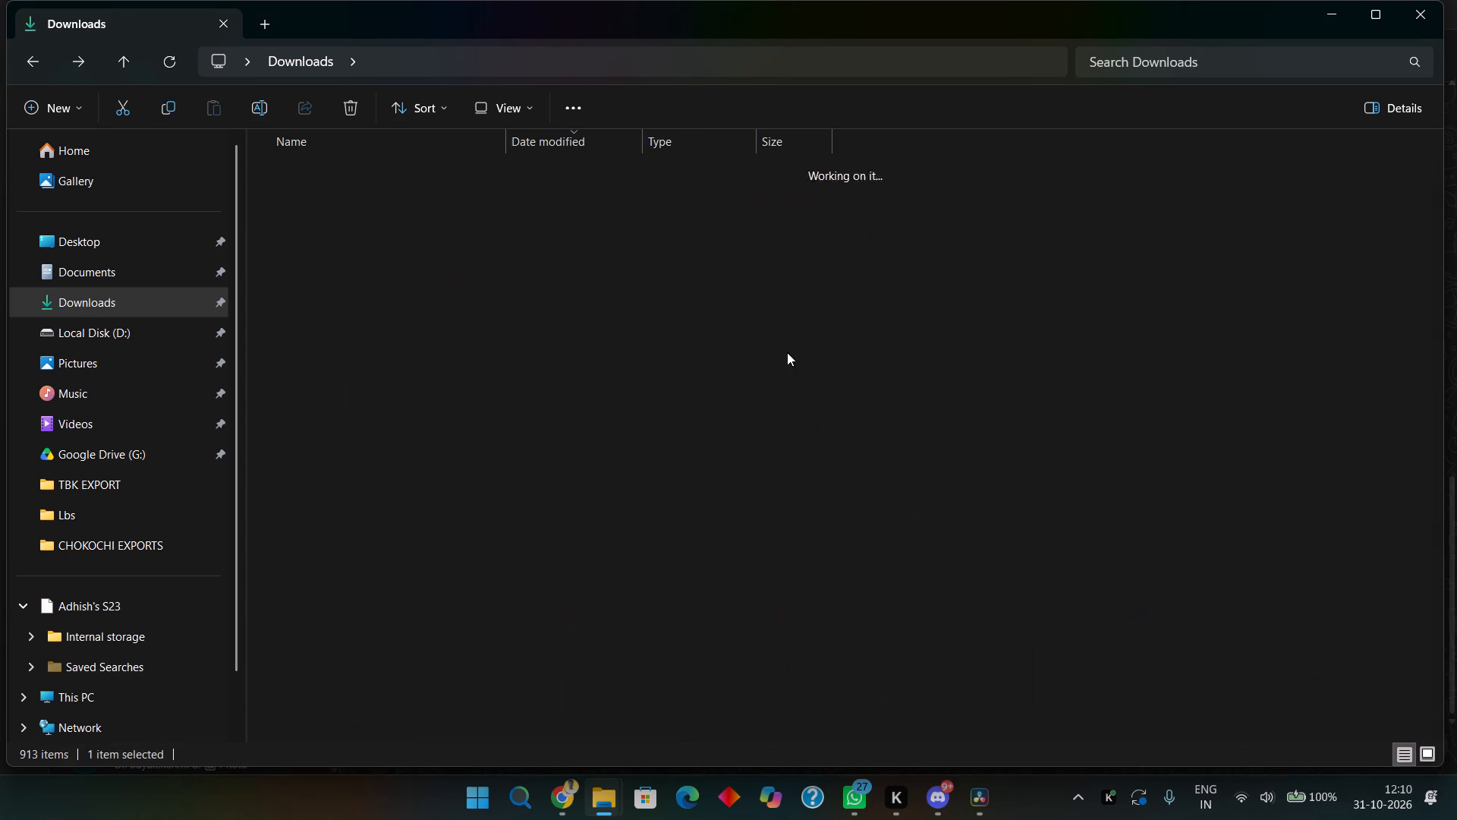
scroll(399, 197, "up", 6, "ctrl")
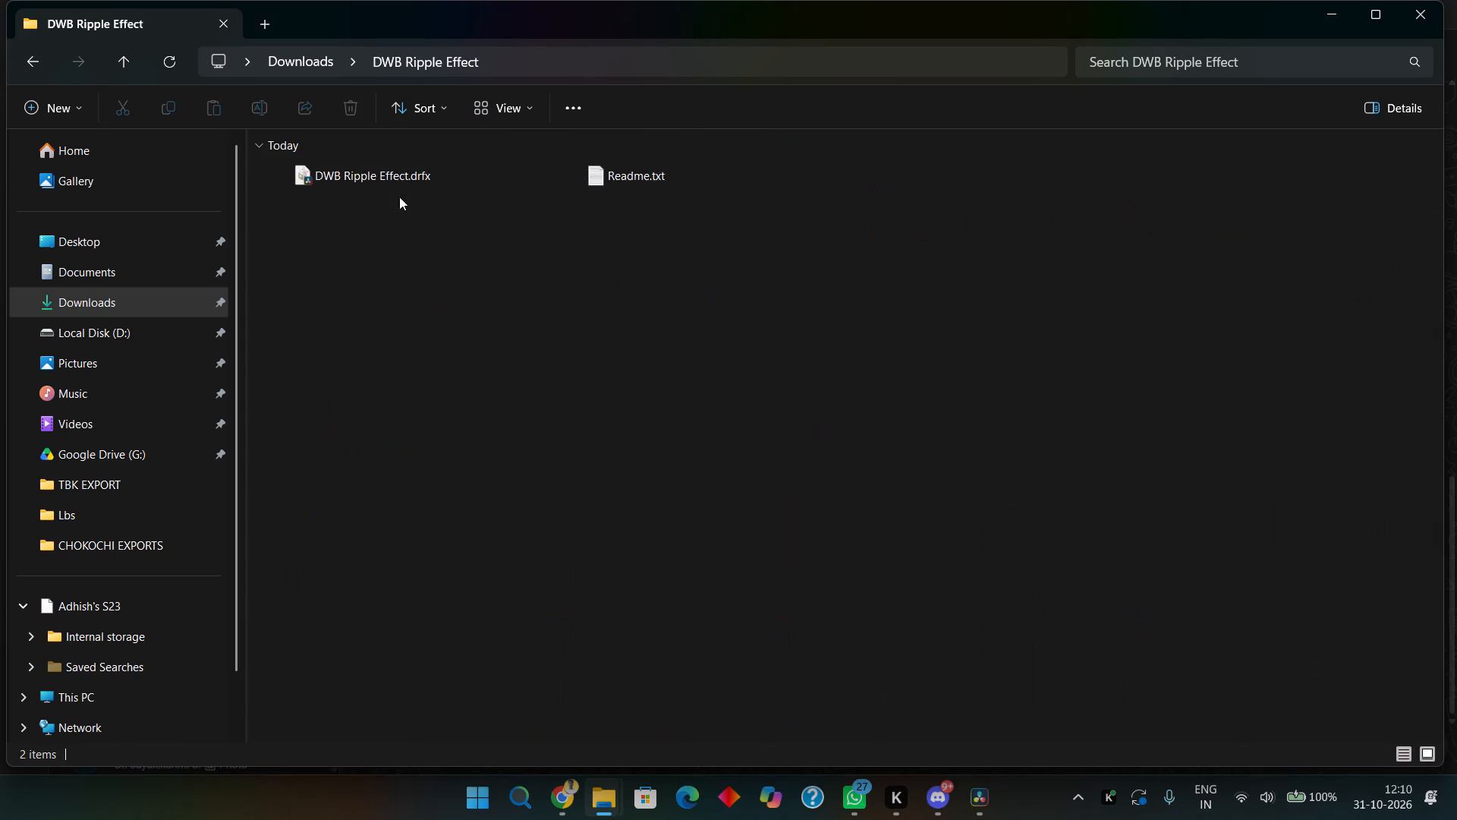
scroll(399, 197, "up", 13, "ctrl")
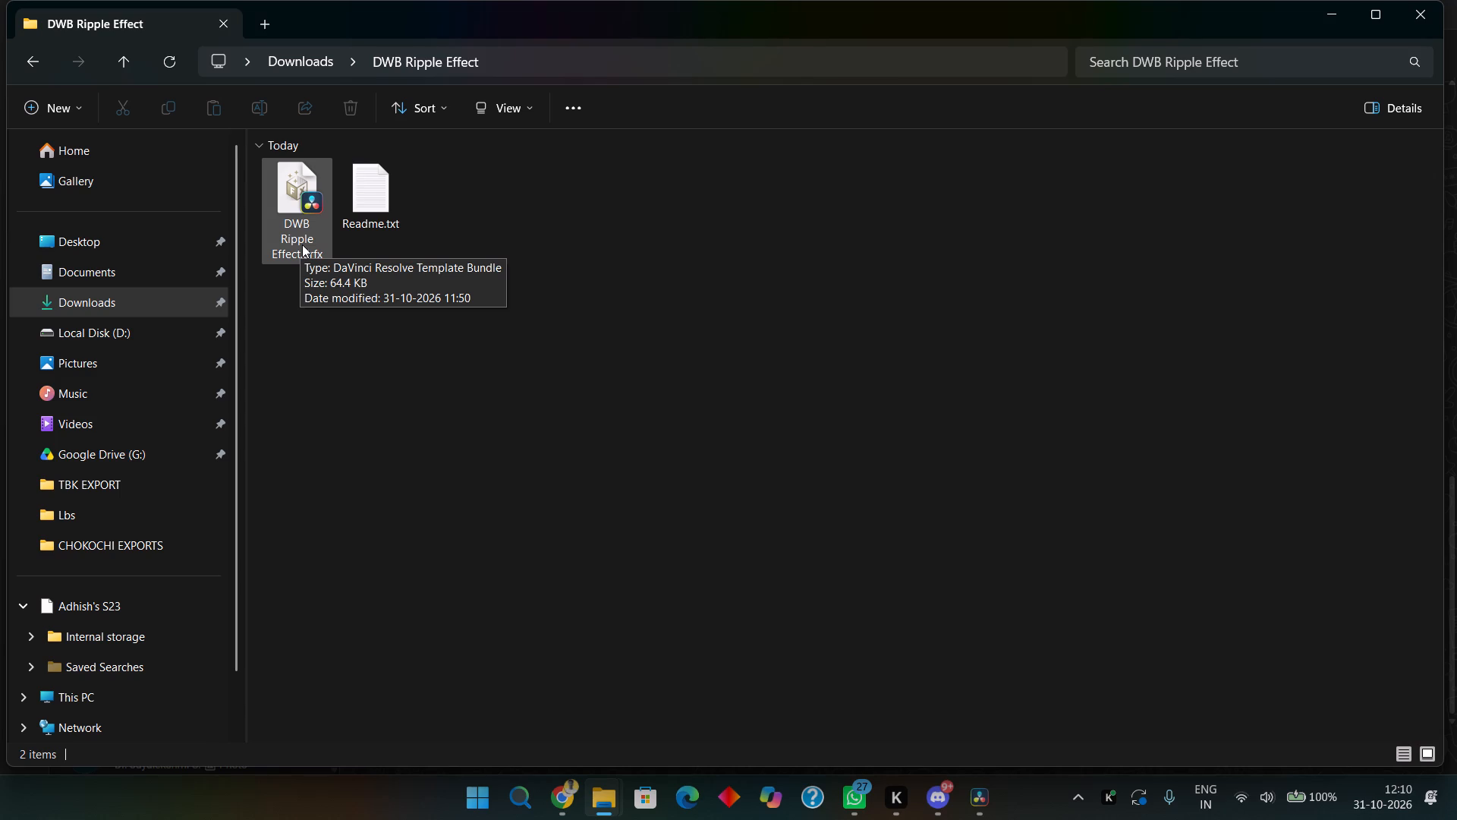
left_click(453, 478)
left_click(36, 73)
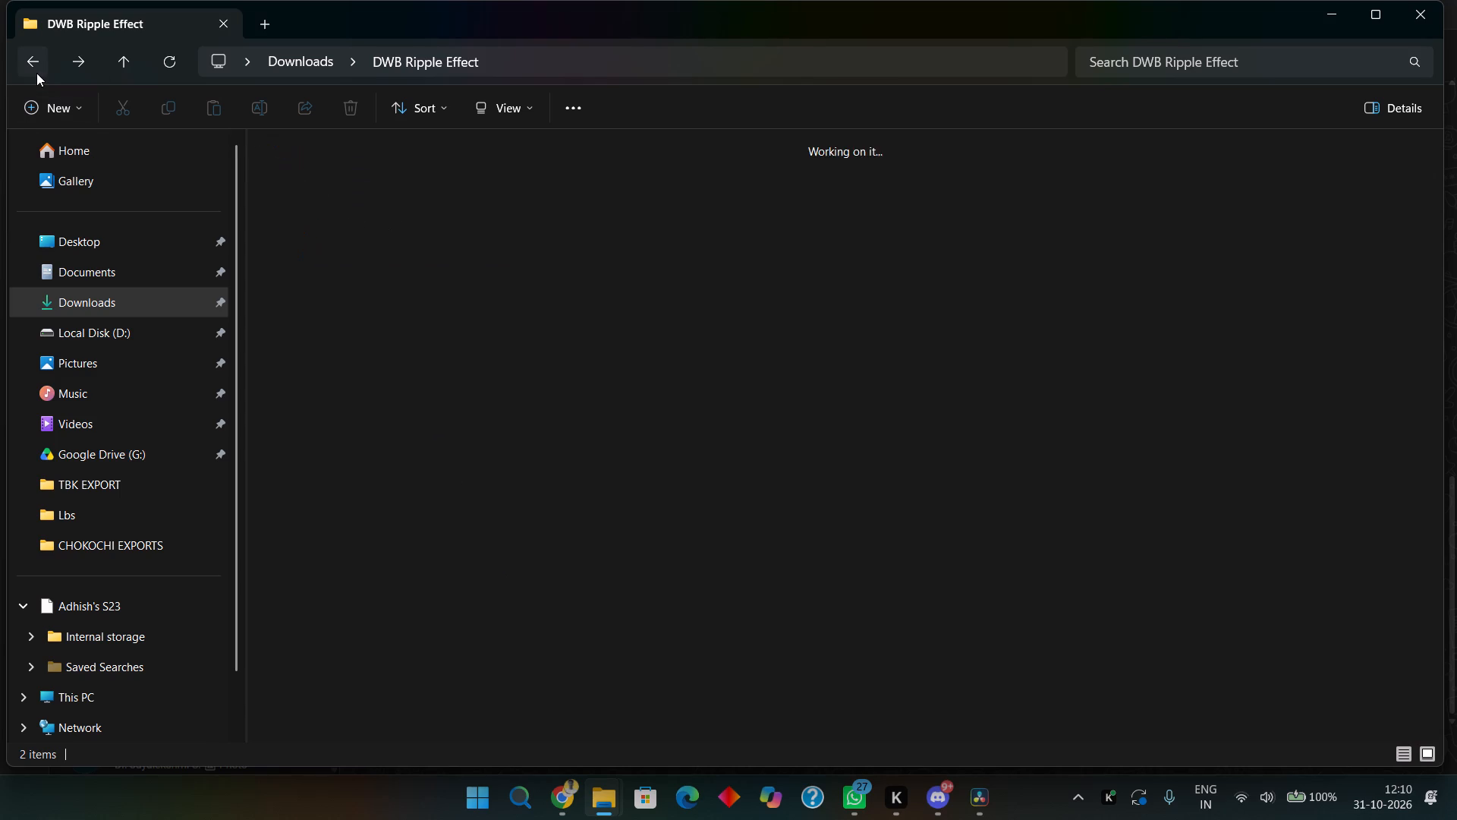
left_click(36, 73)
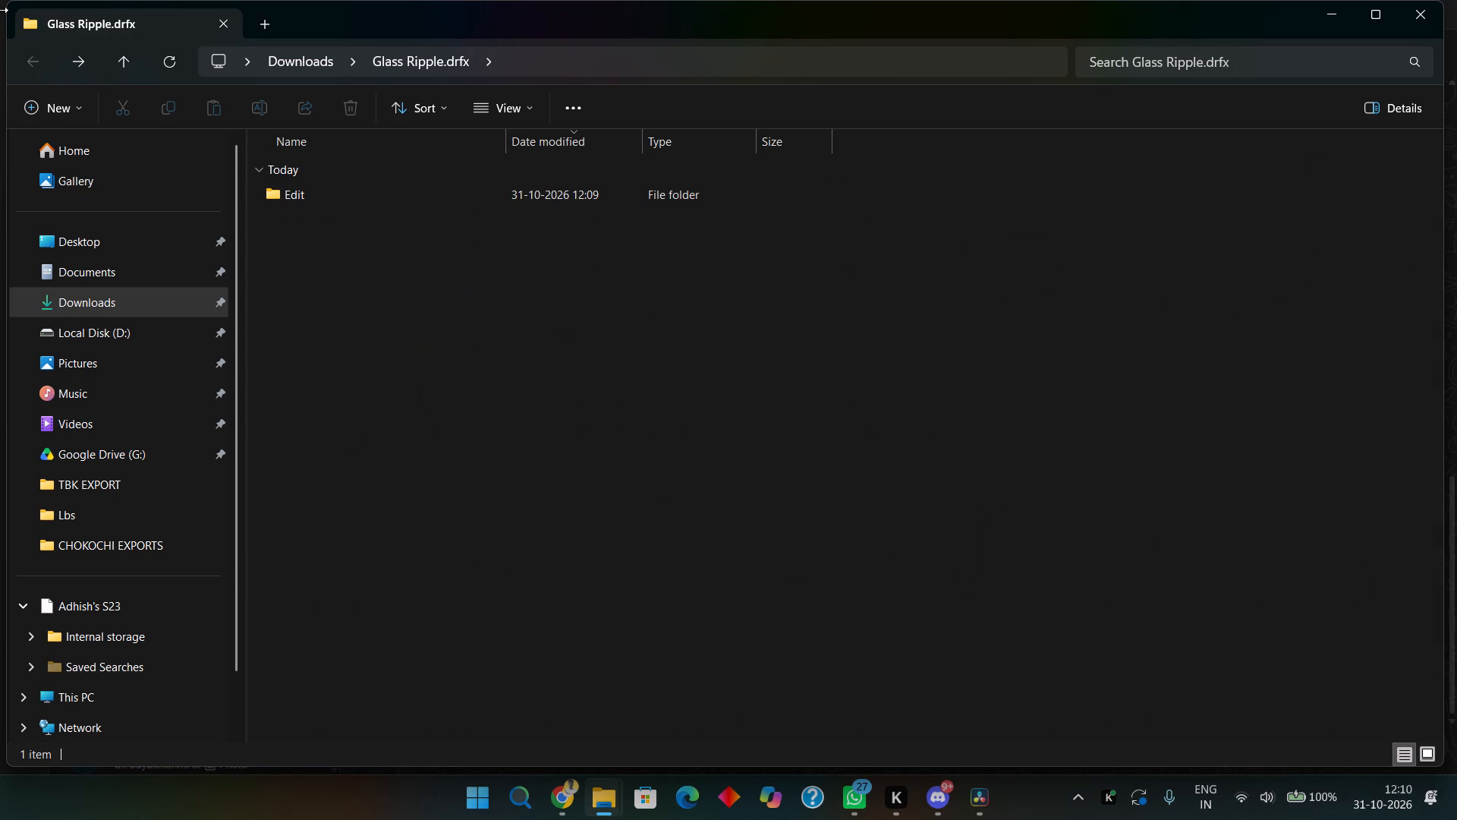
left_click(31, 74)
left_click(557, 358)
Switch to the DaVinci Resolve project manager.
left_click(982, 811)
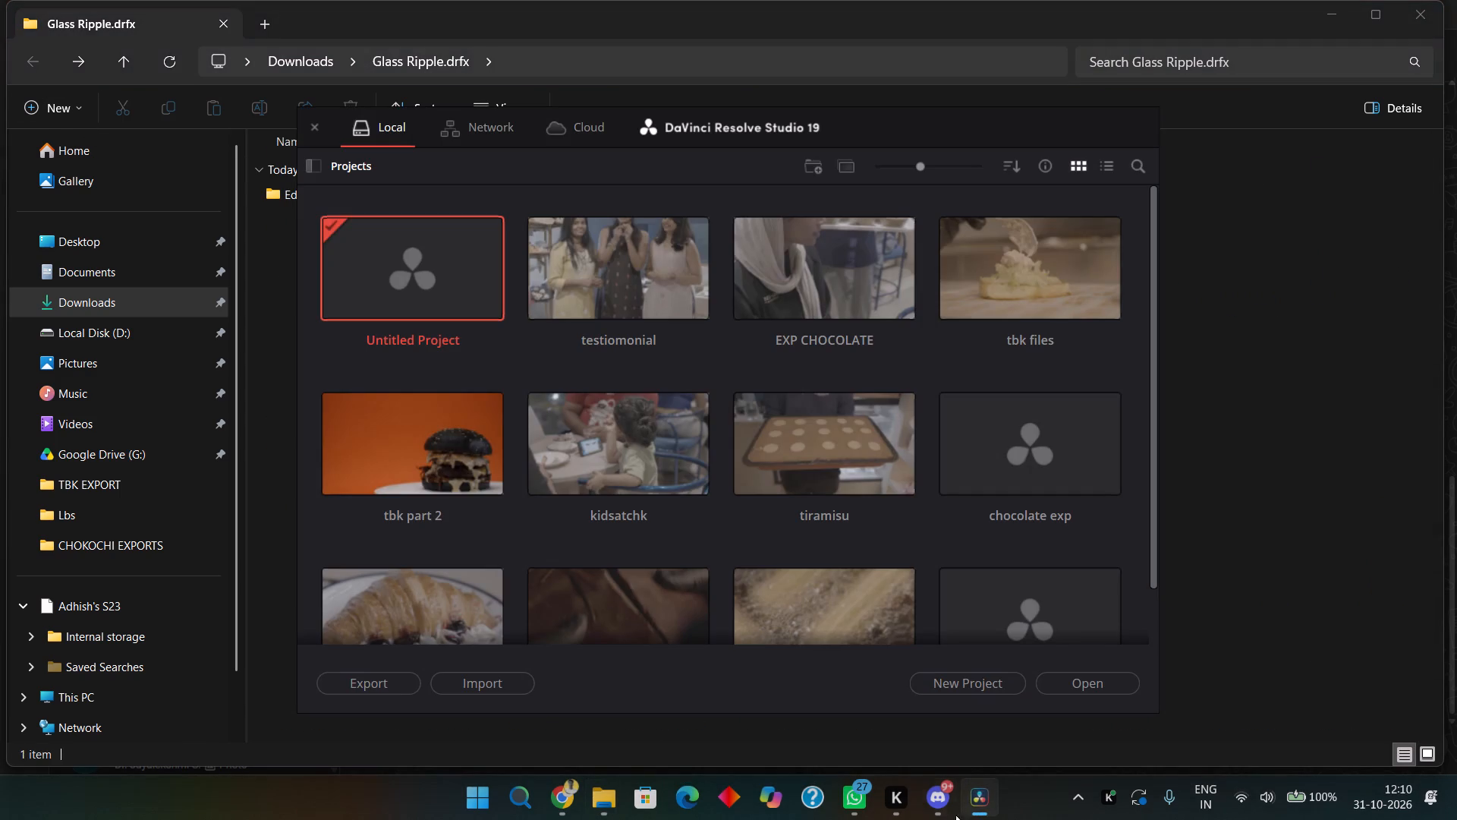
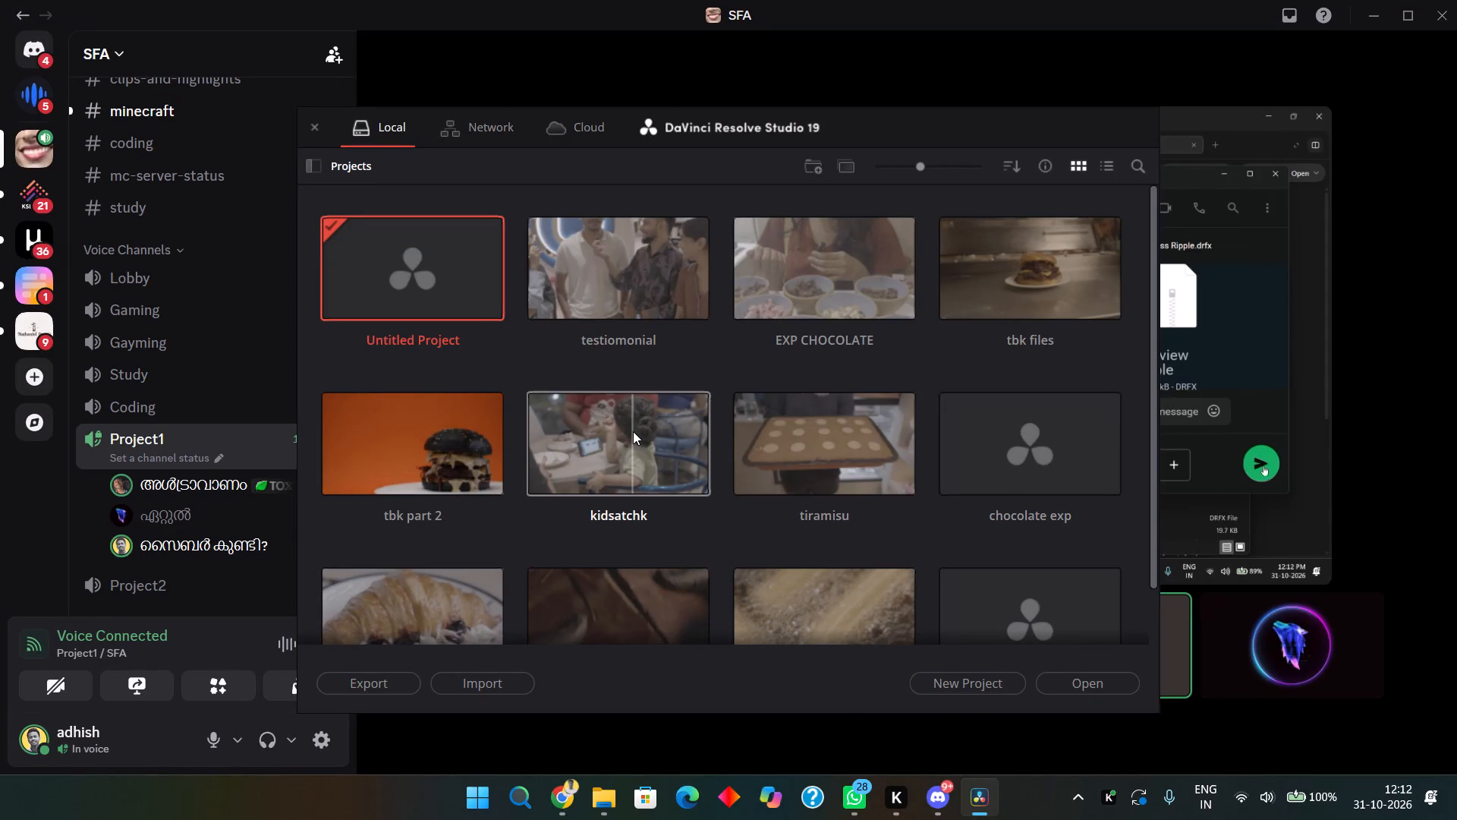
Open the EXP CHOCOLATE project from the local project library.
left_click(817, 307)
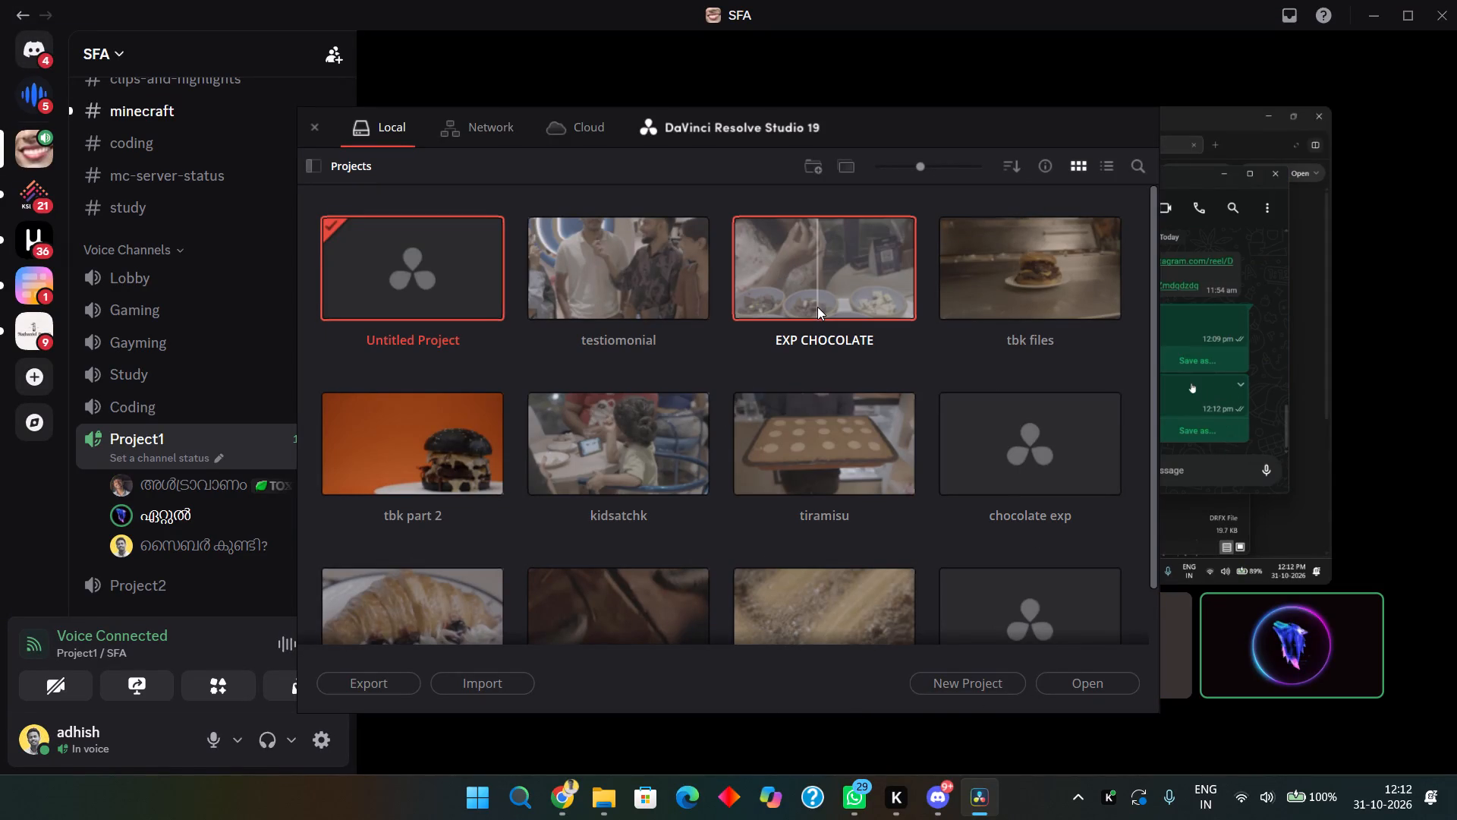
double_click(817, 307)
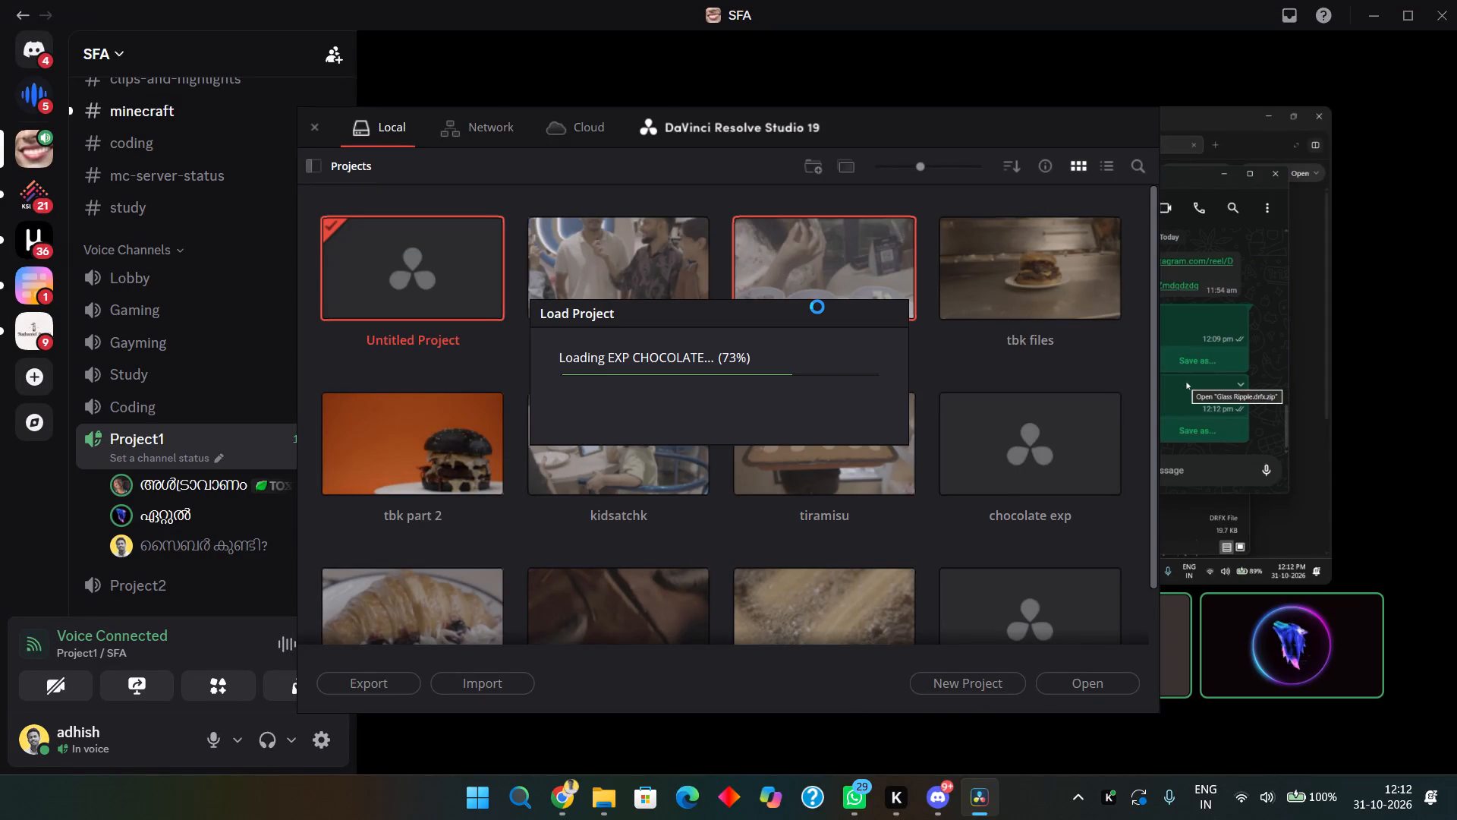
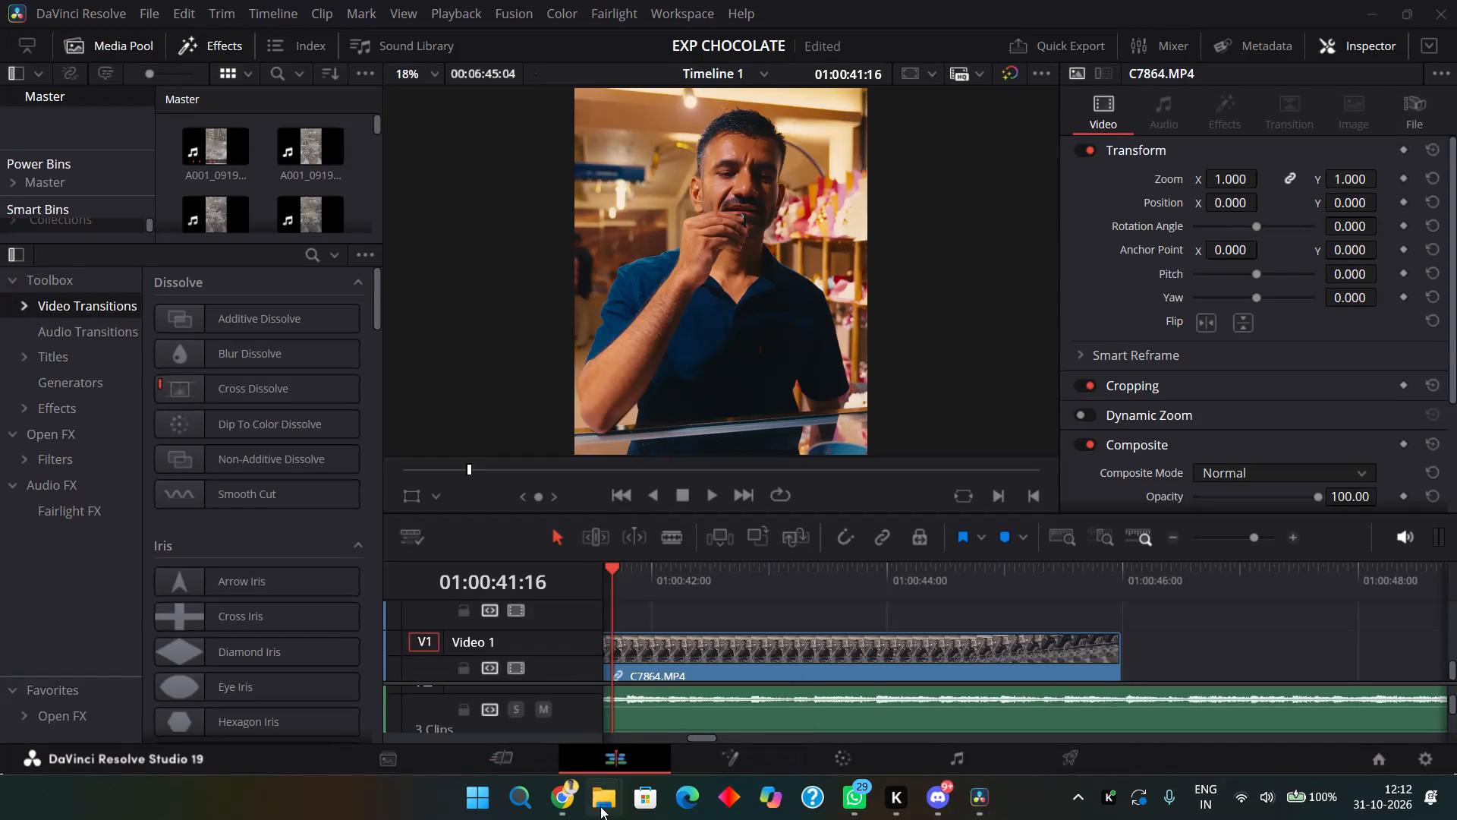
Switch to the File Explorer window showing the Downloads folder with the Glass Ripple and DWB Ripple Effect files.
left_click(600, 806)
left_click(533, 673)
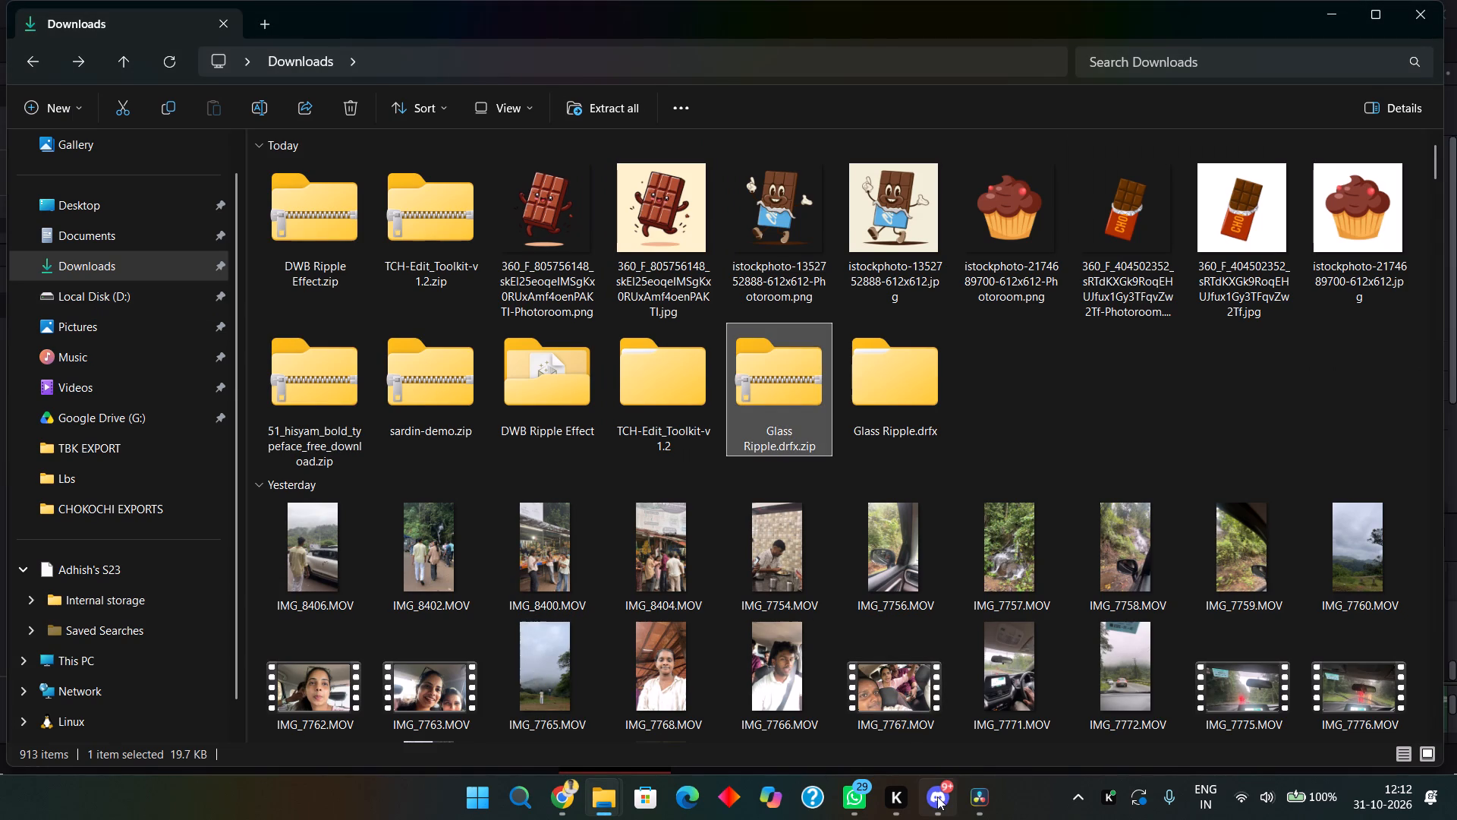
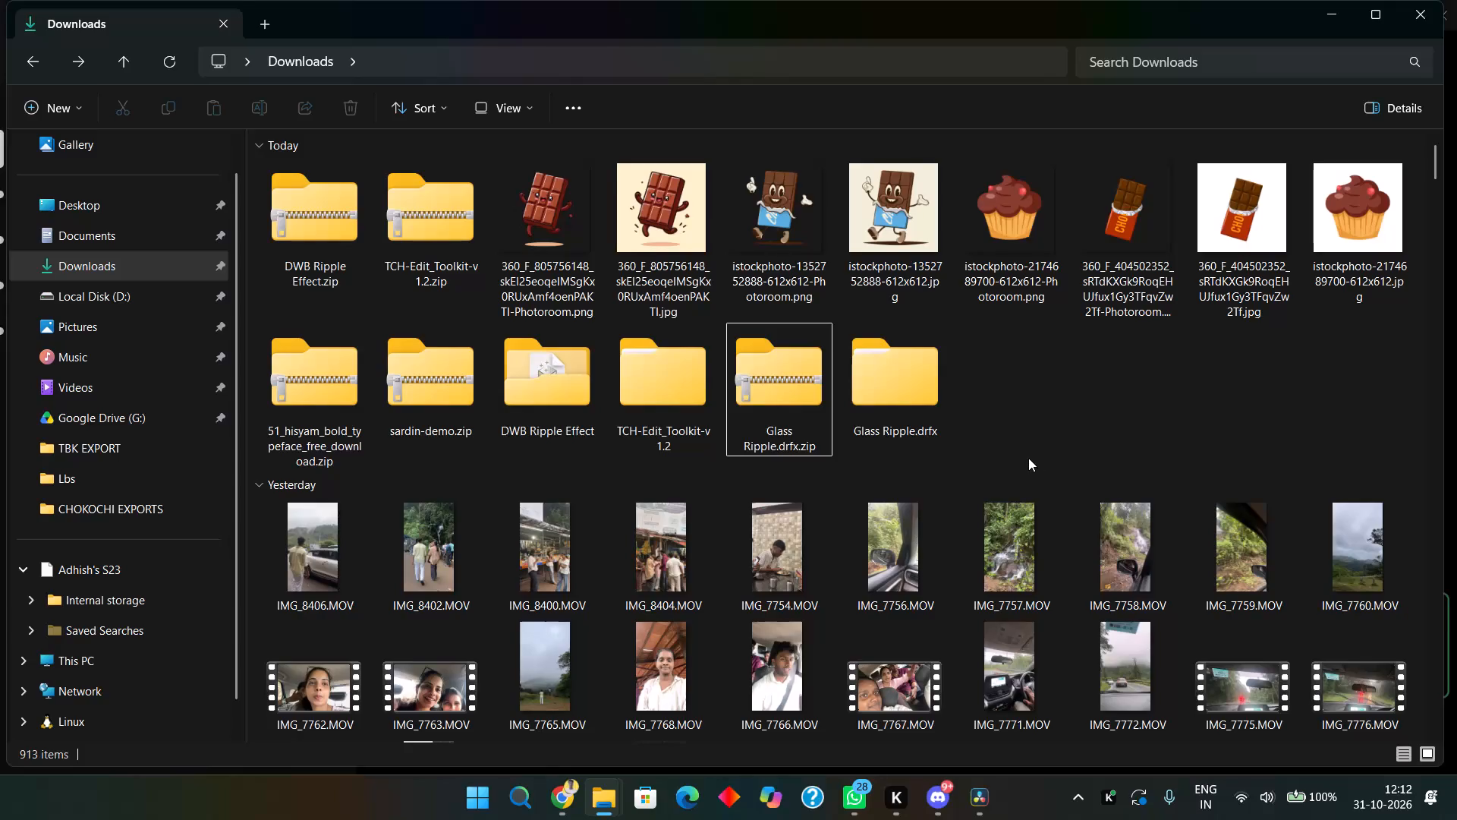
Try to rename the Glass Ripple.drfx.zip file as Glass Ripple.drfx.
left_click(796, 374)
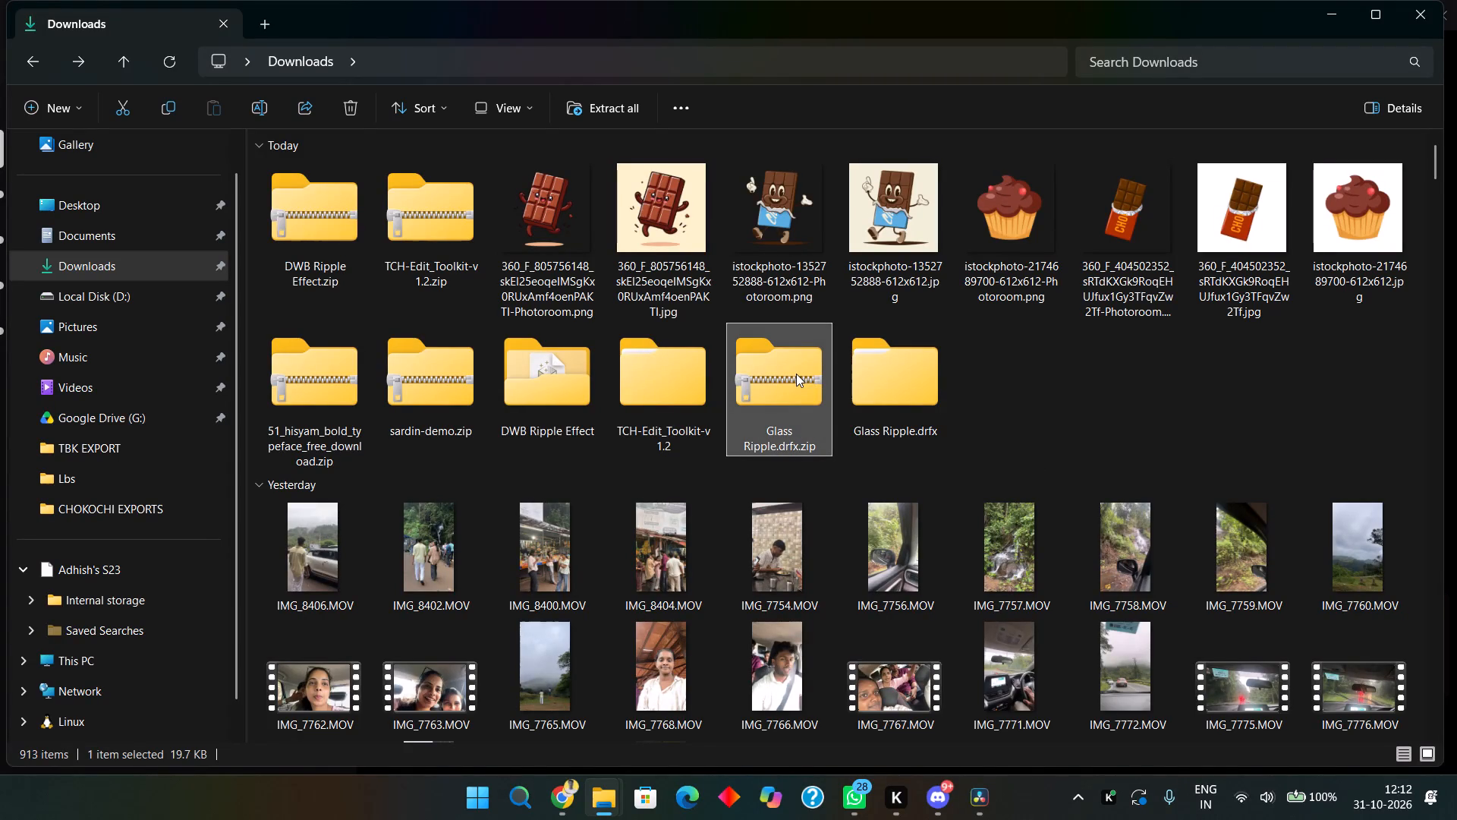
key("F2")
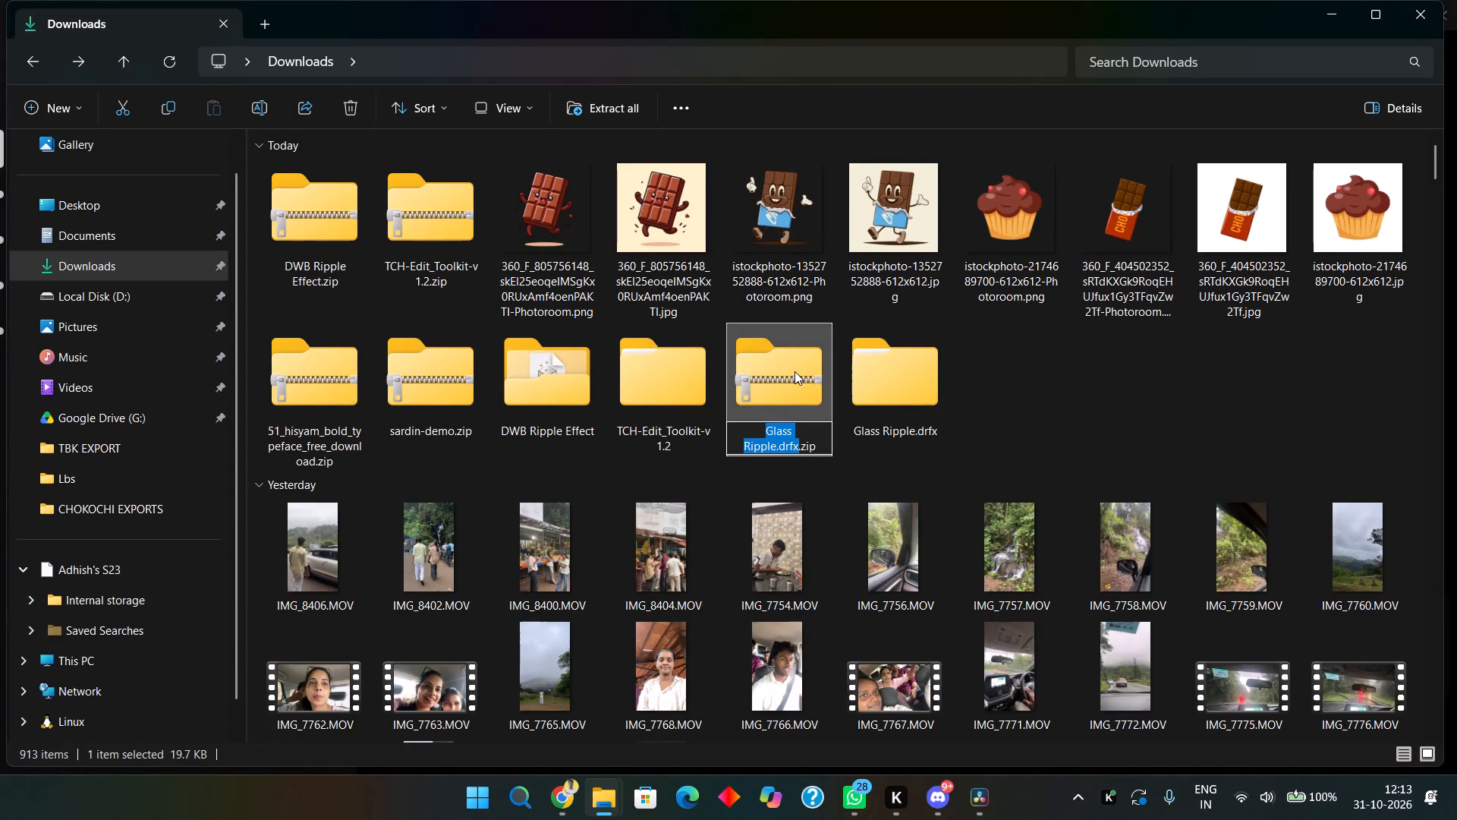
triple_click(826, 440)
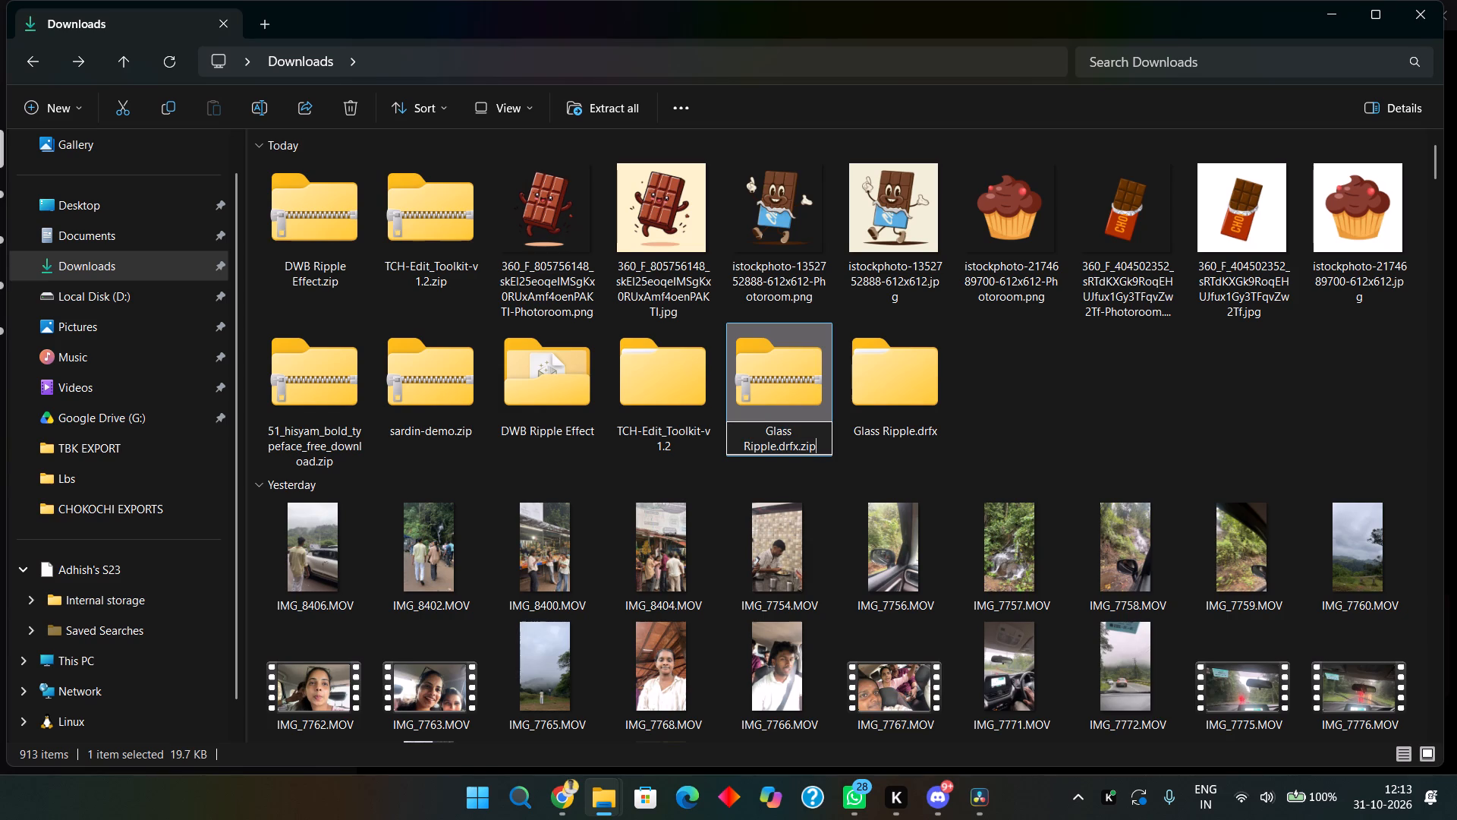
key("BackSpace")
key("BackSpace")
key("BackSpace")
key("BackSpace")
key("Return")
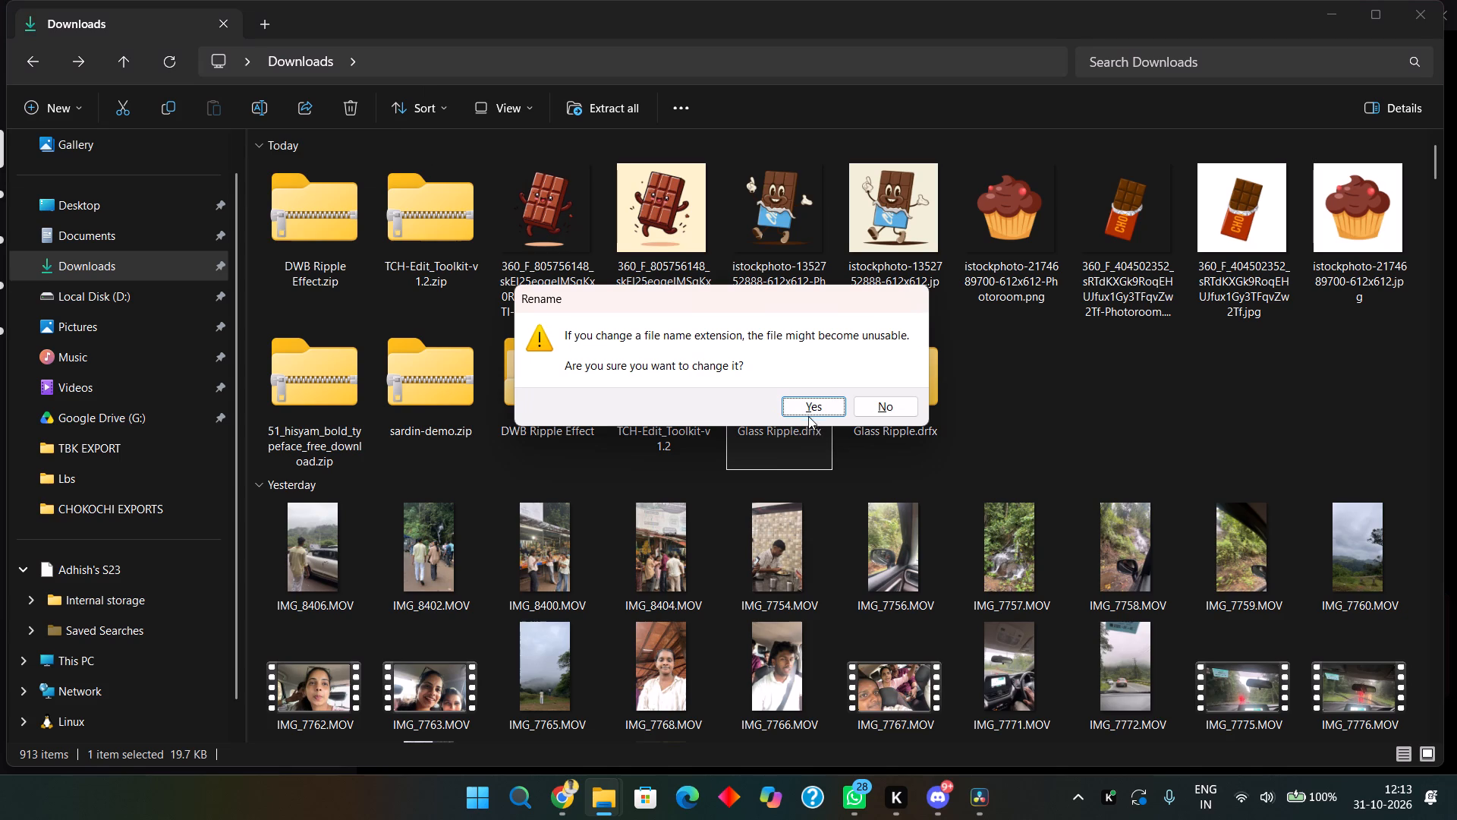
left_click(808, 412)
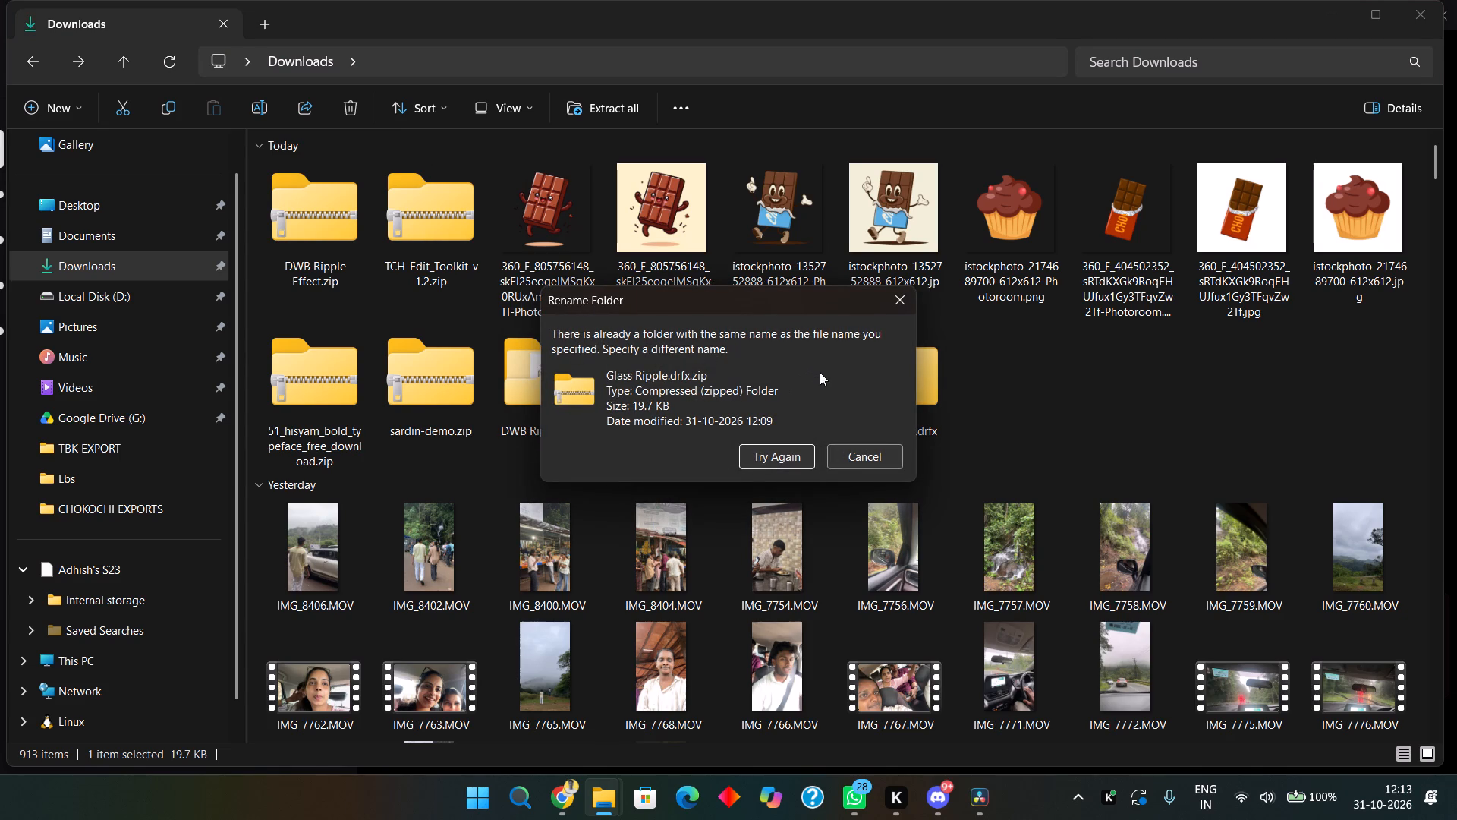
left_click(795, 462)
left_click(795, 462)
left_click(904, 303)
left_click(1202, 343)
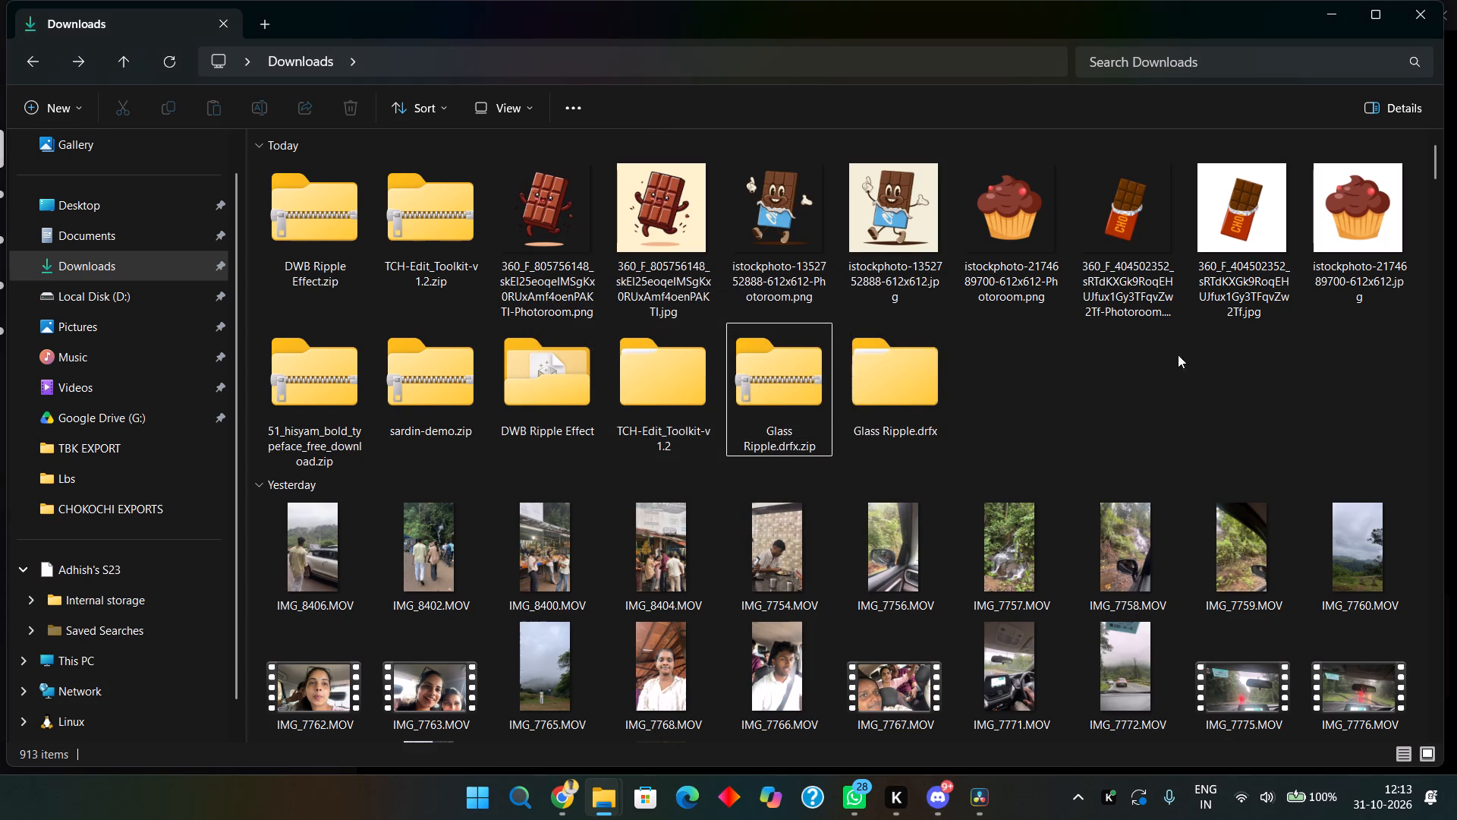
Delete the extracted Glass Ripple.drfx folder from Downloads.
left_click(931, 386)
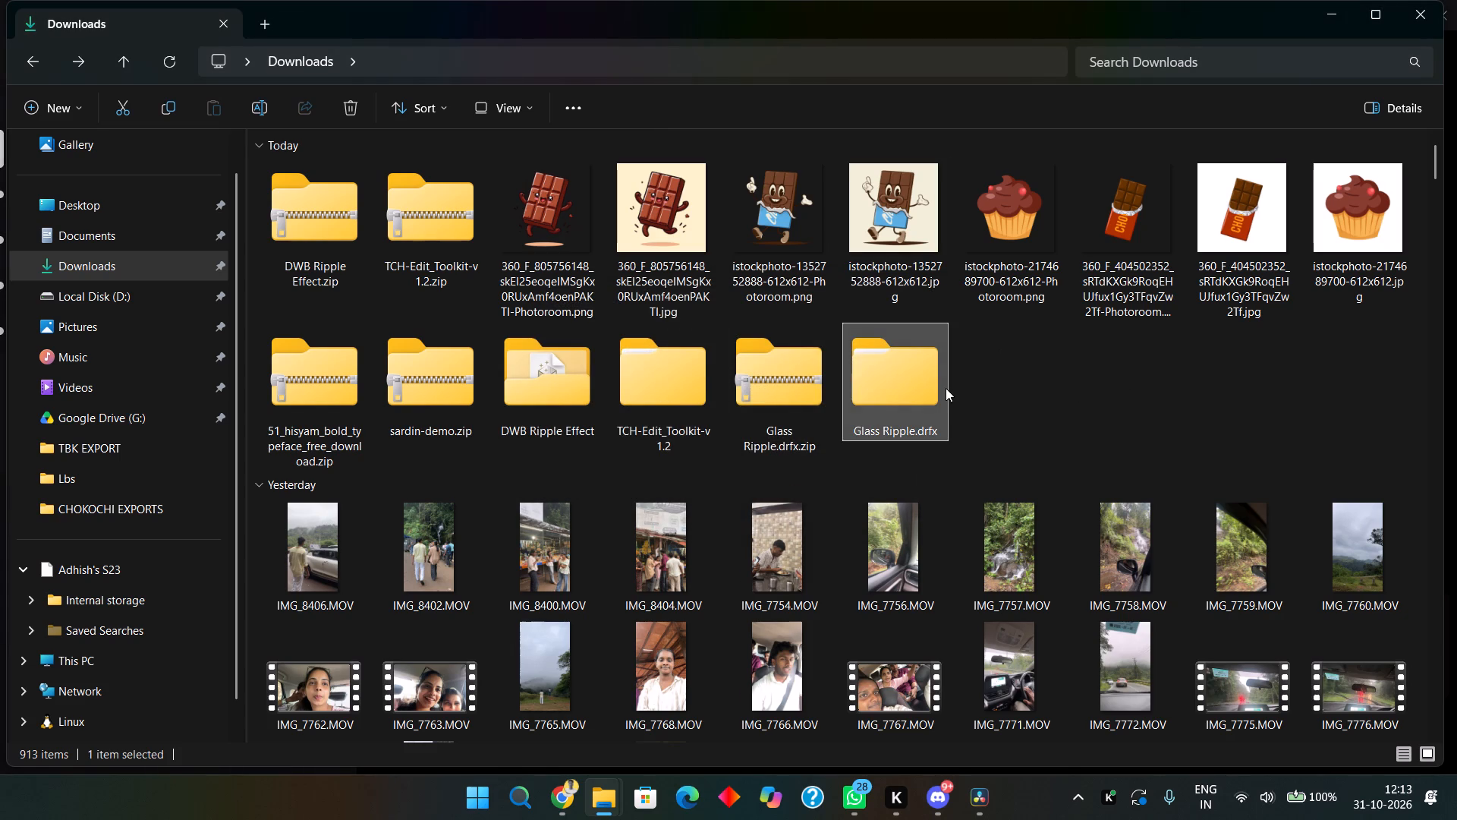
key("Delete")
Rename the Glass Ripple.drfx.zip file as Glass Ripple.drfx, accepting the extension change.
left_click(832, 401)
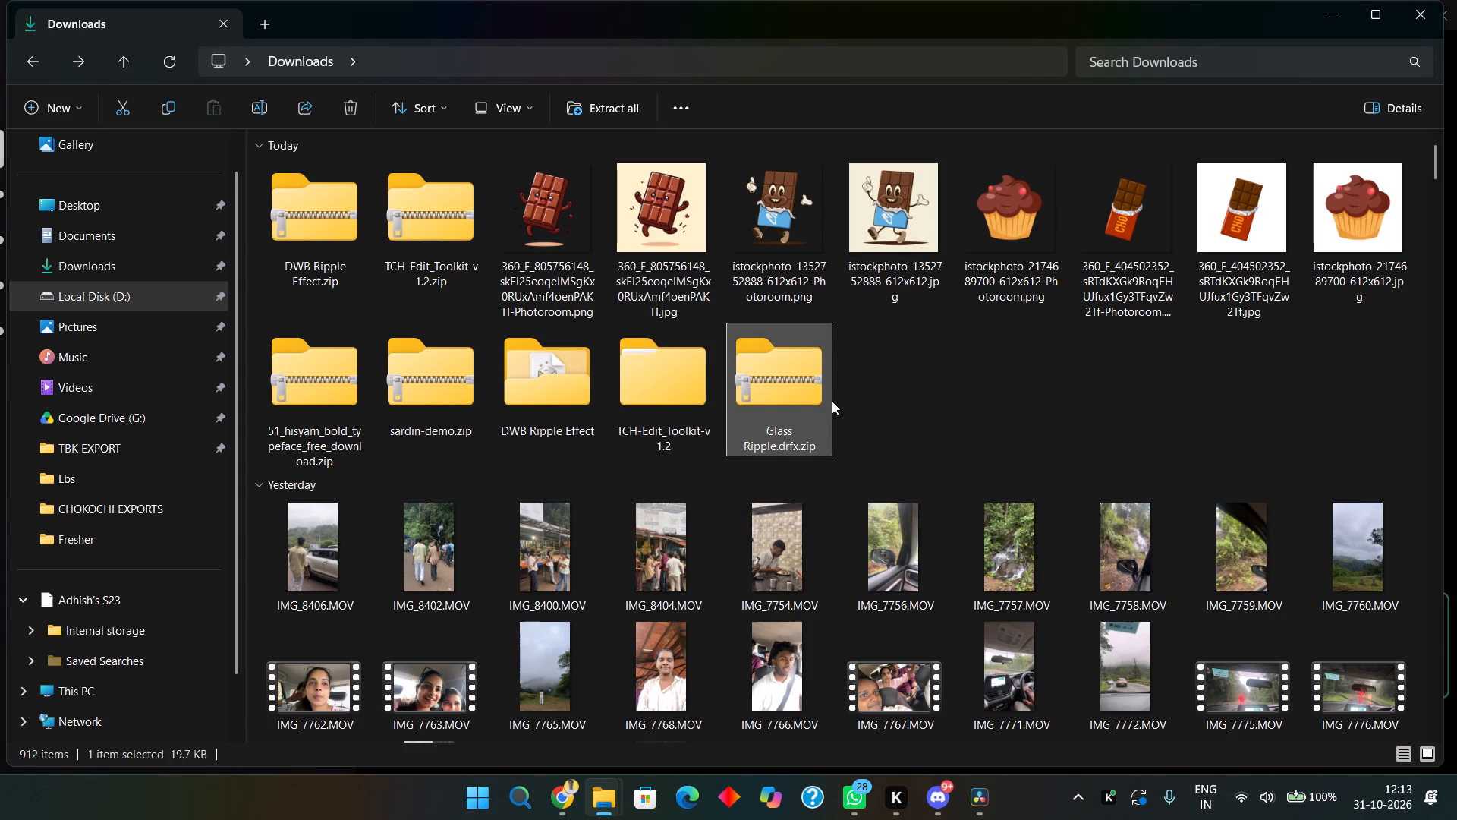
key("F2")
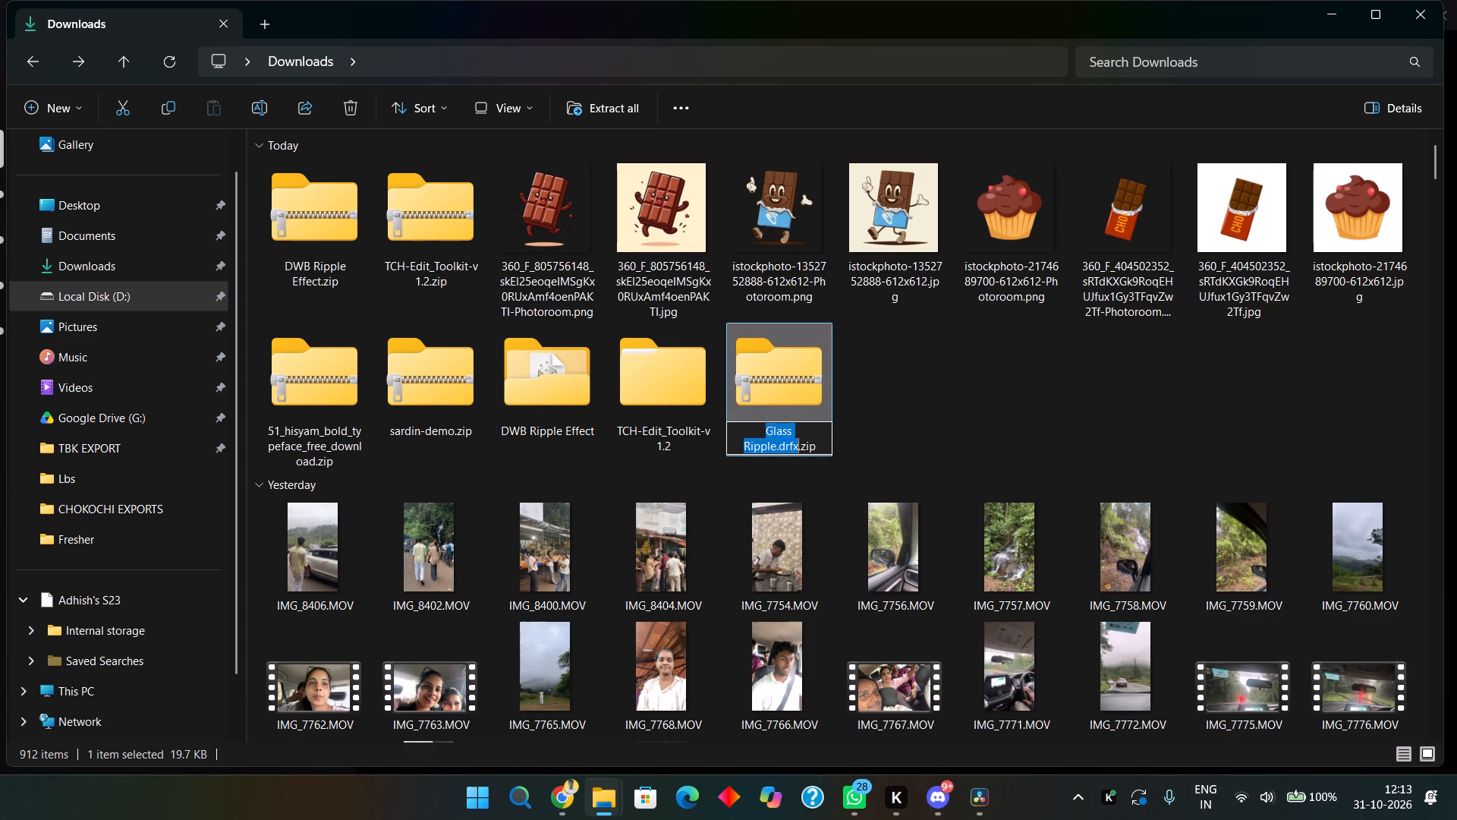
triple_click(826, 444)
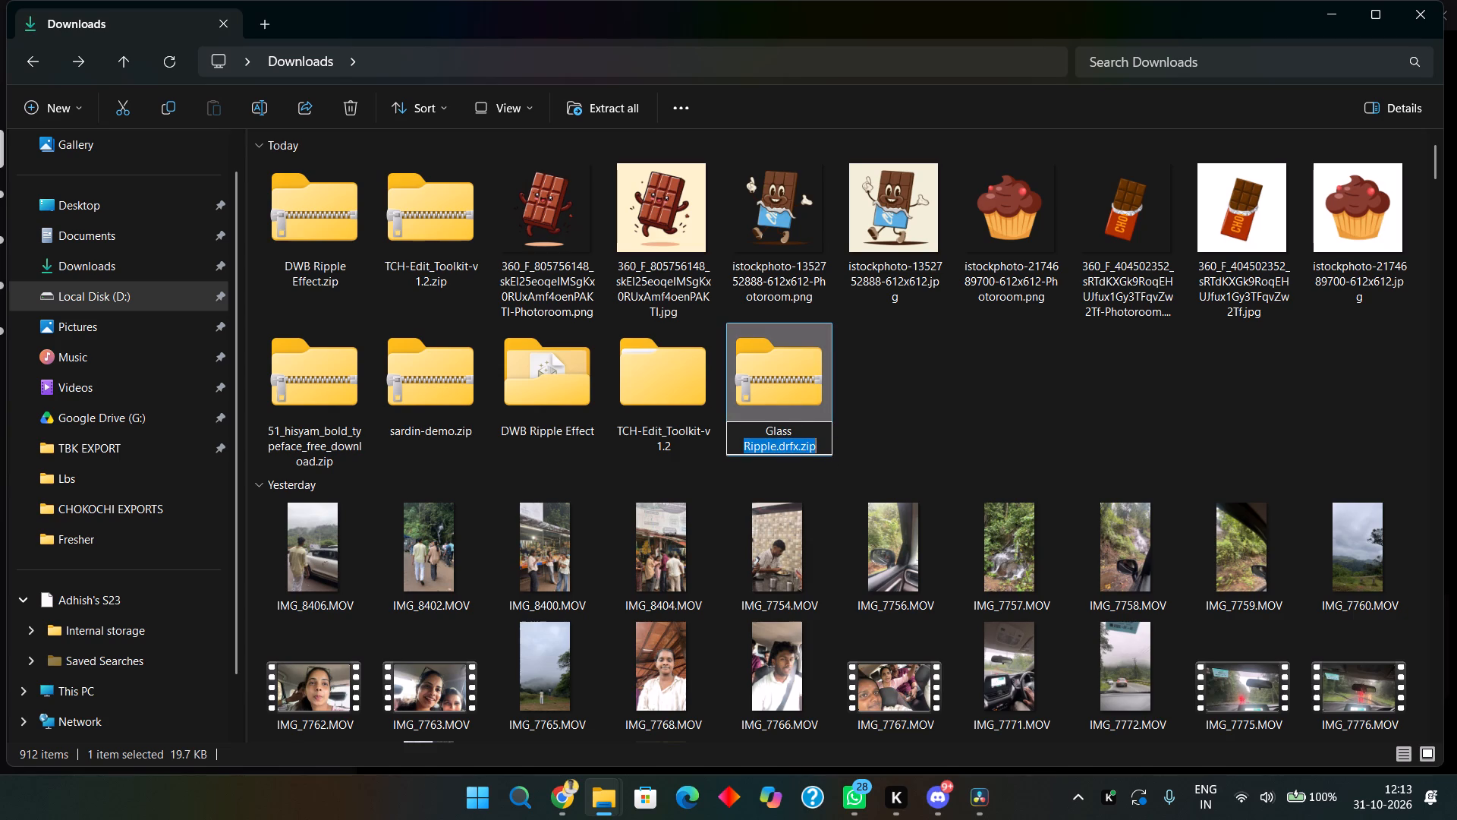
key("BackSpace")
key("BackSpace")
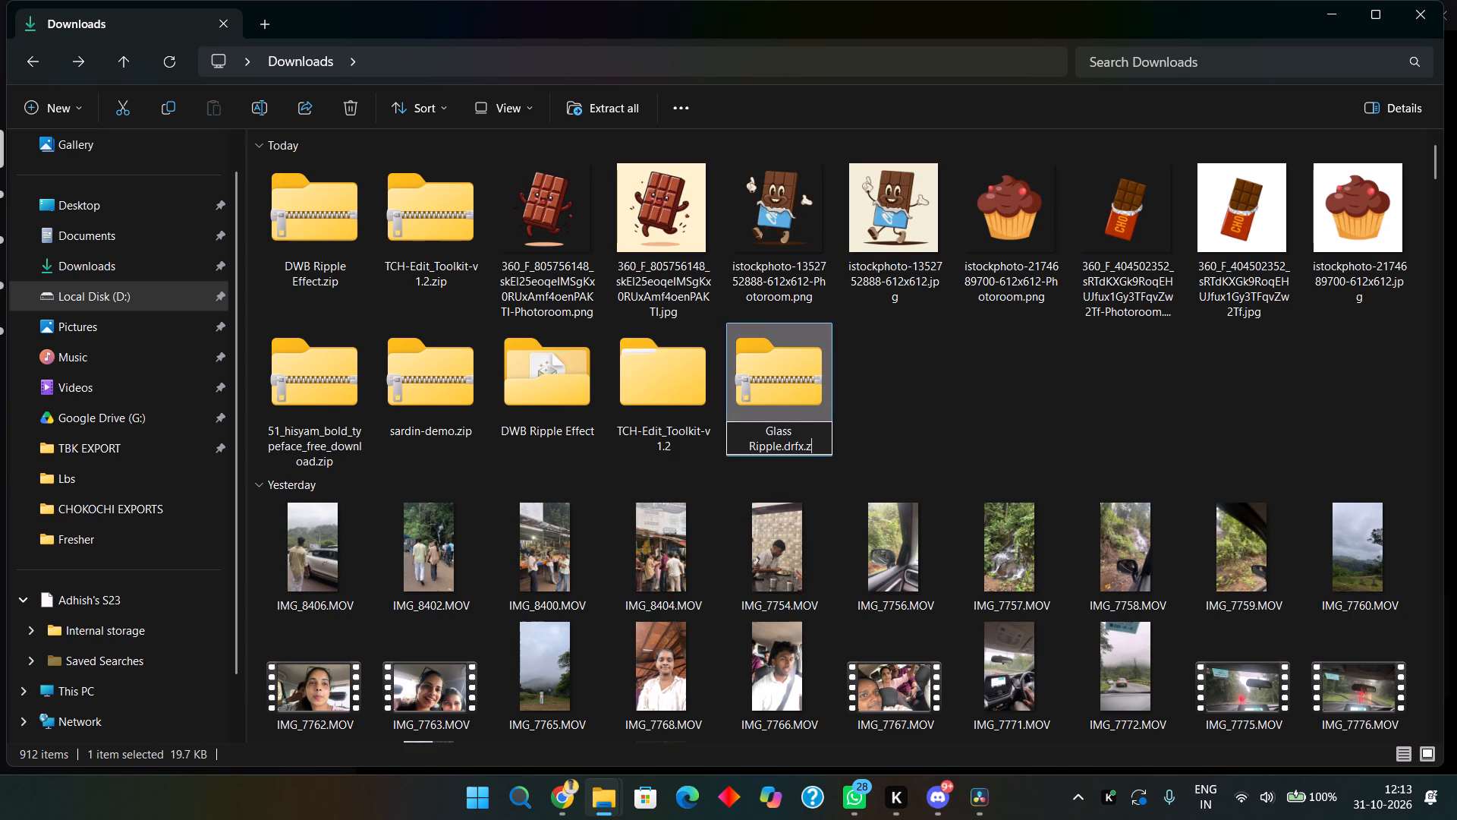
key("BackSpace")
key("BackSpace")
key("Return")
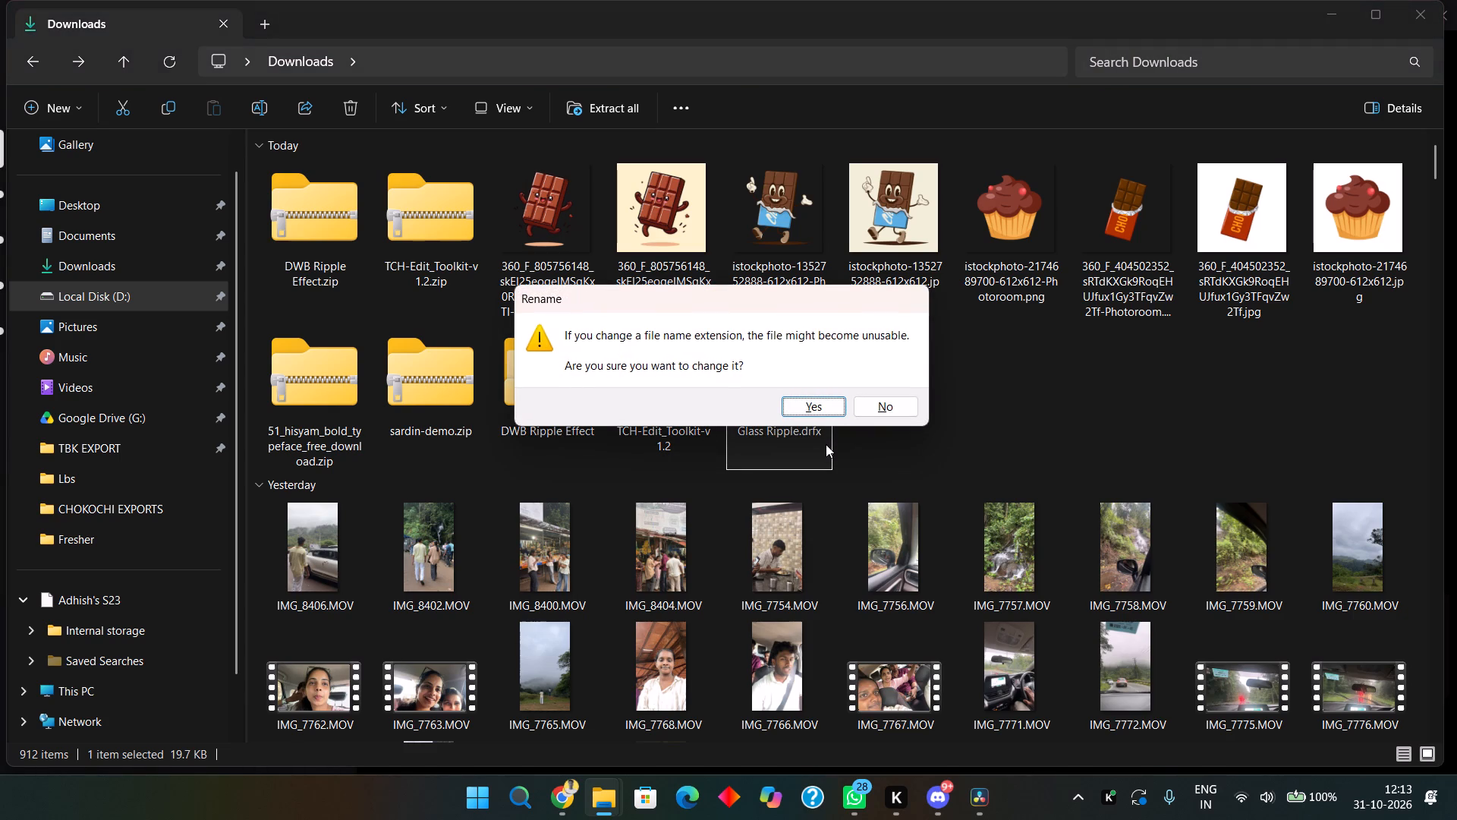
left_click(820, 404)
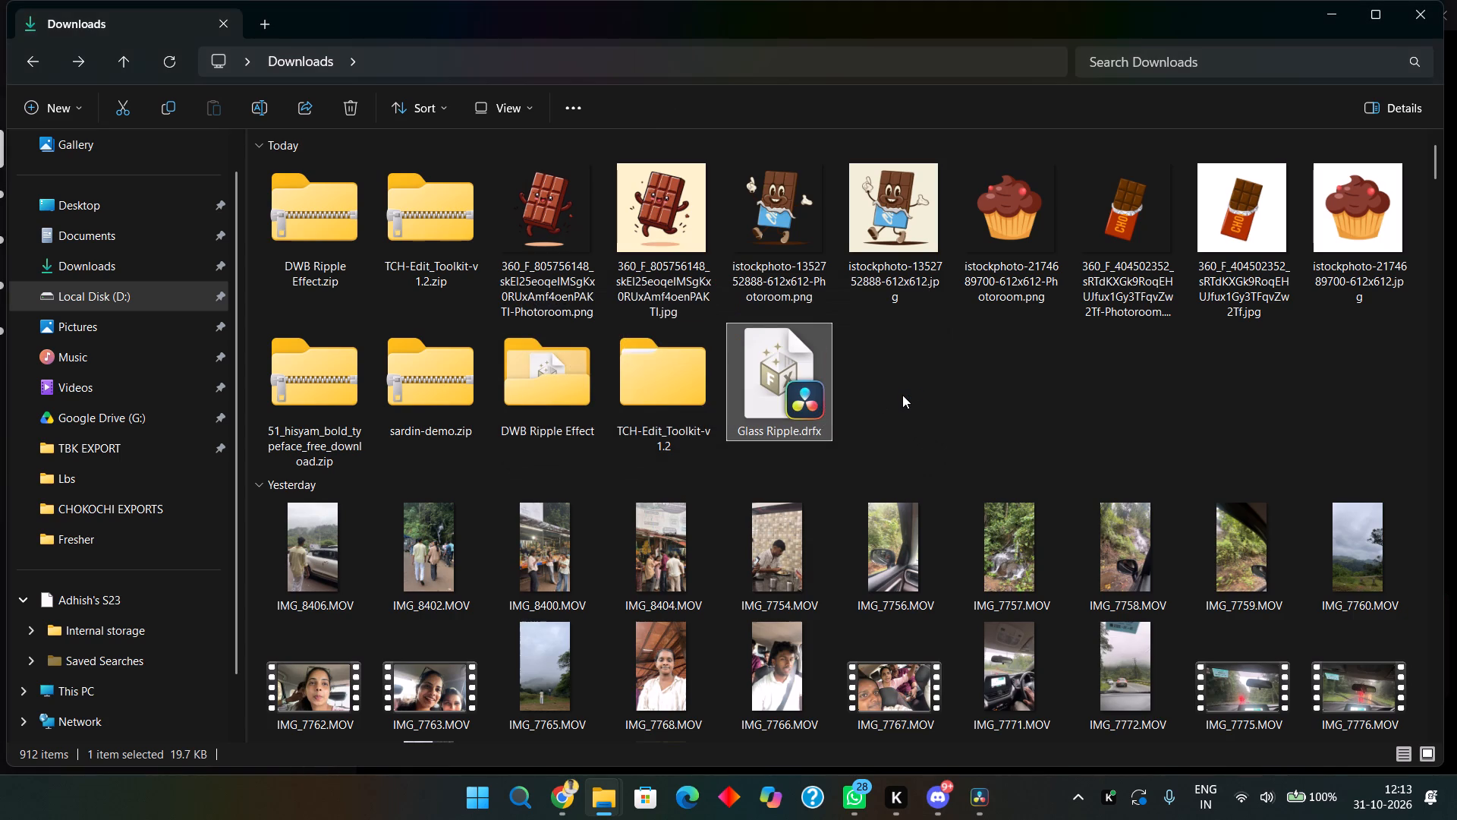
left_click(902, 395)
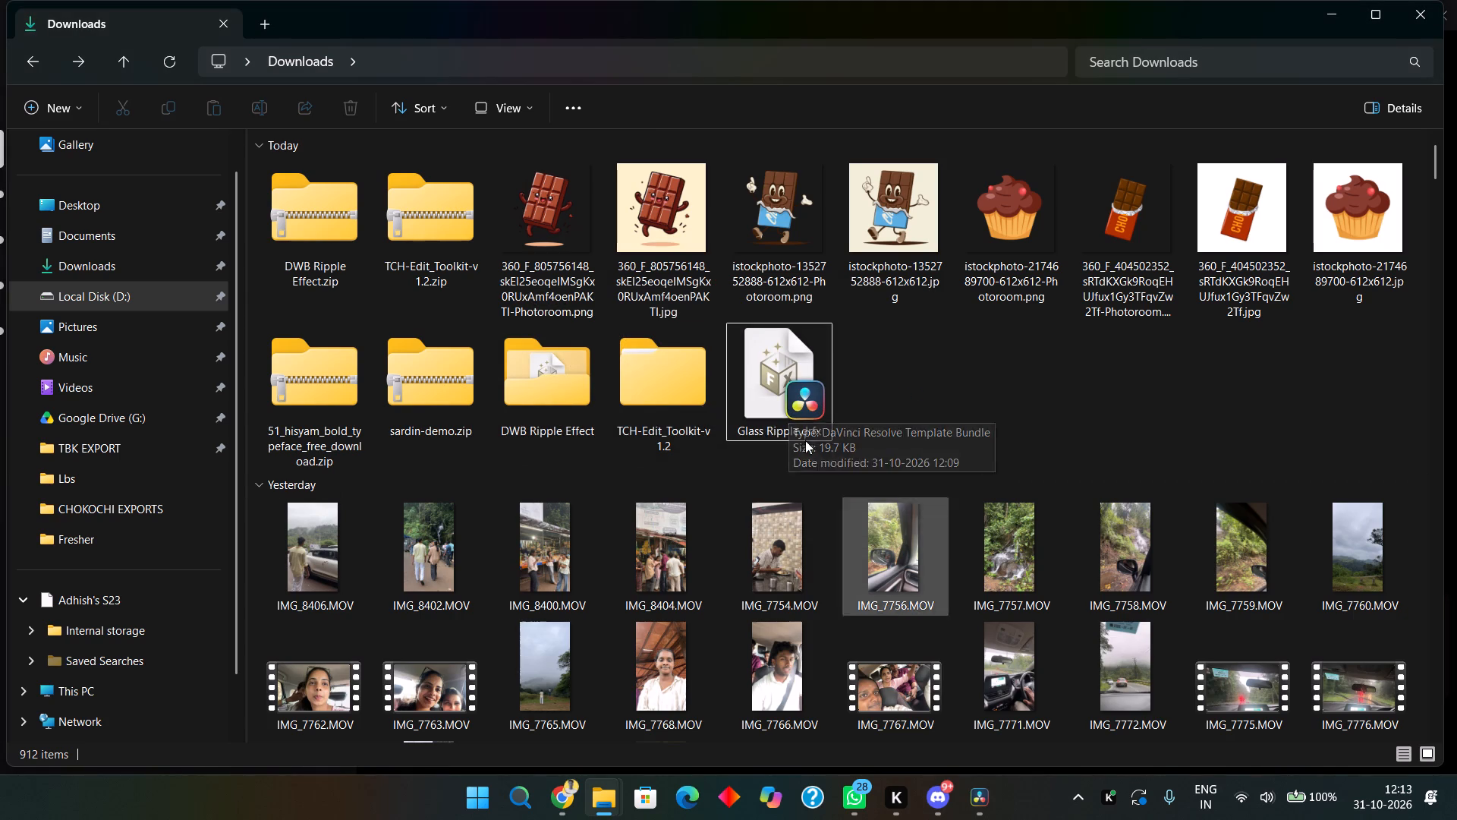
Open the Glass Ripple.drfx bundle and install it in DaVinci Resolve.
double_click(776, 399)
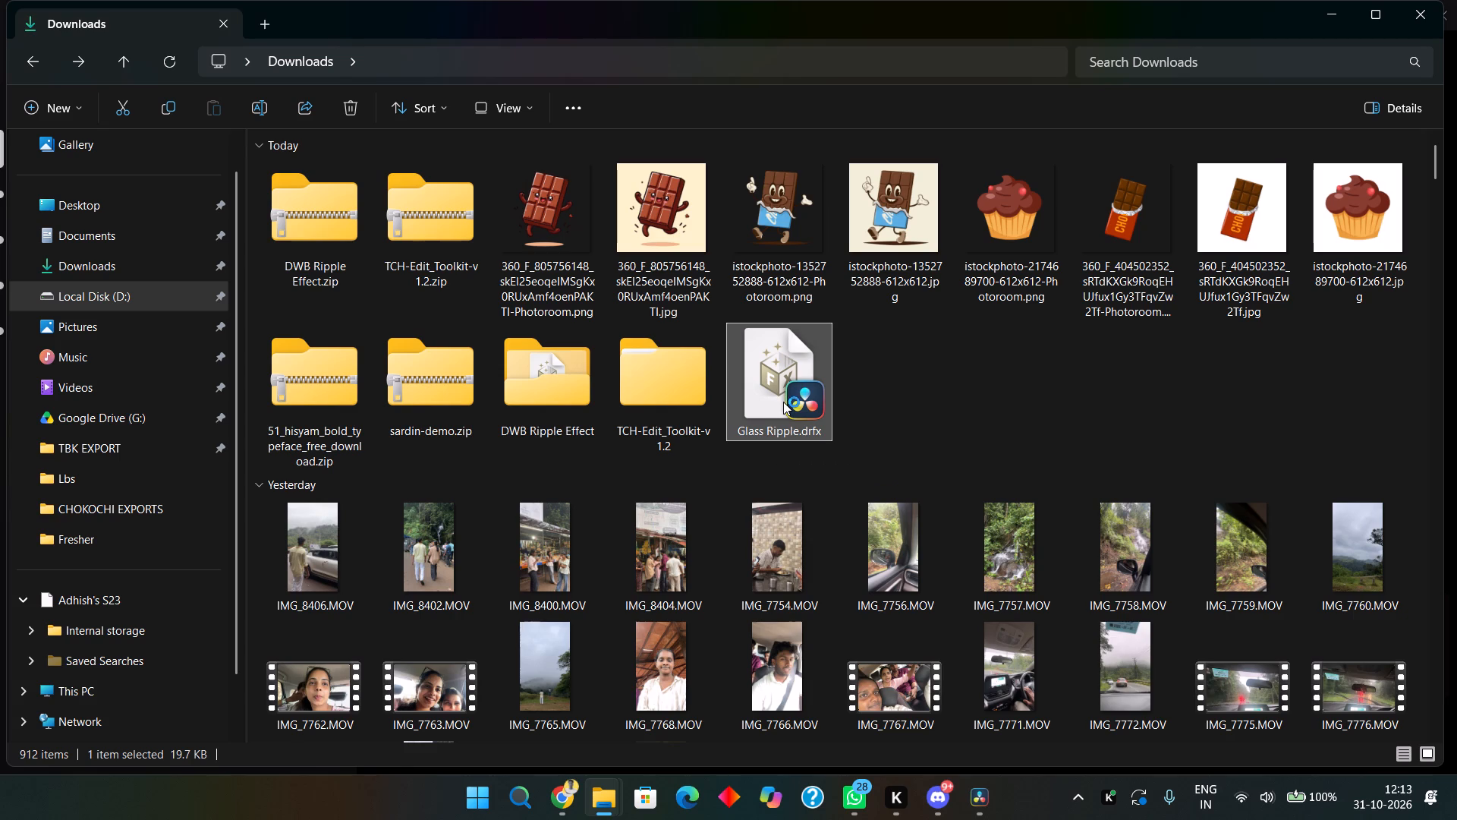
left_click(967, 807)
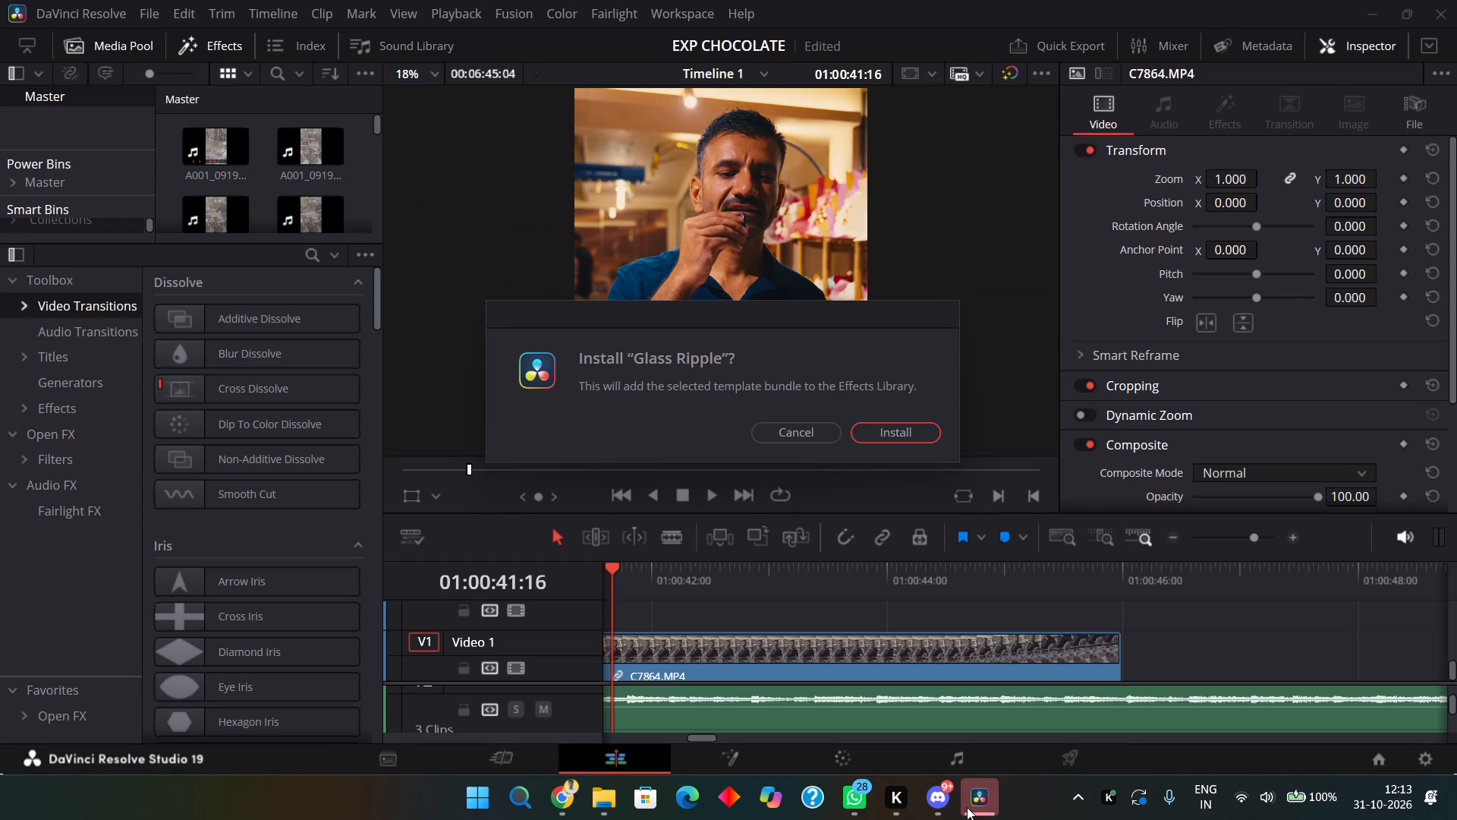
left_click(886, 436)
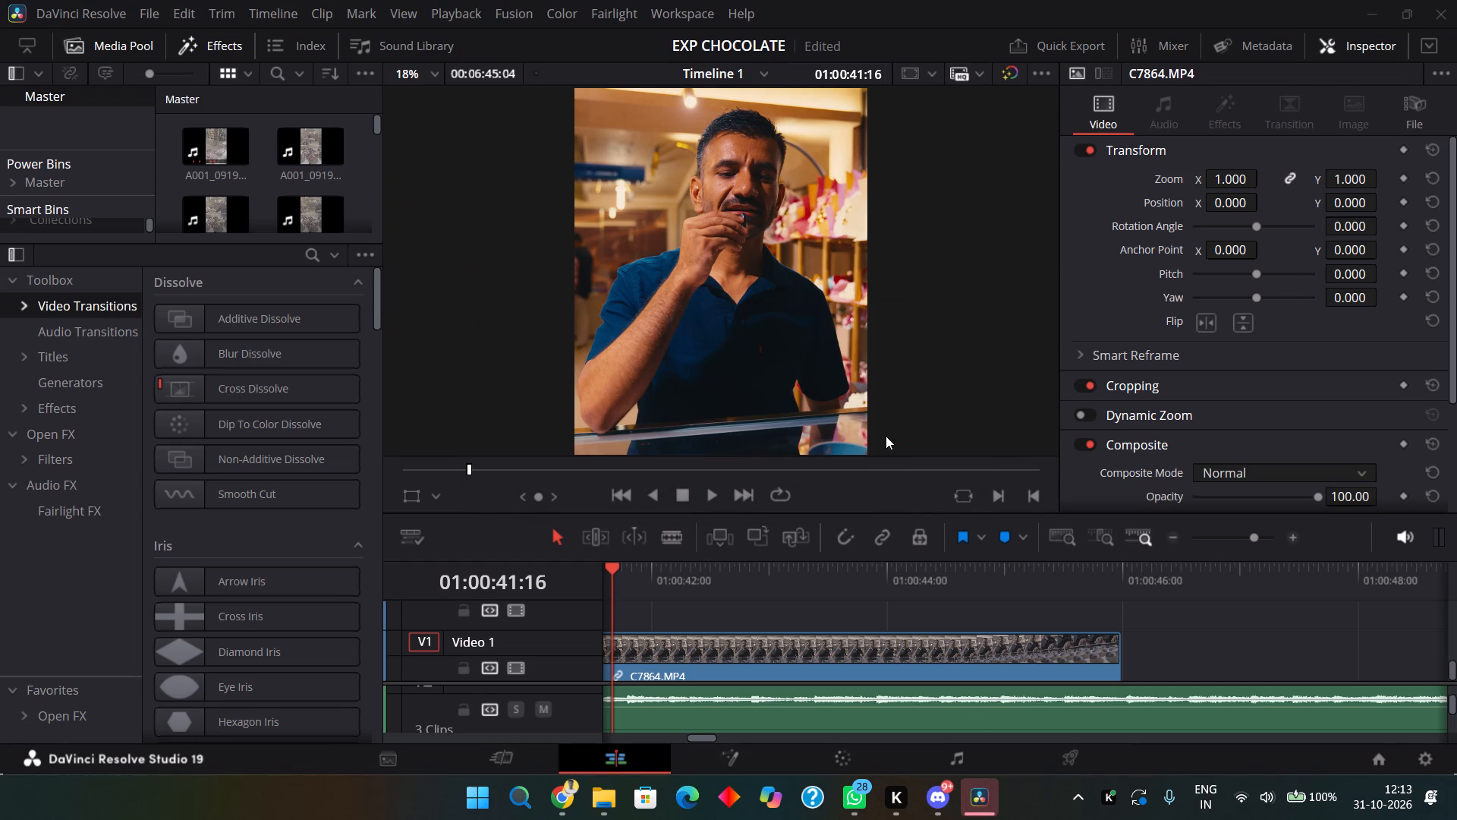
Apply Glass Ripple Effect from the effects library's Glass Ripple category to the C7864.MP4 clip under the playhead on Video 1.
left_click(27, 396)
left_click(25, 399)
left_click(17, 415)
triple_click(22, 412)
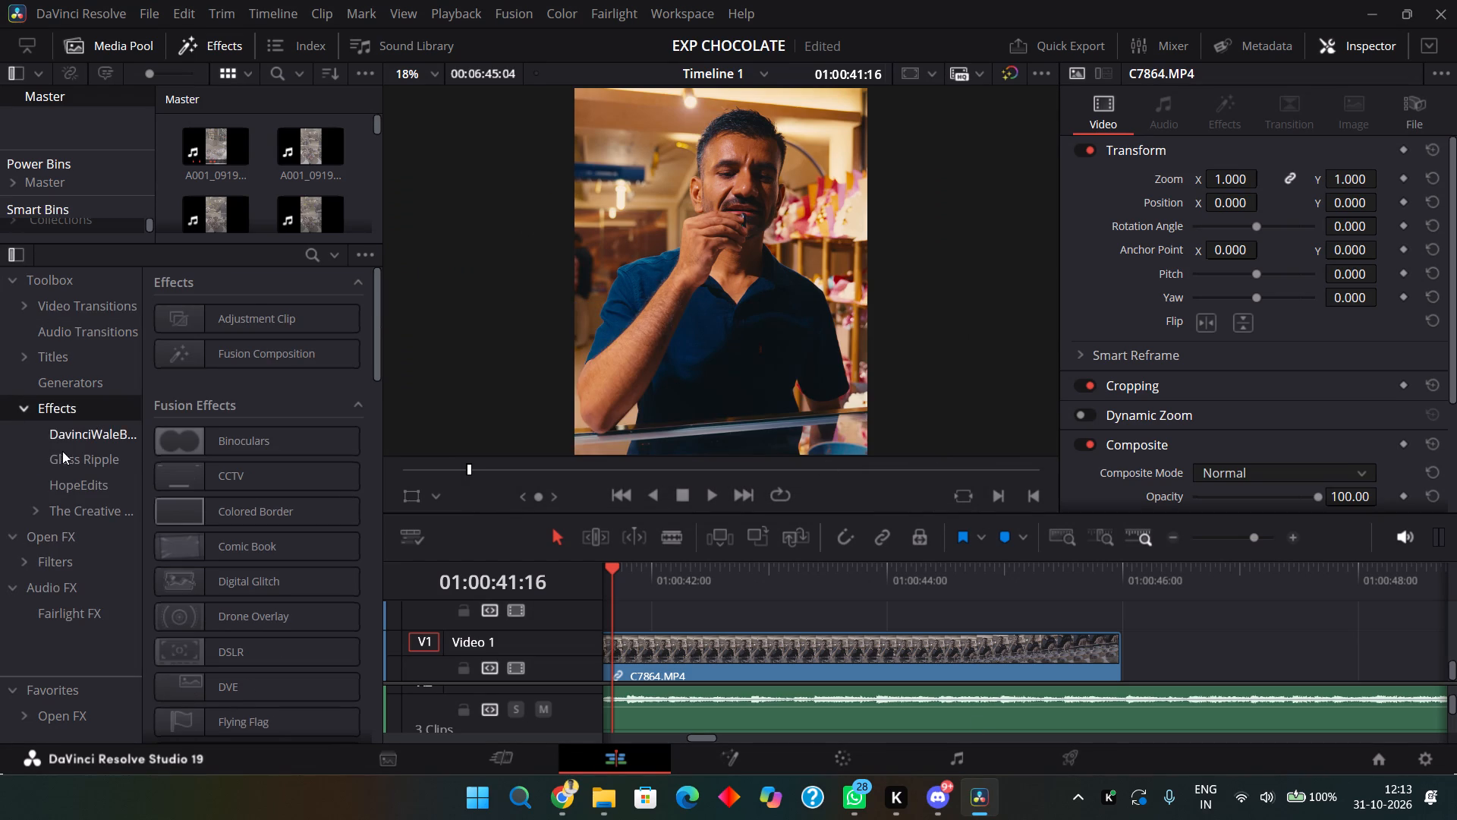
left_click(68, 456)
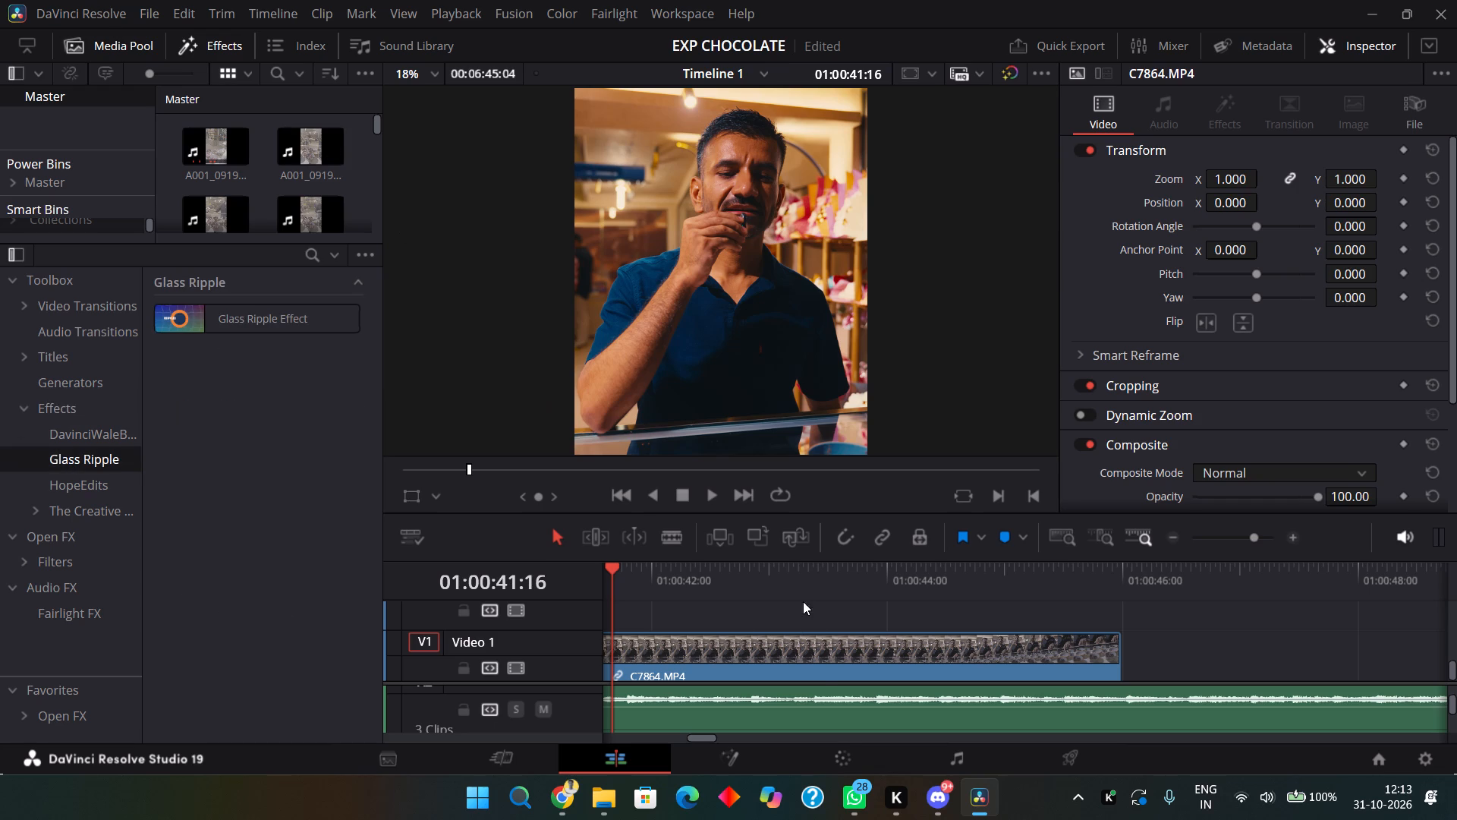
scroll(834, 701, "down", 8, "alt")
scroll(814, 708, "up", 17, "alt")
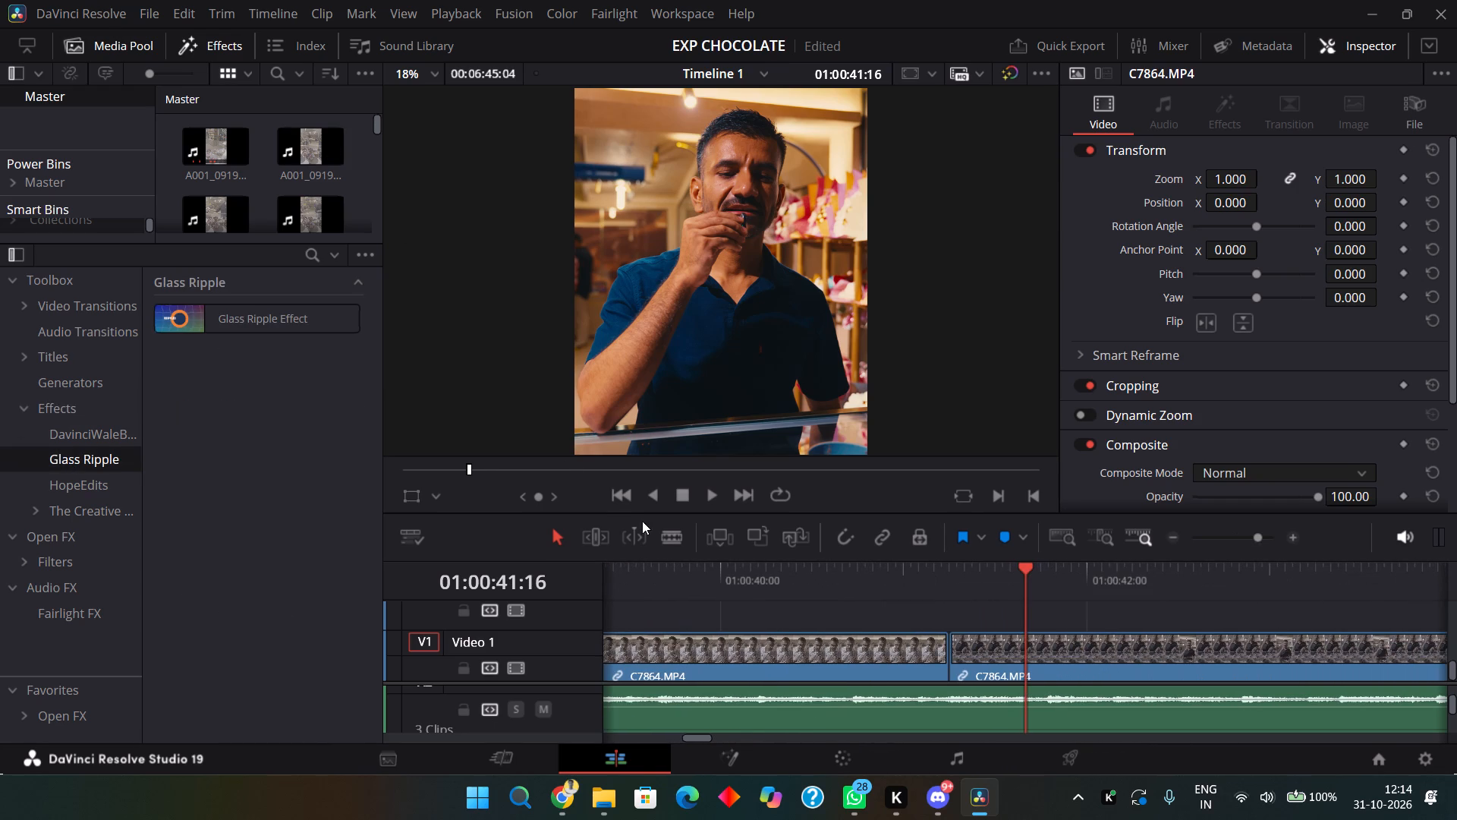
left_click_drag(236, 310, 969, 635)
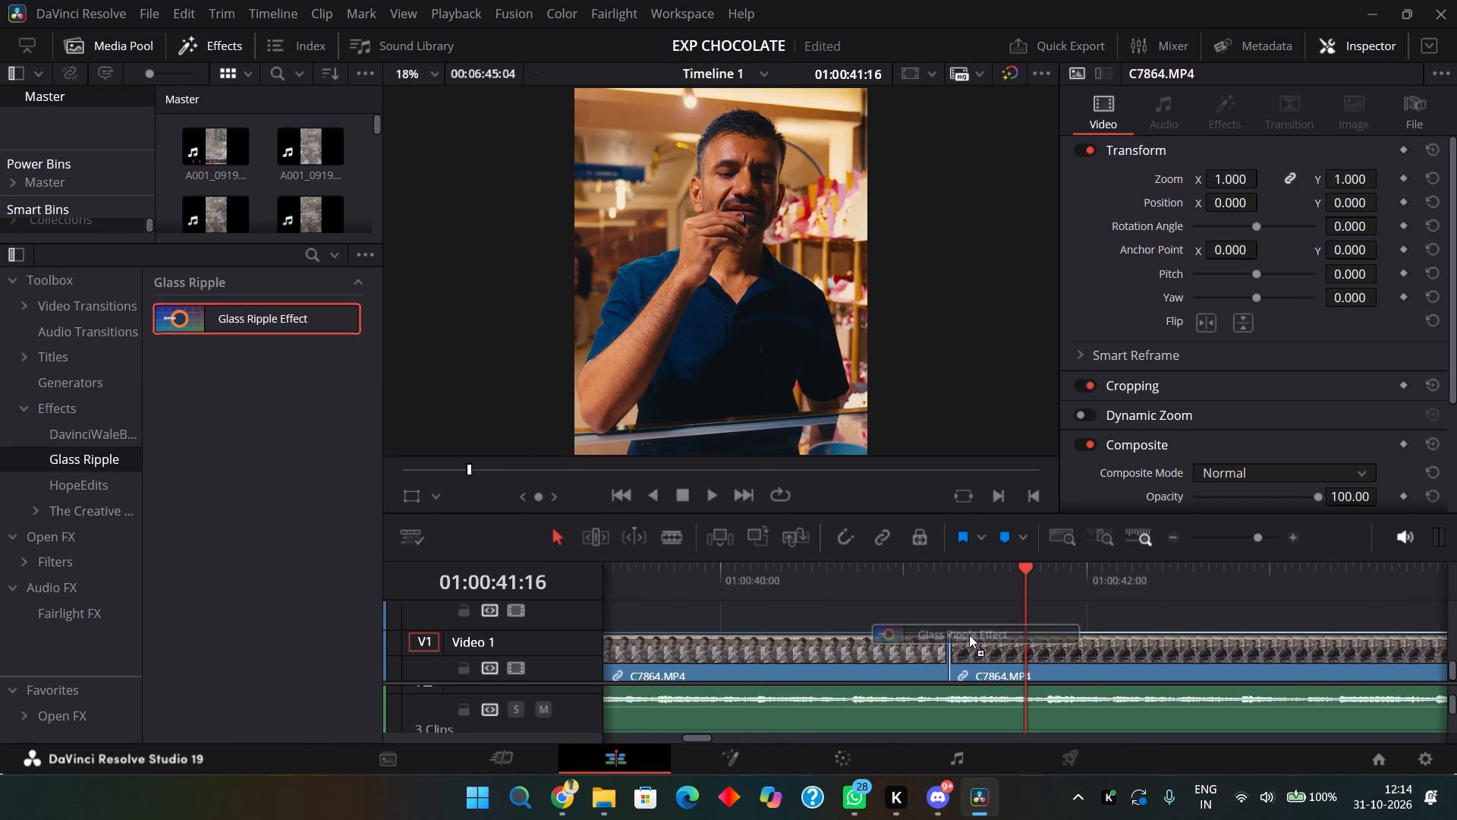
left_click_drag(969, 635, 972, 641)
Play the timeline from 01:00:41:05 across the cut to preview the Glass Ripple Effect.
left_click(942, 580)
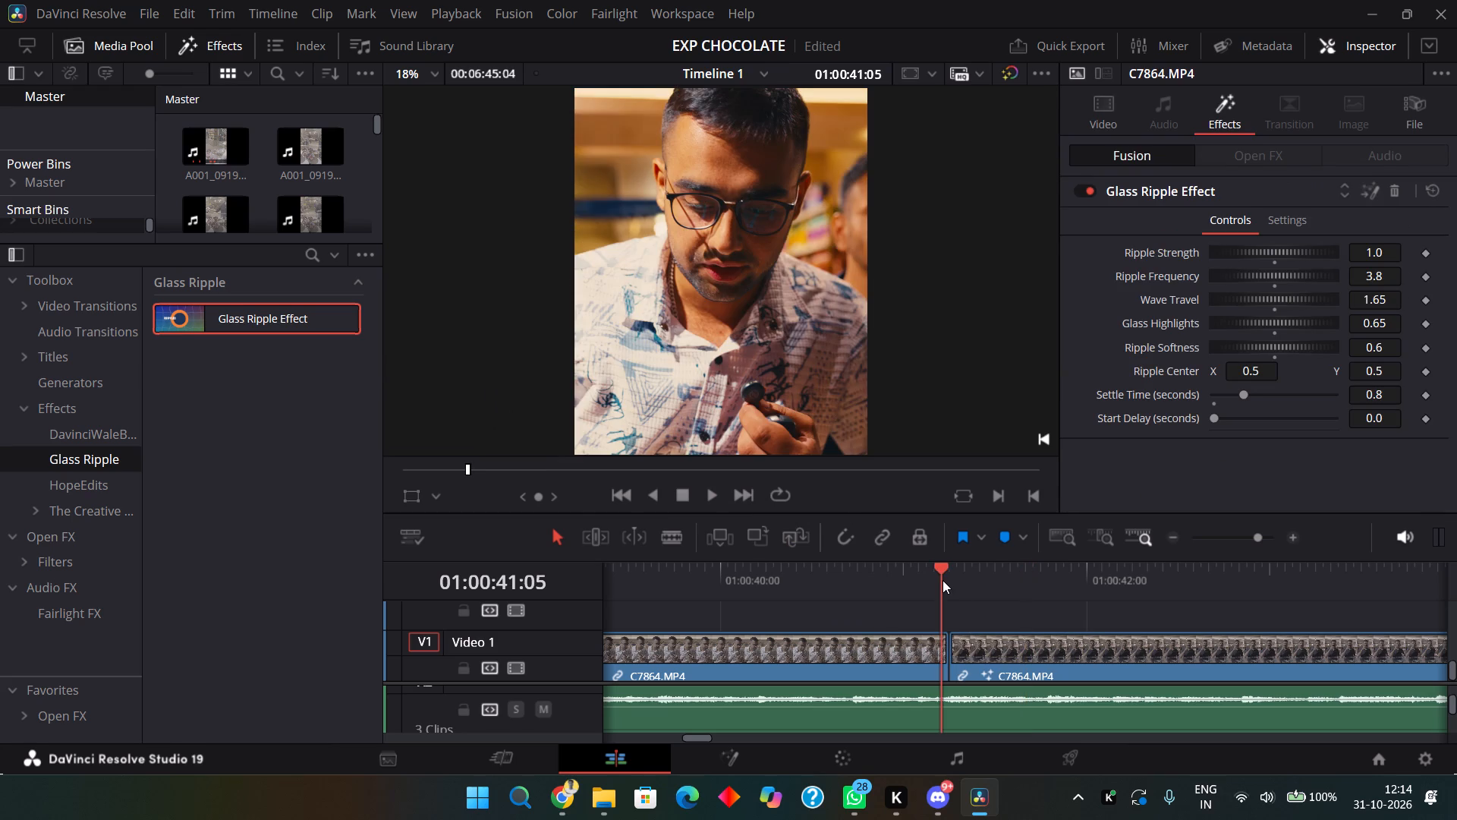
key("space")
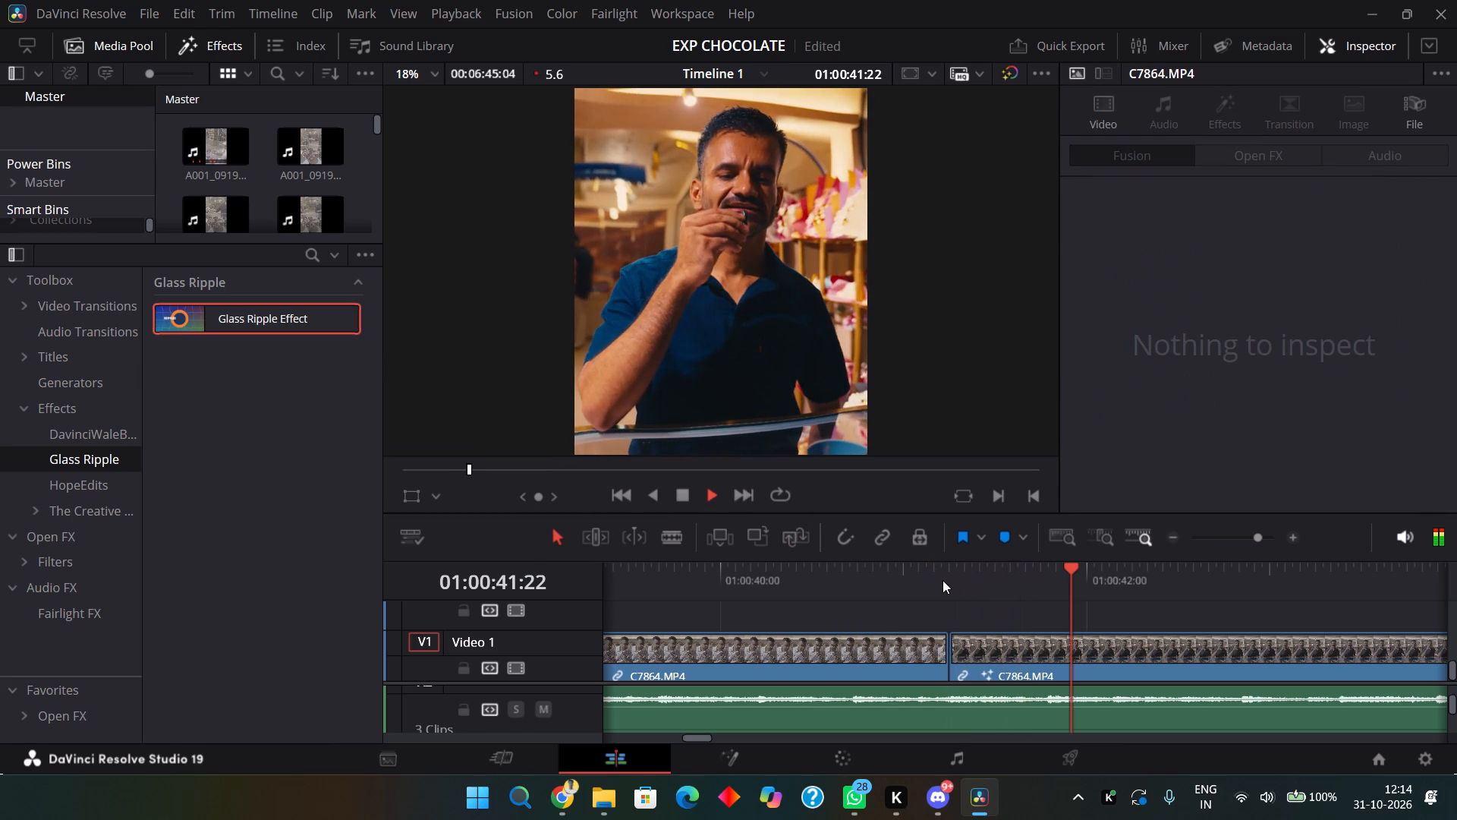
key("space")
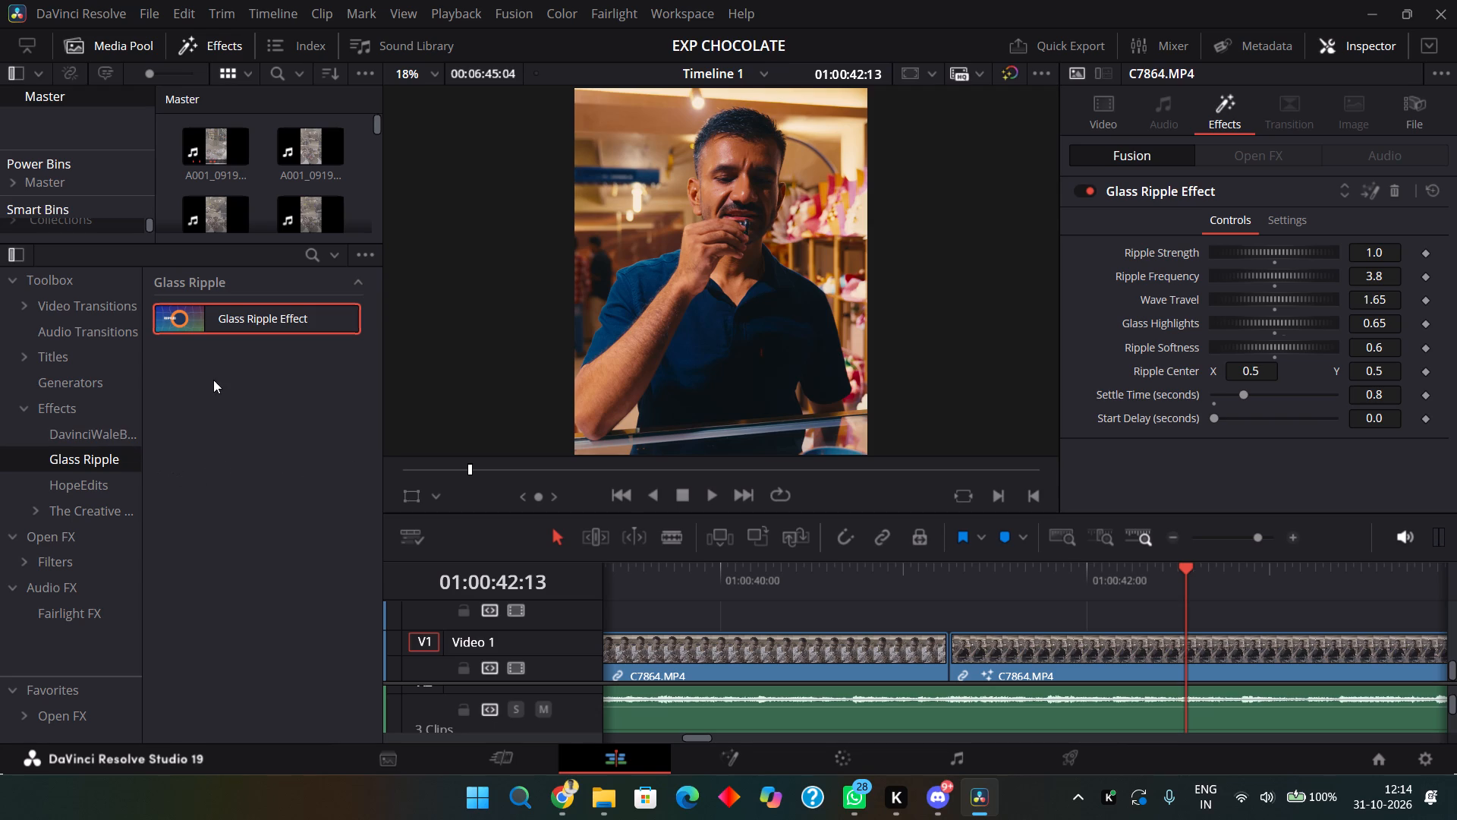
Examine the Glass Ripple Effect at 01:00:41:07 and review its controls and settings for the second C7864.MP4 clip.
left_click(958, 580)
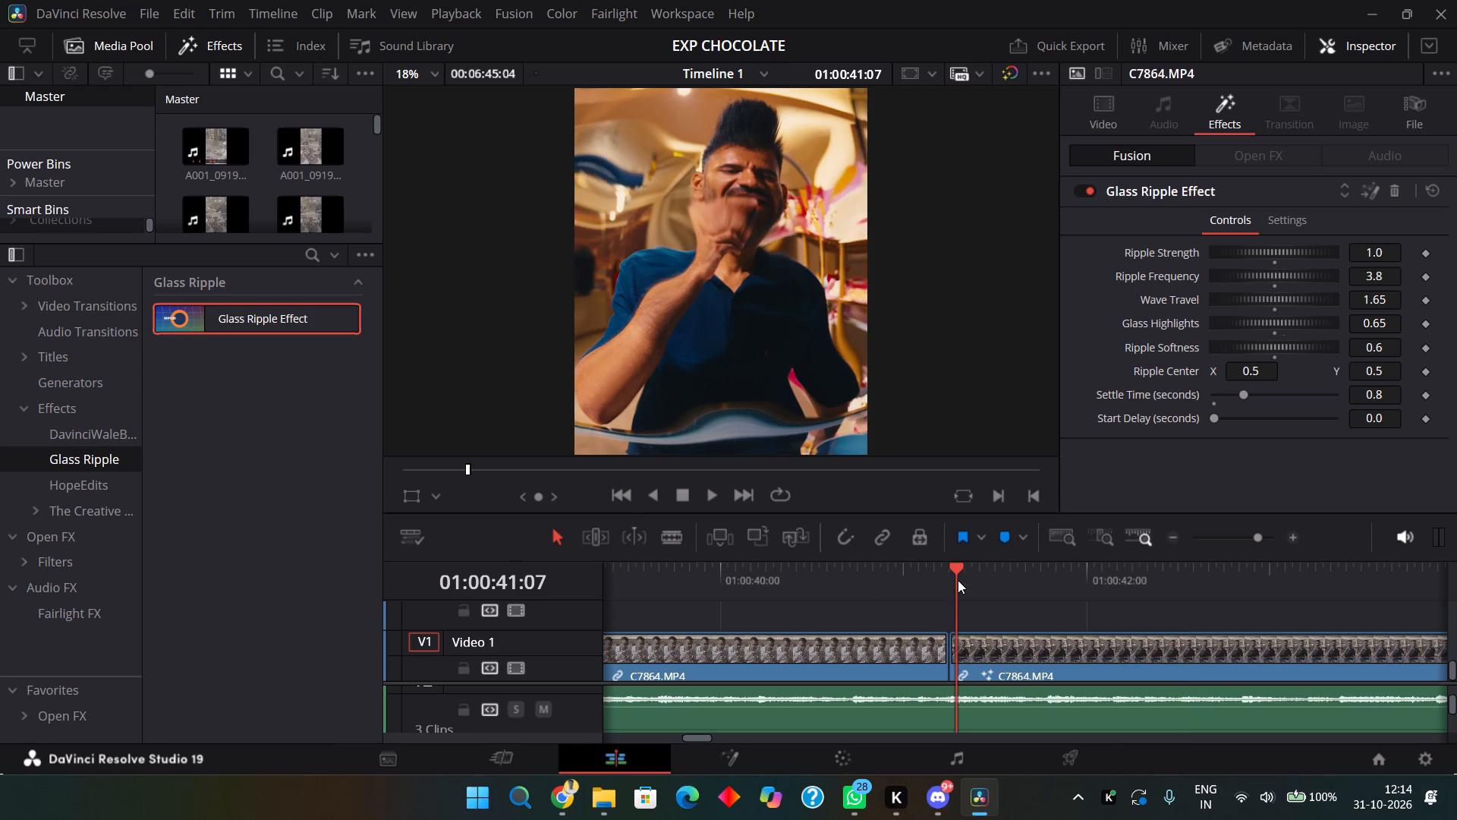
scroll(958, 580, "down", 9, "alt")
scroll(958, 602, "up", 4, "alt")
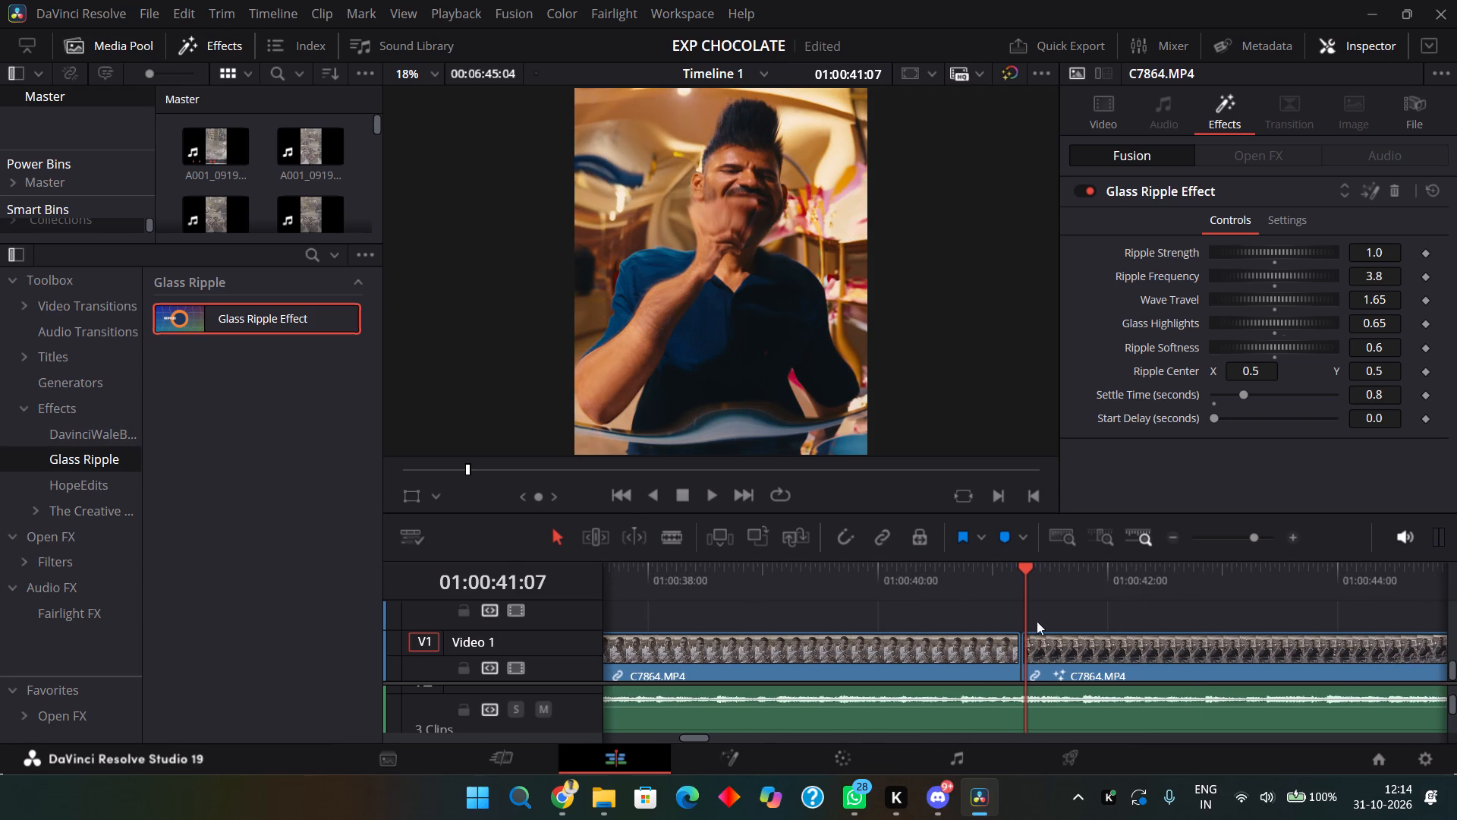
left_click(1076, 646)
left_click(1090, 660)
scroll(1213, 486, "down", 3)
scroll(1213, 486, "up", 1)
scroll(1213, 486, "down", 2)
scroll(1213, 486, "up", 4)
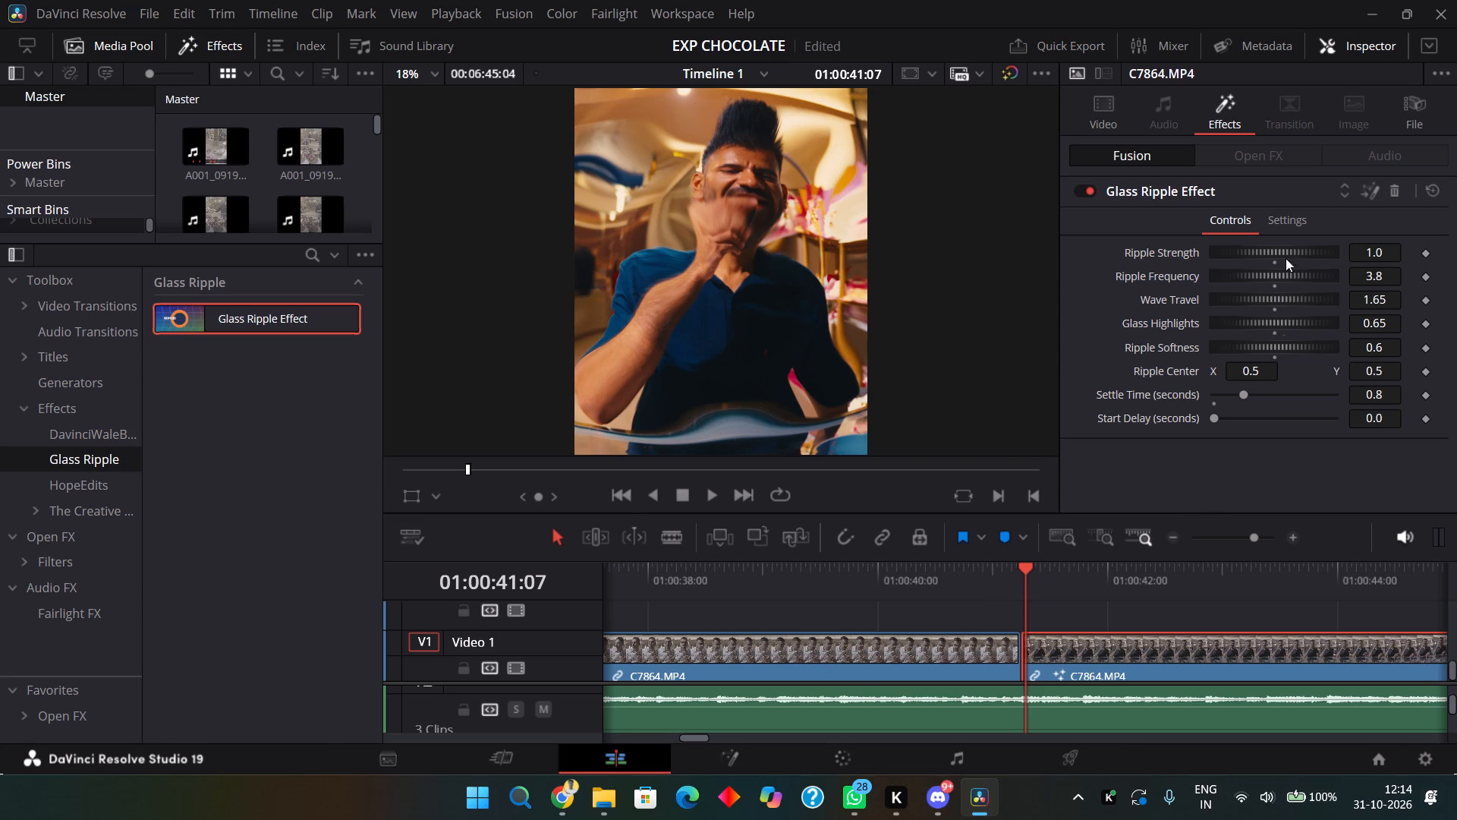
left_click(1289, 218)
left_click(1210, 218)
Bypass the color grades and Fusion effects in the timeline viewer.
left_click_drag(1032, 76, 1031, 76)
left_click_drag(1031, 76, 1021, 76)
left_click(1002, 74)
Play the second C7864.MP4 clip from 01:00:41:07 with grades and effects bypassed.
left_click(446, 7)
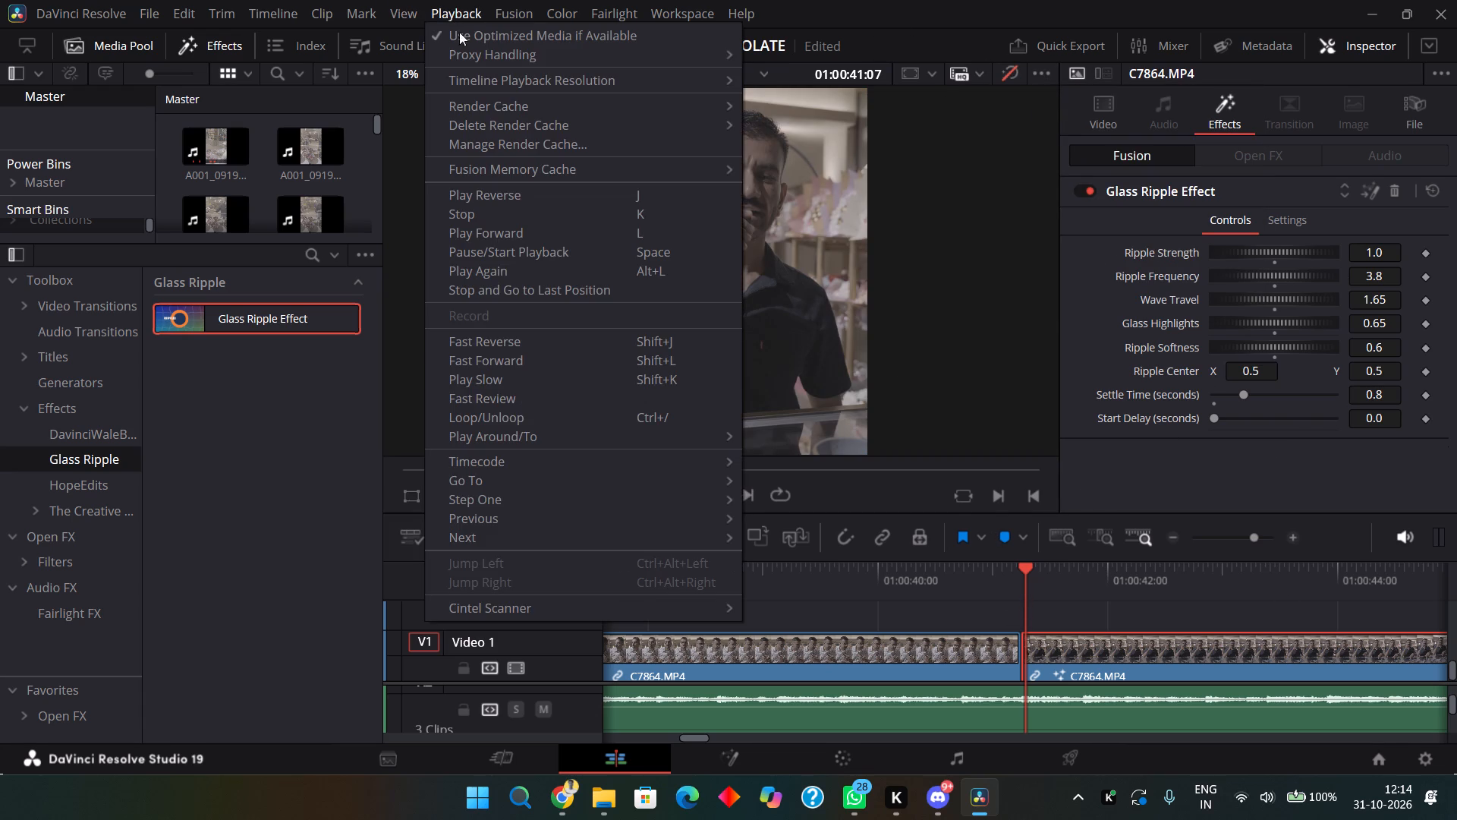
left_click(477, 84)
left_click(1000, 585)
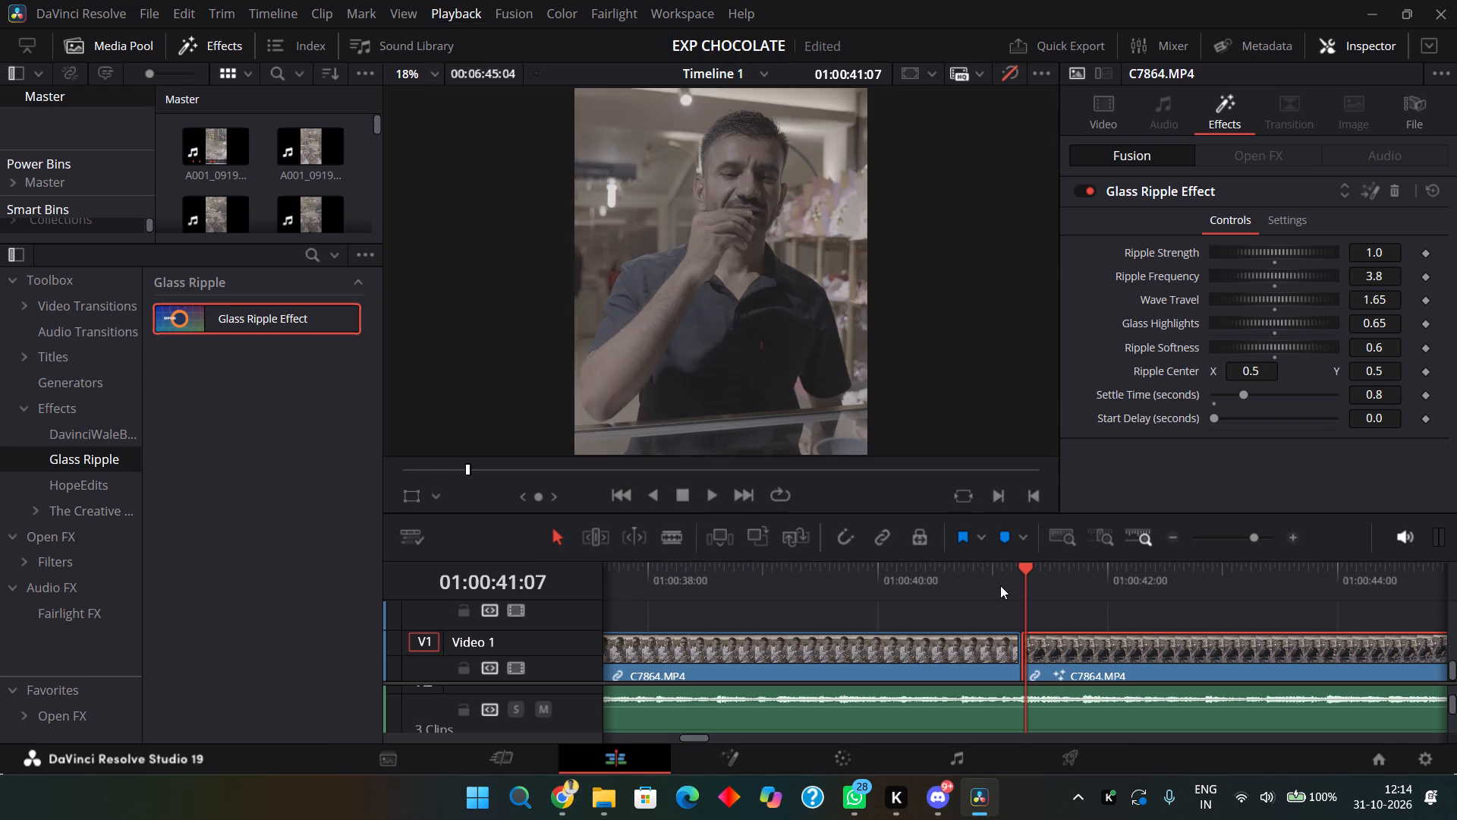
key("space")
key("space")
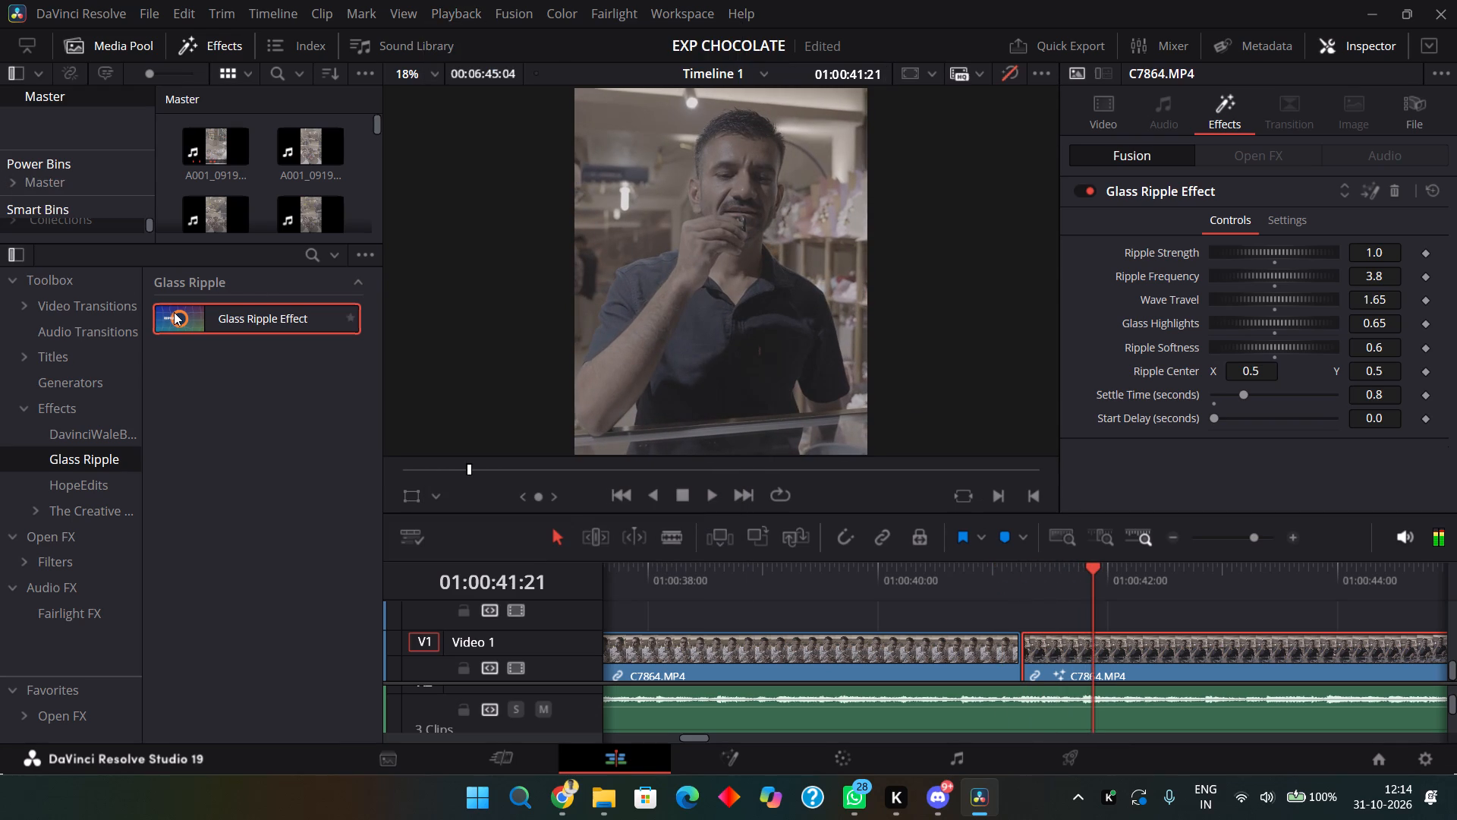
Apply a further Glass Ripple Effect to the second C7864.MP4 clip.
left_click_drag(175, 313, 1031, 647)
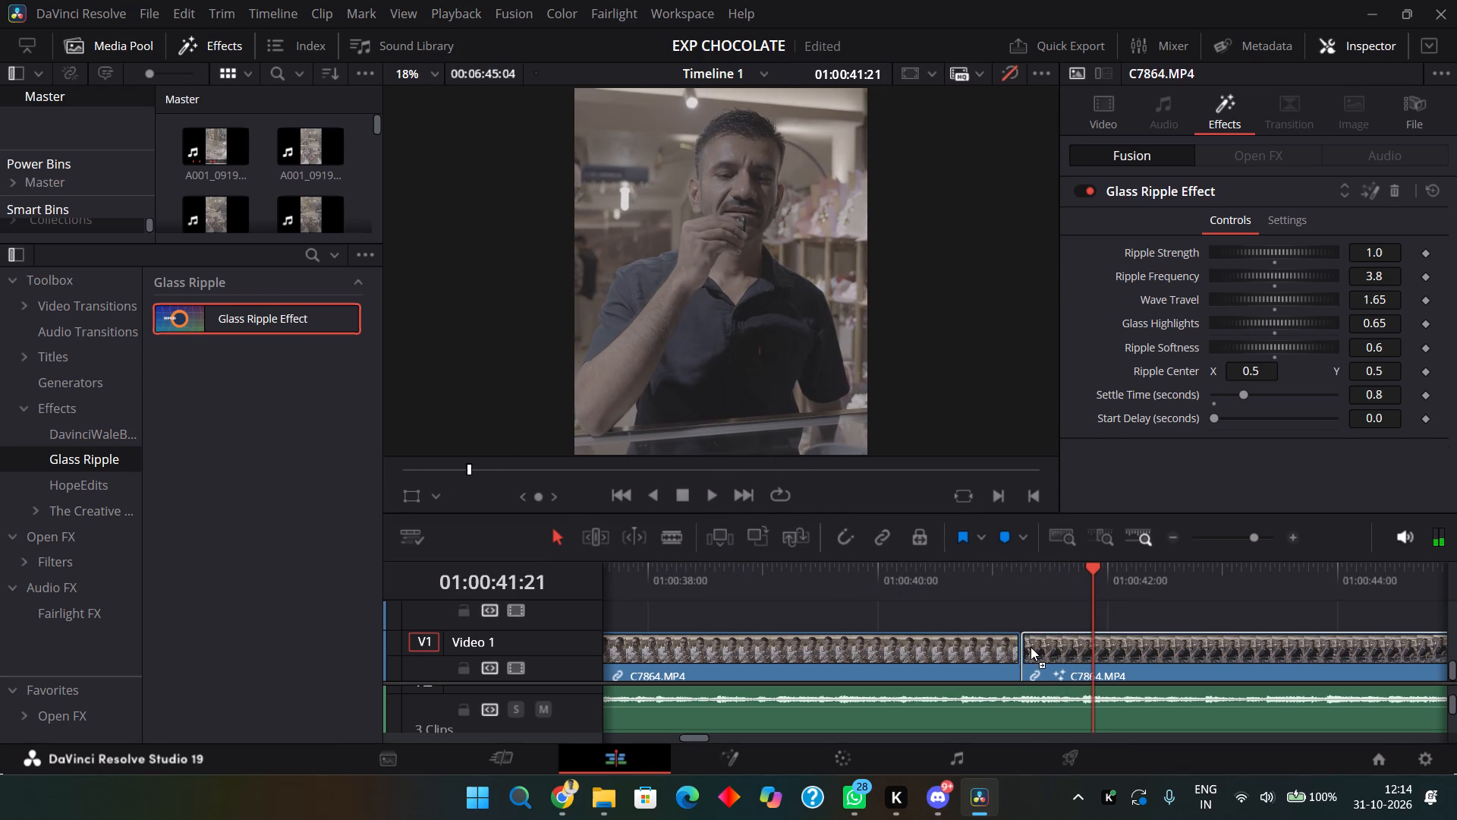
Play the second C7864.MP4 clip from near its start with grades and effects still bypassed.
left_click(1002, 583)
key("space")
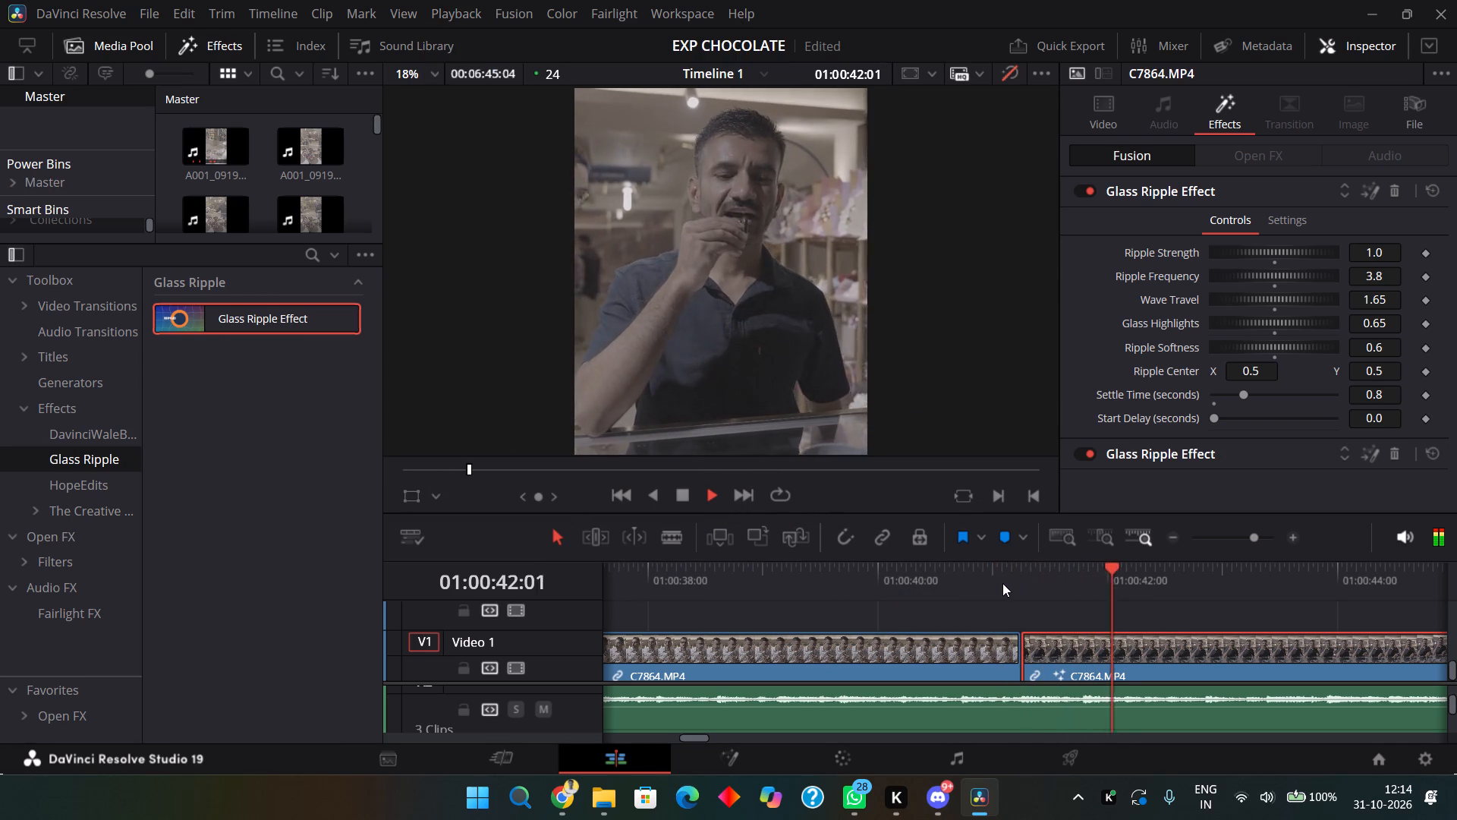
key("space")
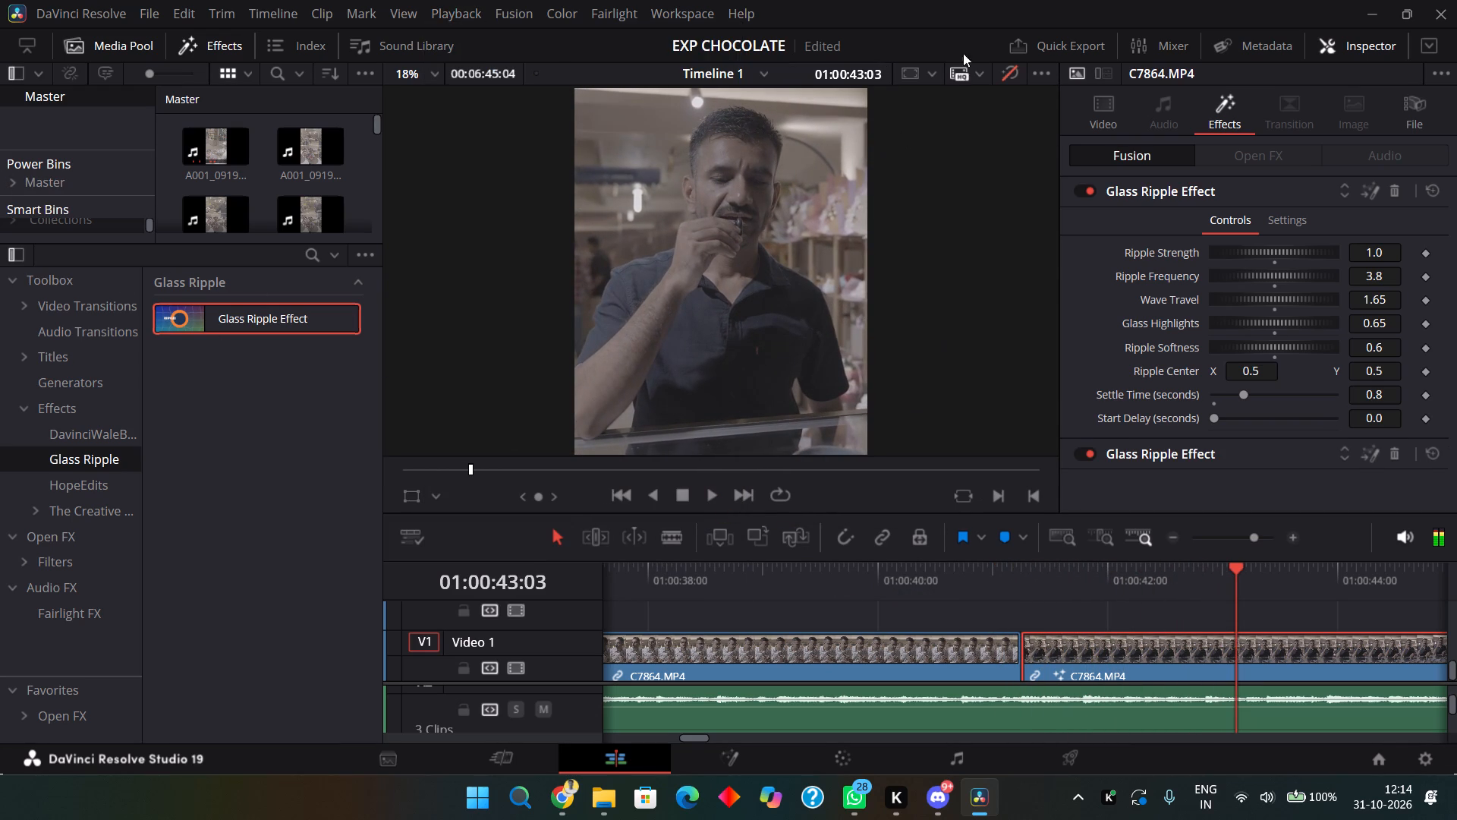
Re-enable the color grades and Fusion effects in the timeline viewer.
left_click(1005, 71)
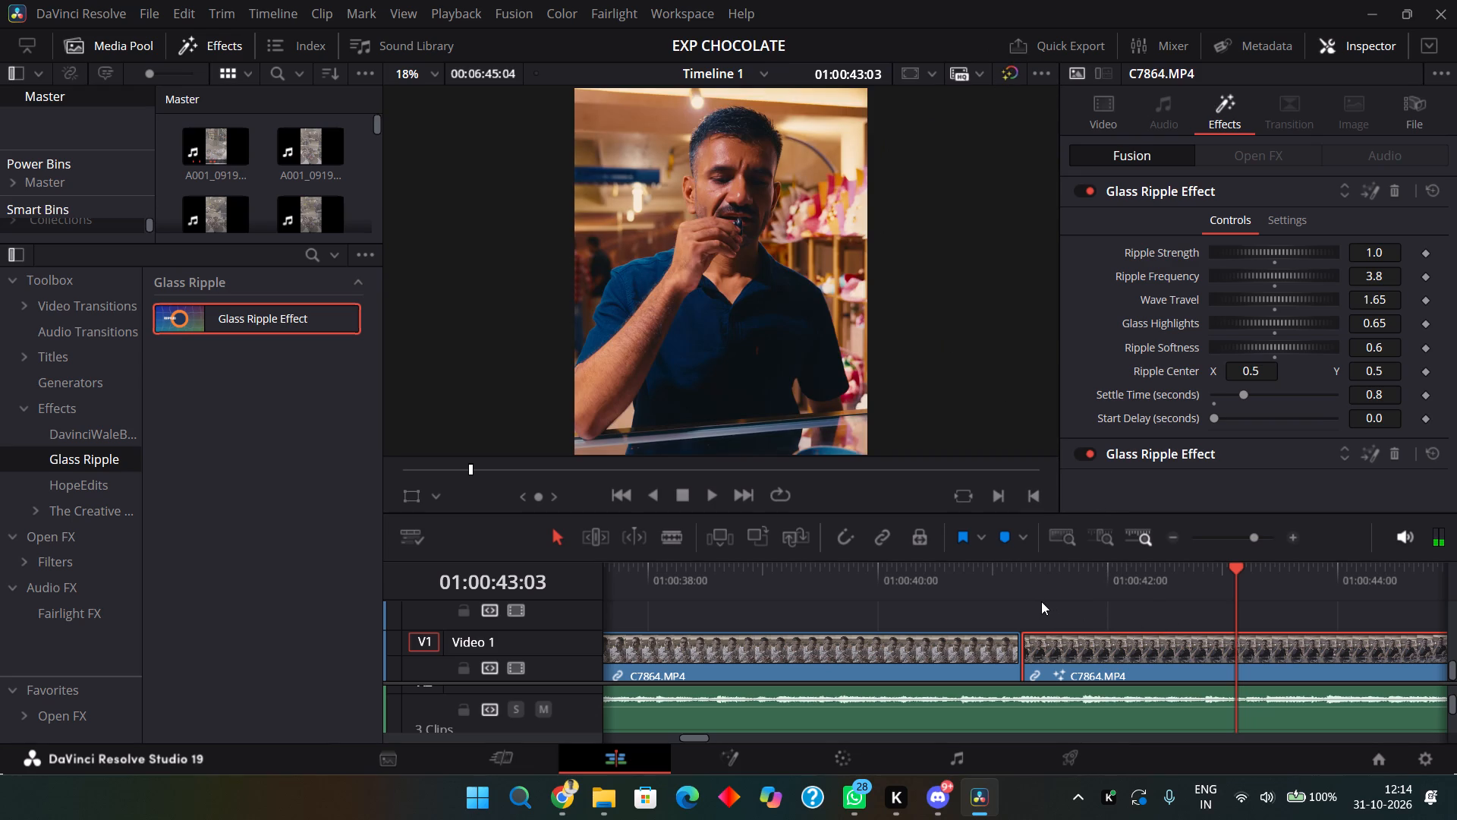
Play the second C7864.MP4 clip from its start with grades and effects enabled.
left_click(1031, 601)
left_click(1024, 587)
key("space")
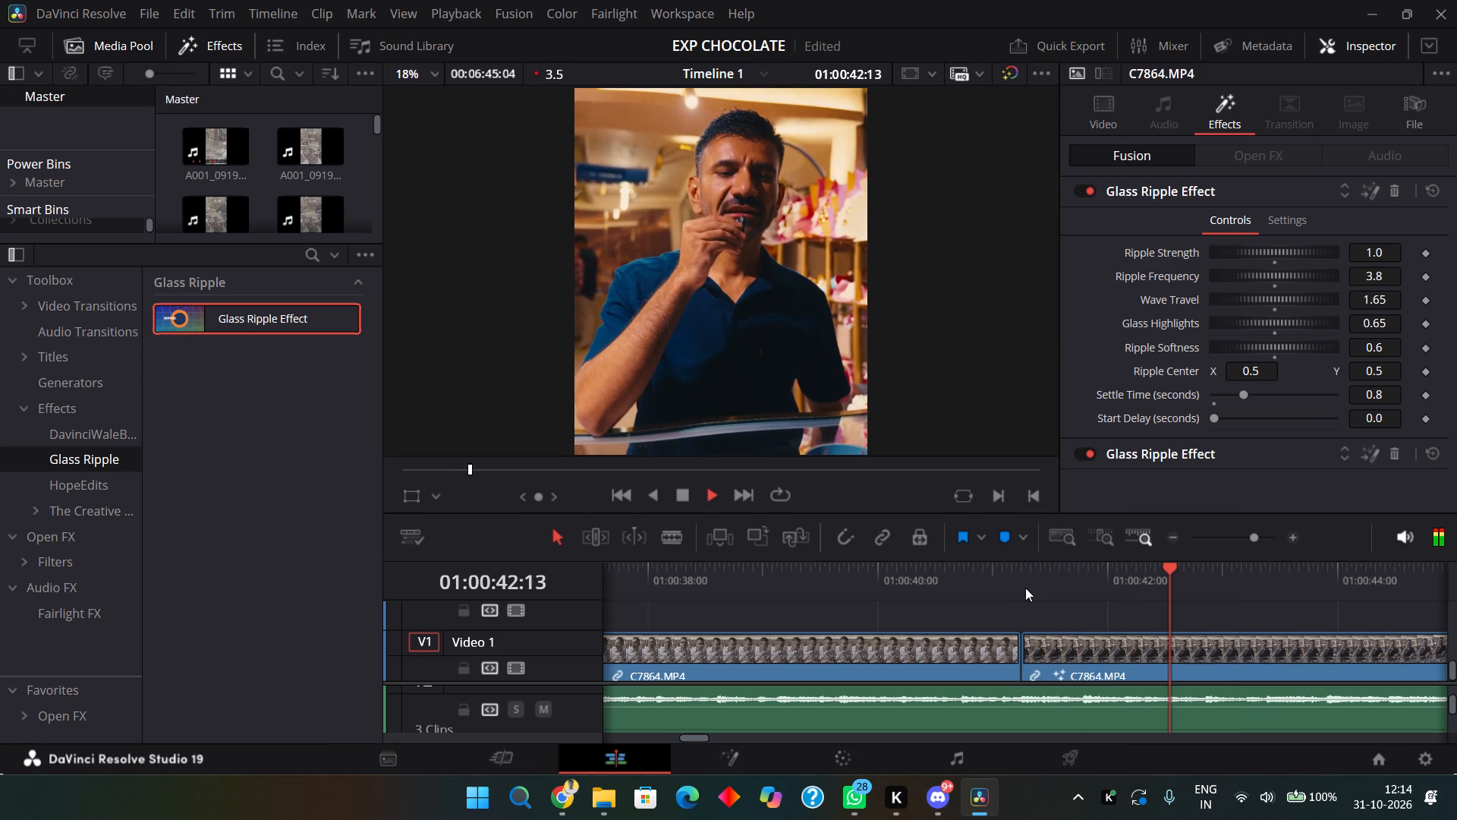
key("space")
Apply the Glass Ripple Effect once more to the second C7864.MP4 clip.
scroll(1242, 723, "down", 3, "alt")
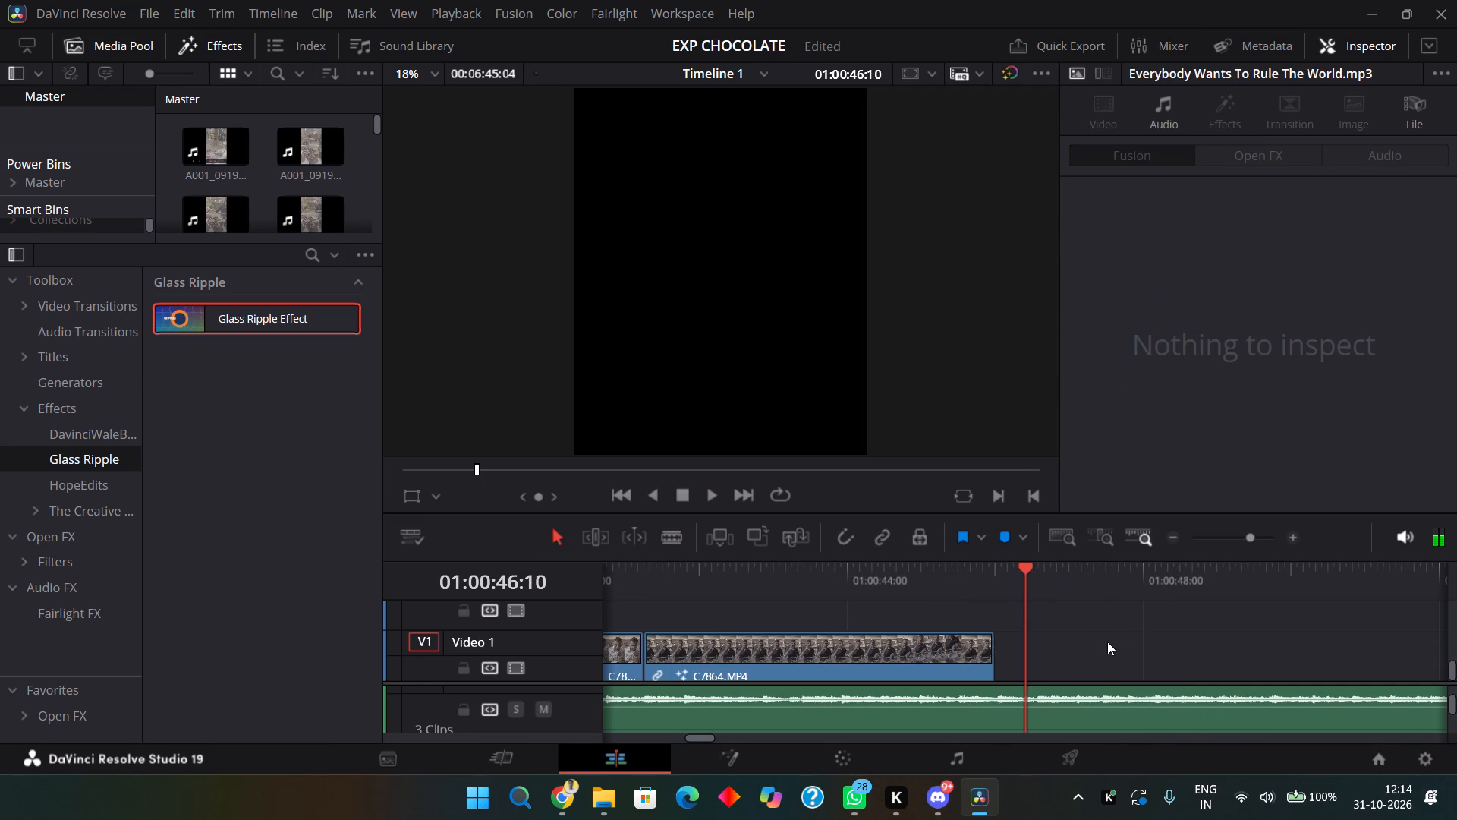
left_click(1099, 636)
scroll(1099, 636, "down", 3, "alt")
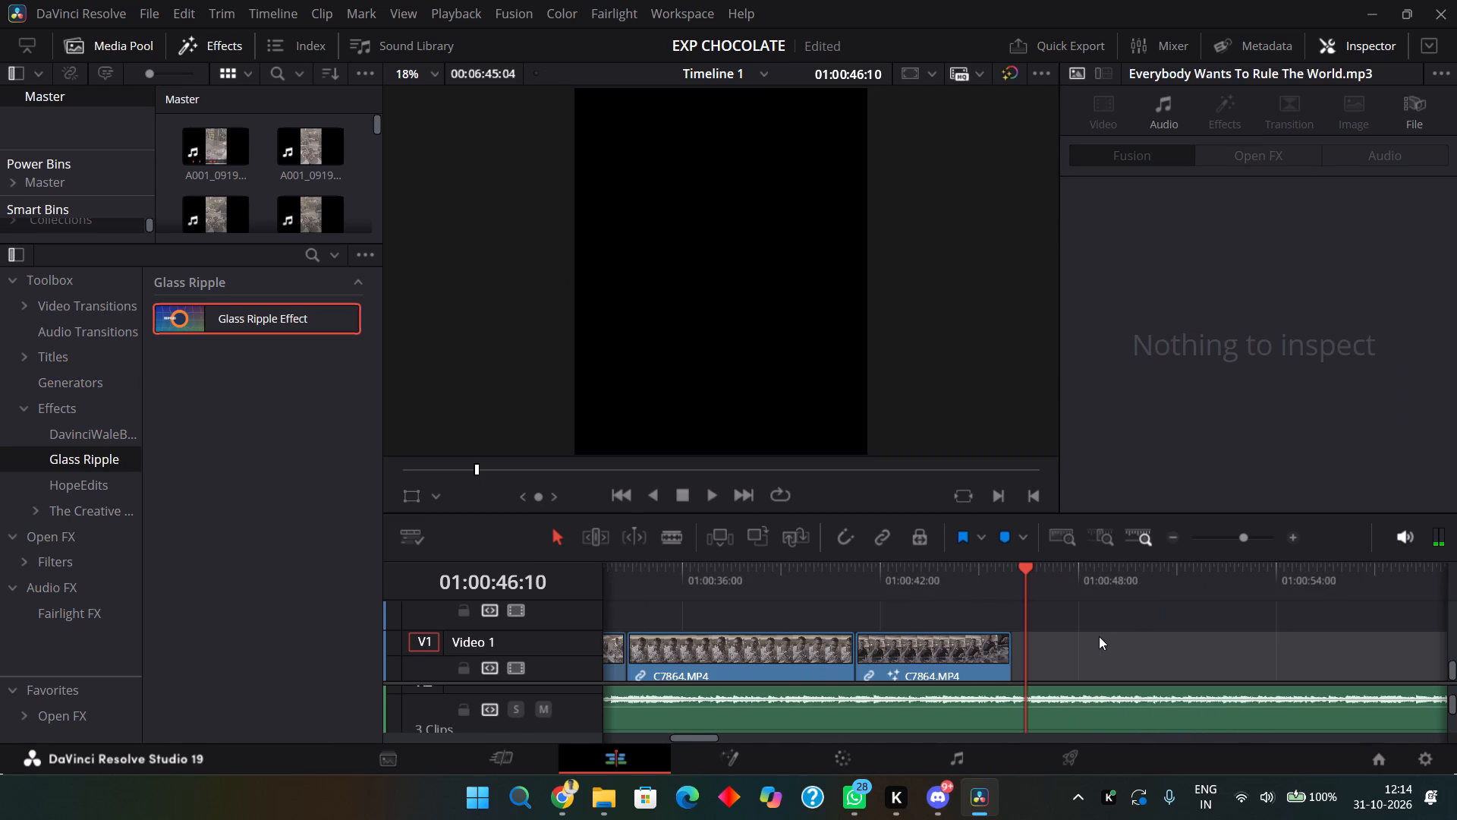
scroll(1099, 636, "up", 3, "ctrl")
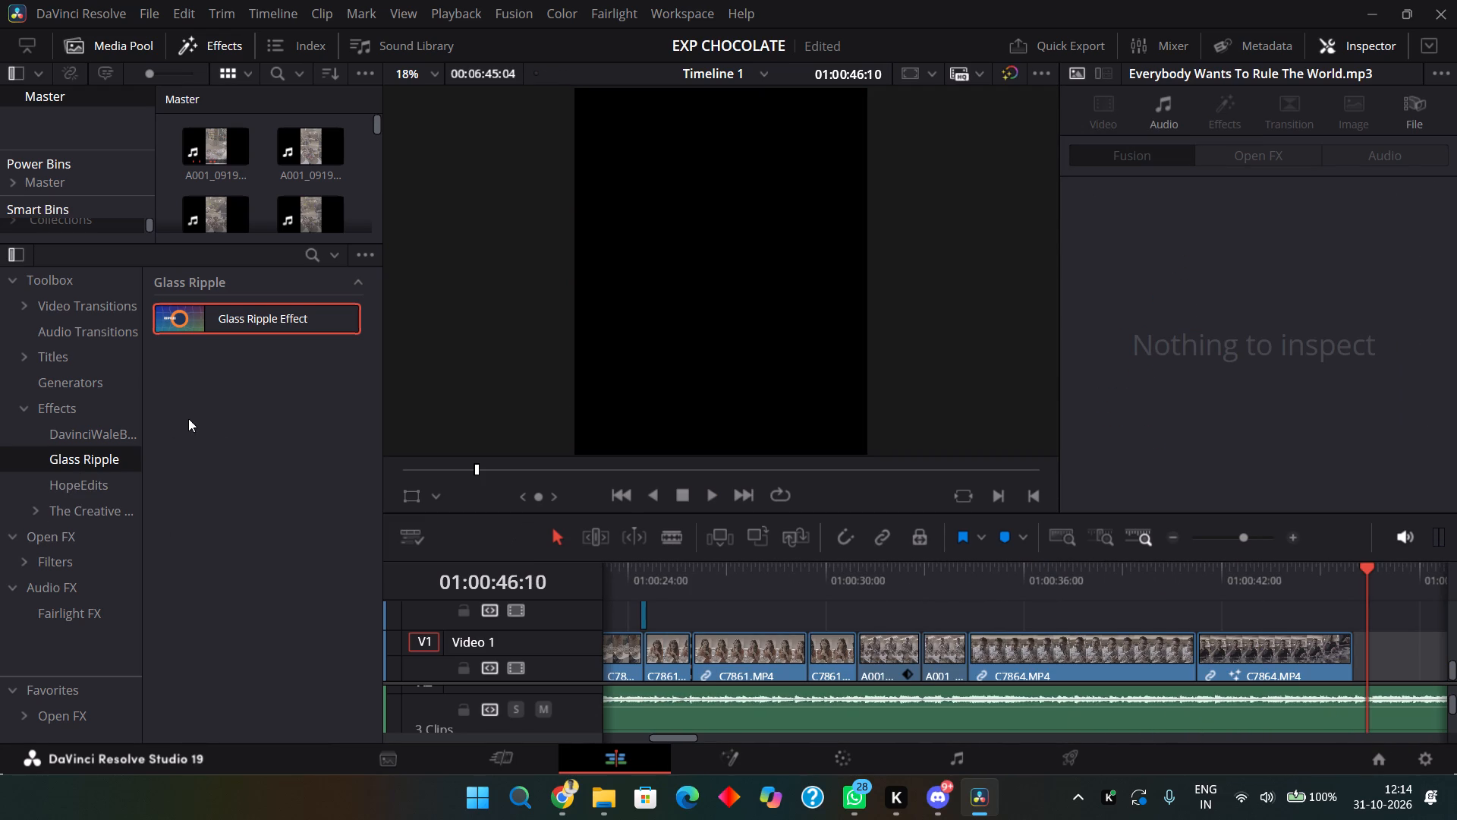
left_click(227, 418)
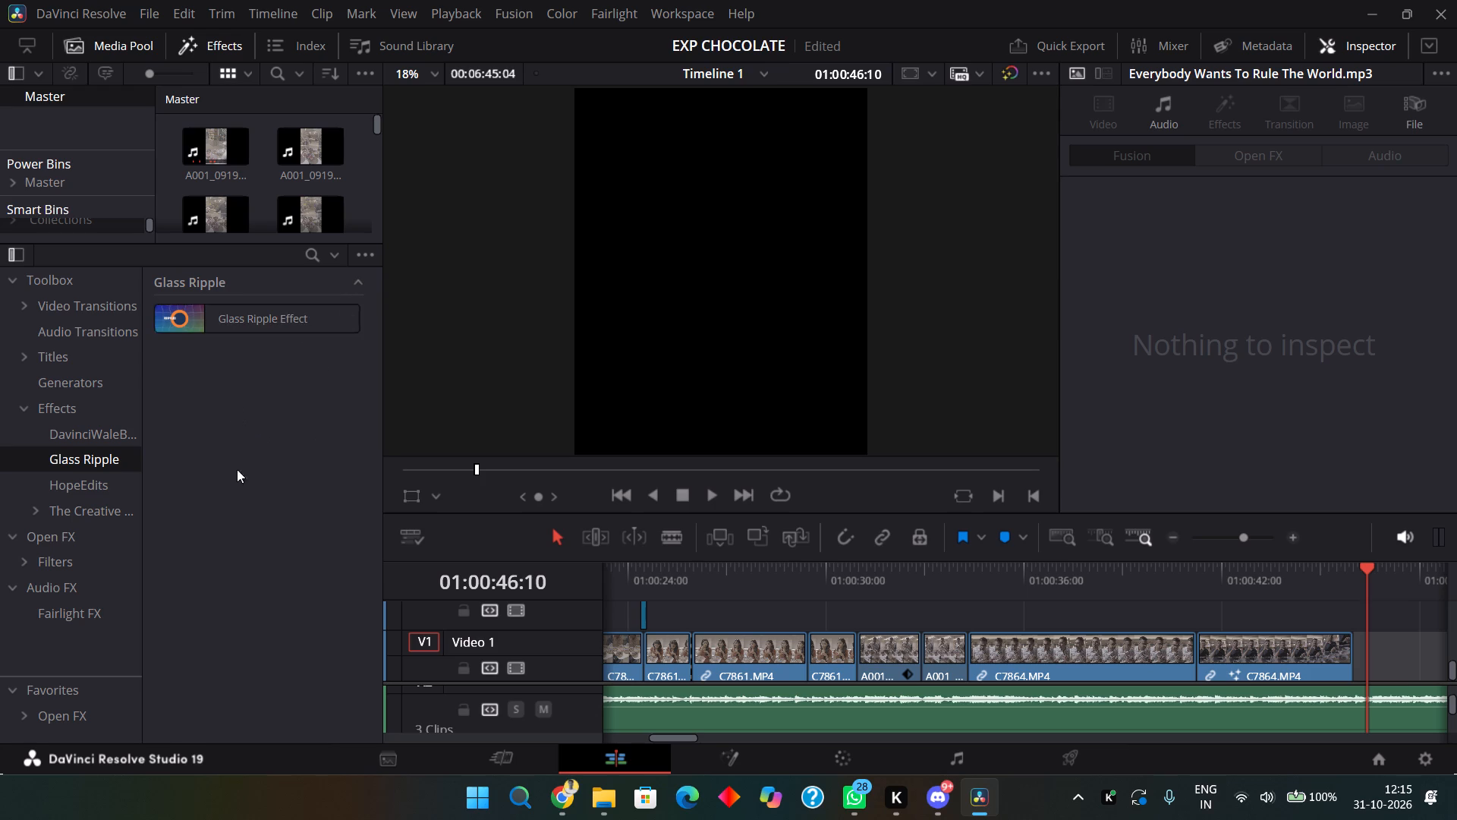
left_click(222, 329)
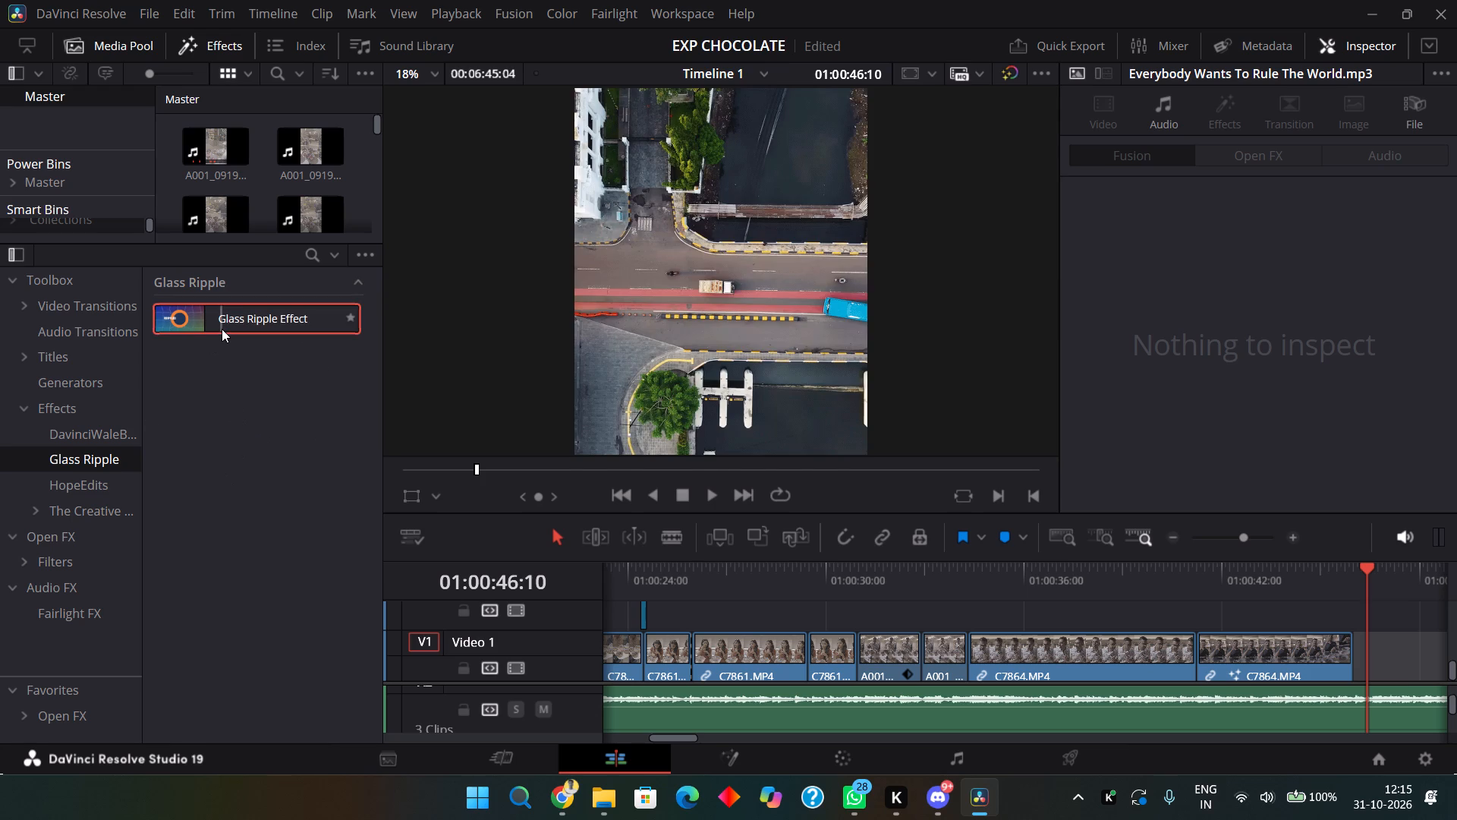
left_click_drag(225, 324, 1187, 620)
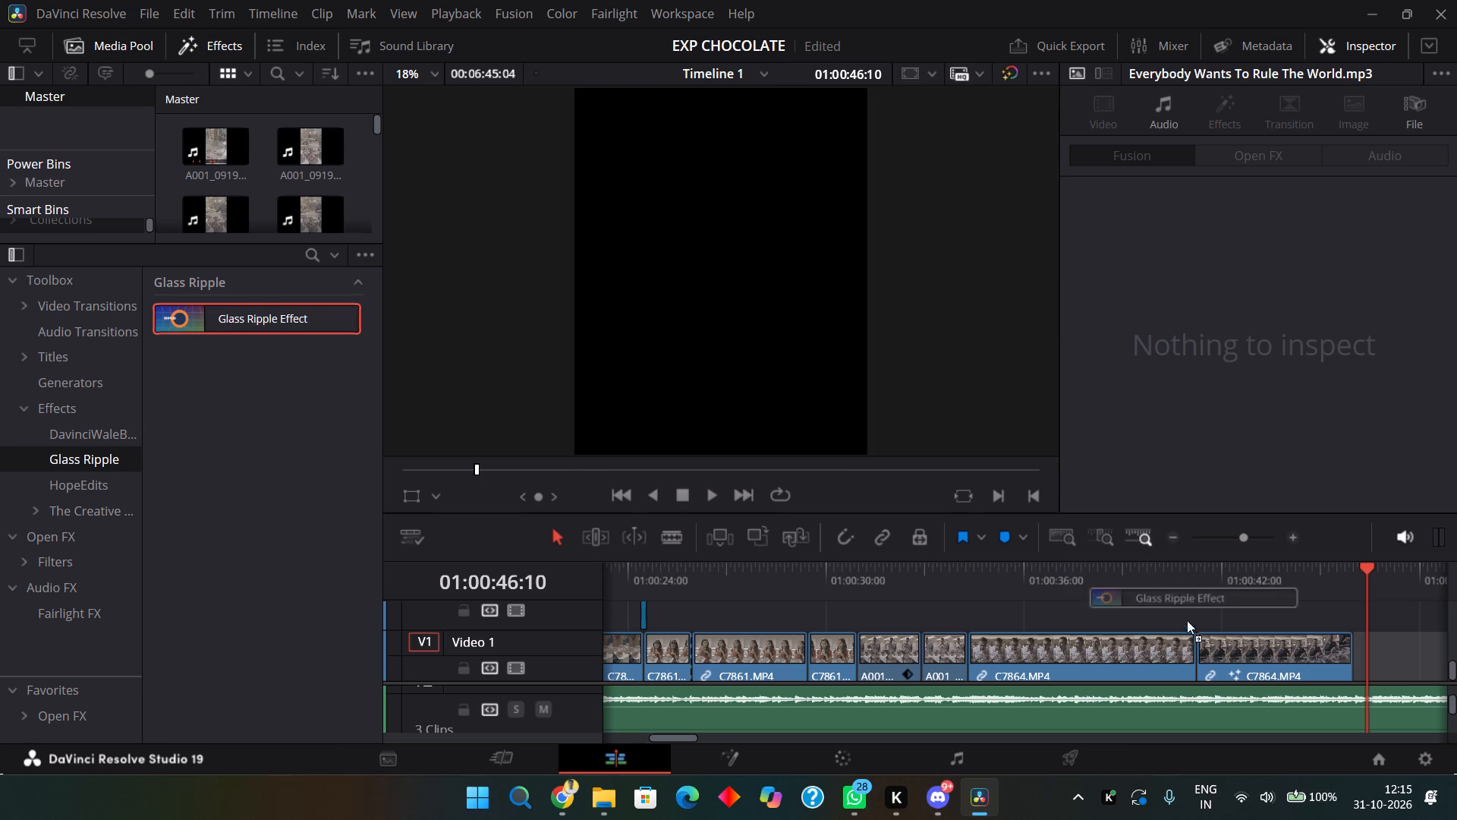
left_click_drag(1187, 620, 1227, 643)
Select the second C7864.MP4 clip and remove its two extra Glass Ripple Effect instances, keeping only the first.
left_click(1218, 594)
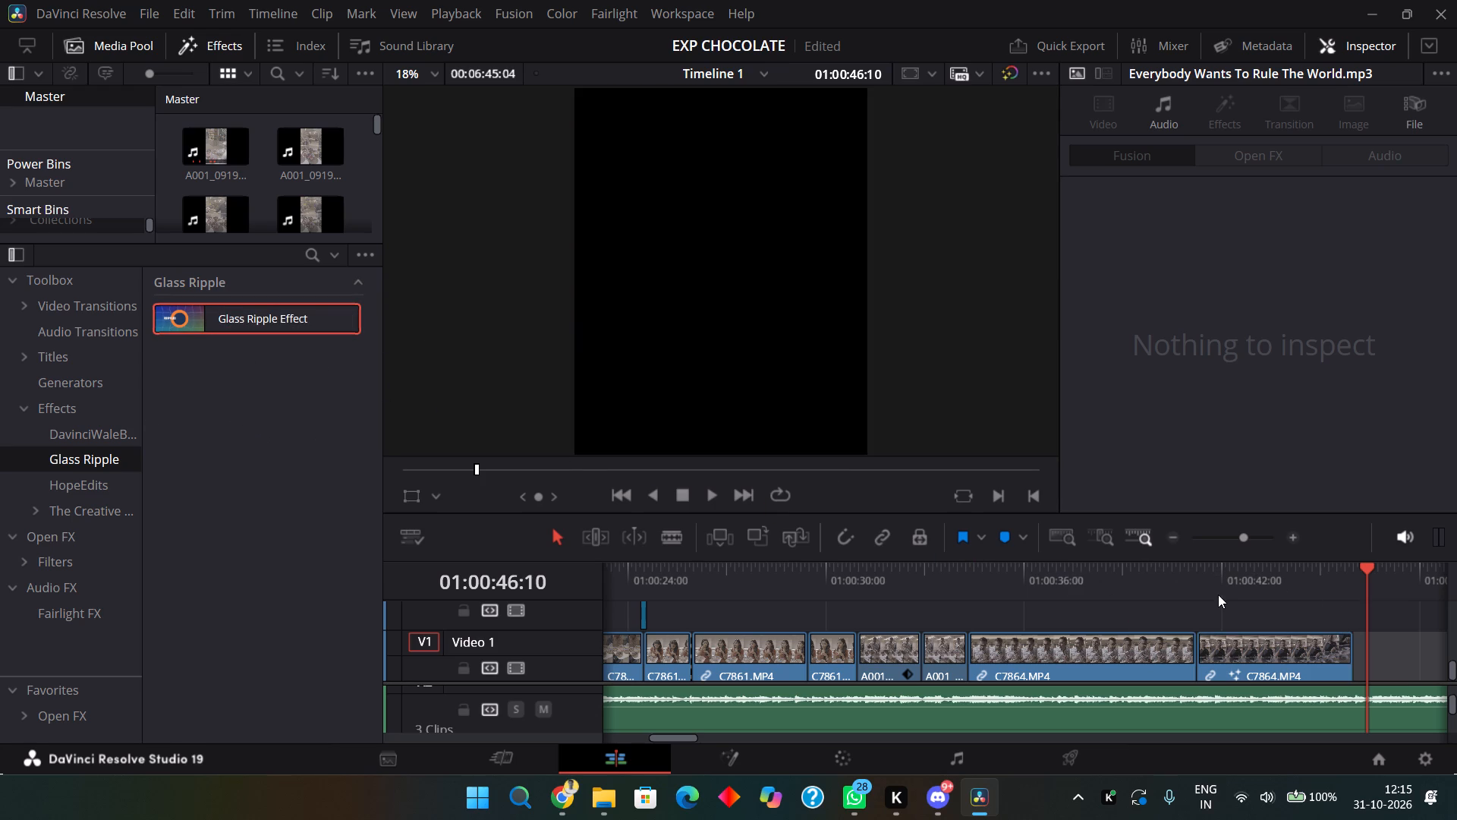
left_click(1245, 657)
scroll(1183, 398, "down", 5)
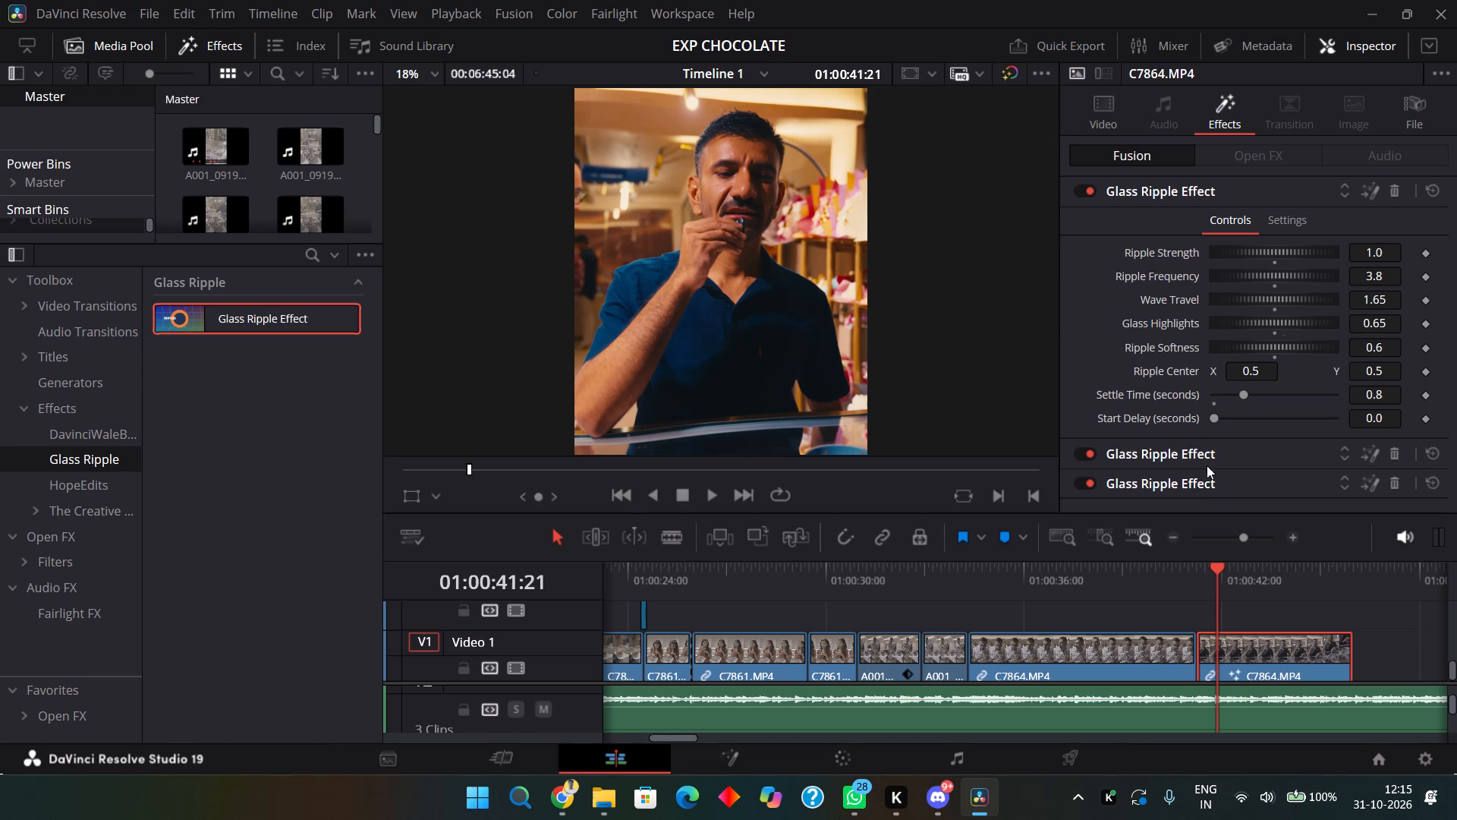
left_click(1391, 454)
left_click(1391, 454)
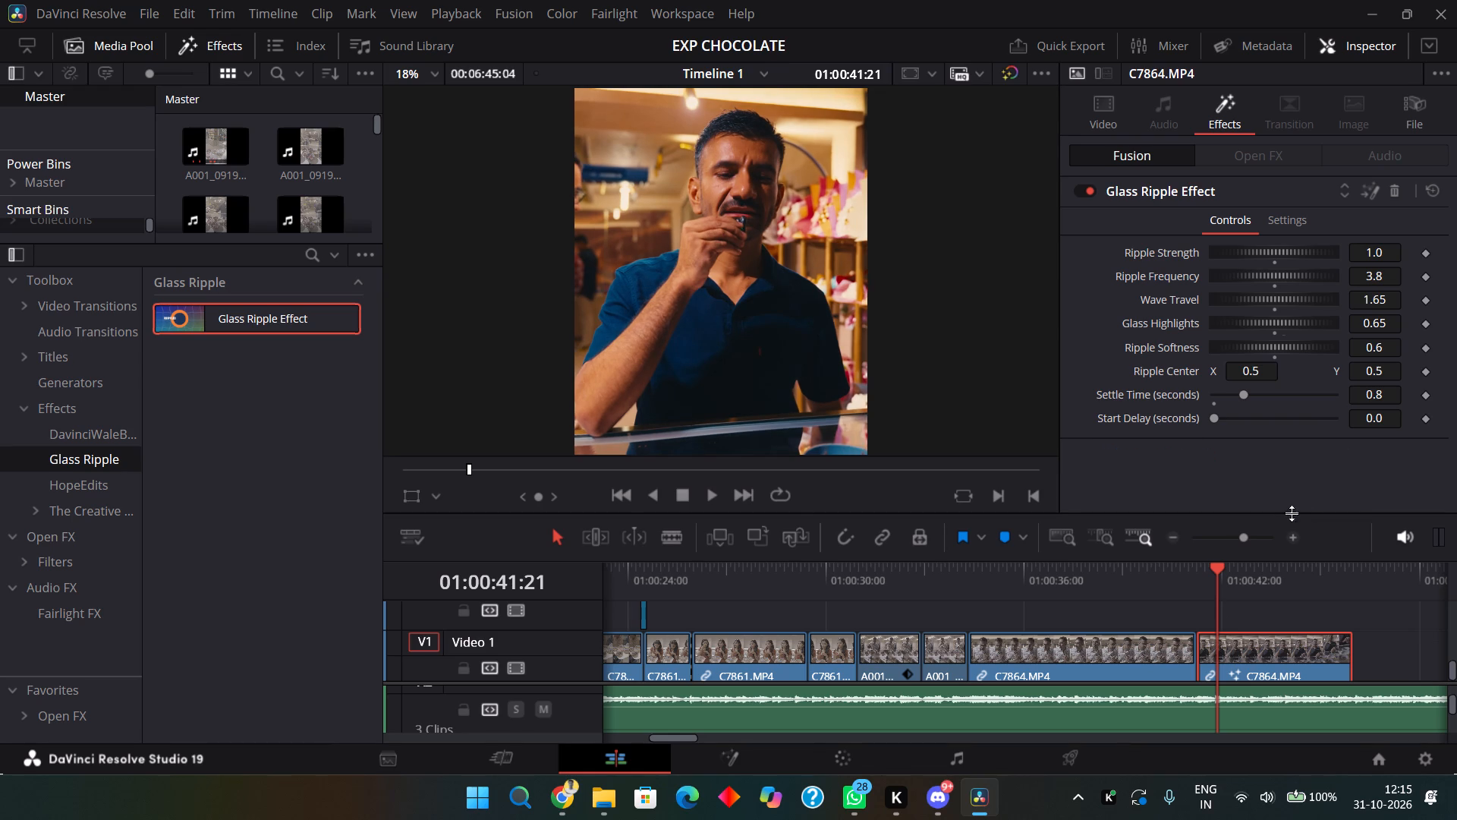
Play the second C7864.MP4 clip from 01:00:41:21 to preview the single Glass Ripple Effect, and return the playhead to 01:00:41:16.
key("space")
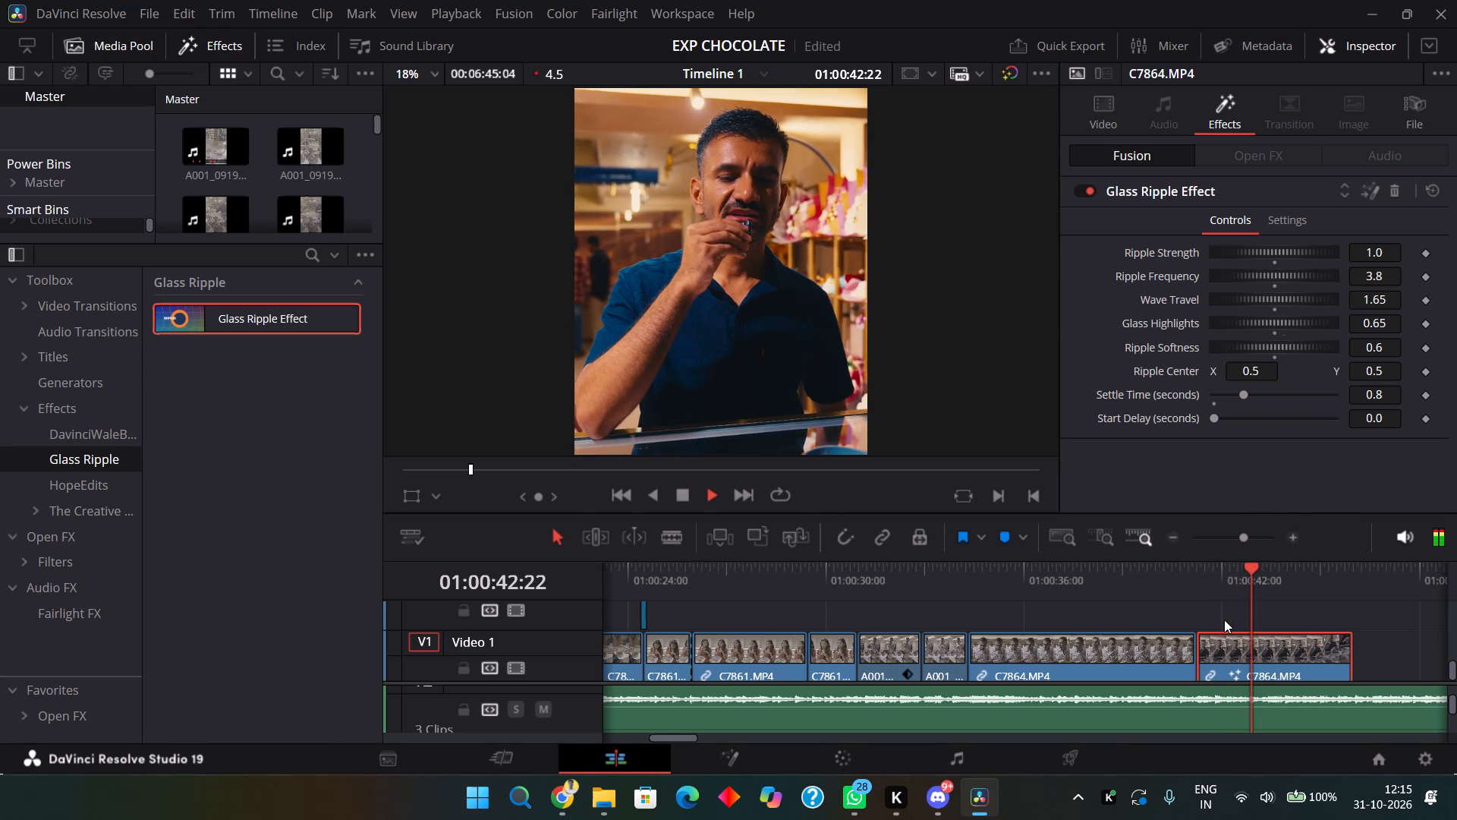
key("space")
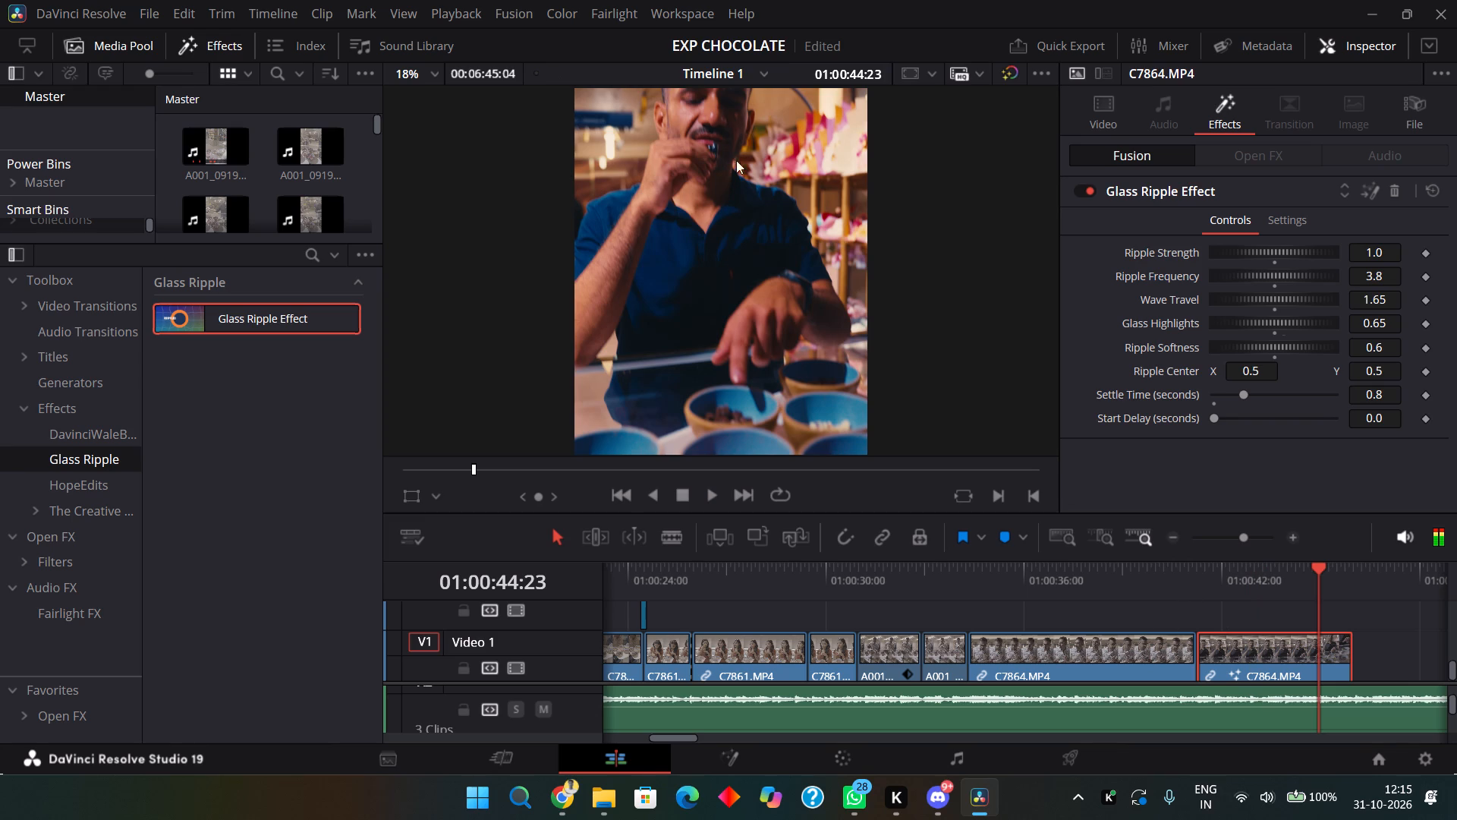
left_click(1191, 604)
left_click(1212, 578)
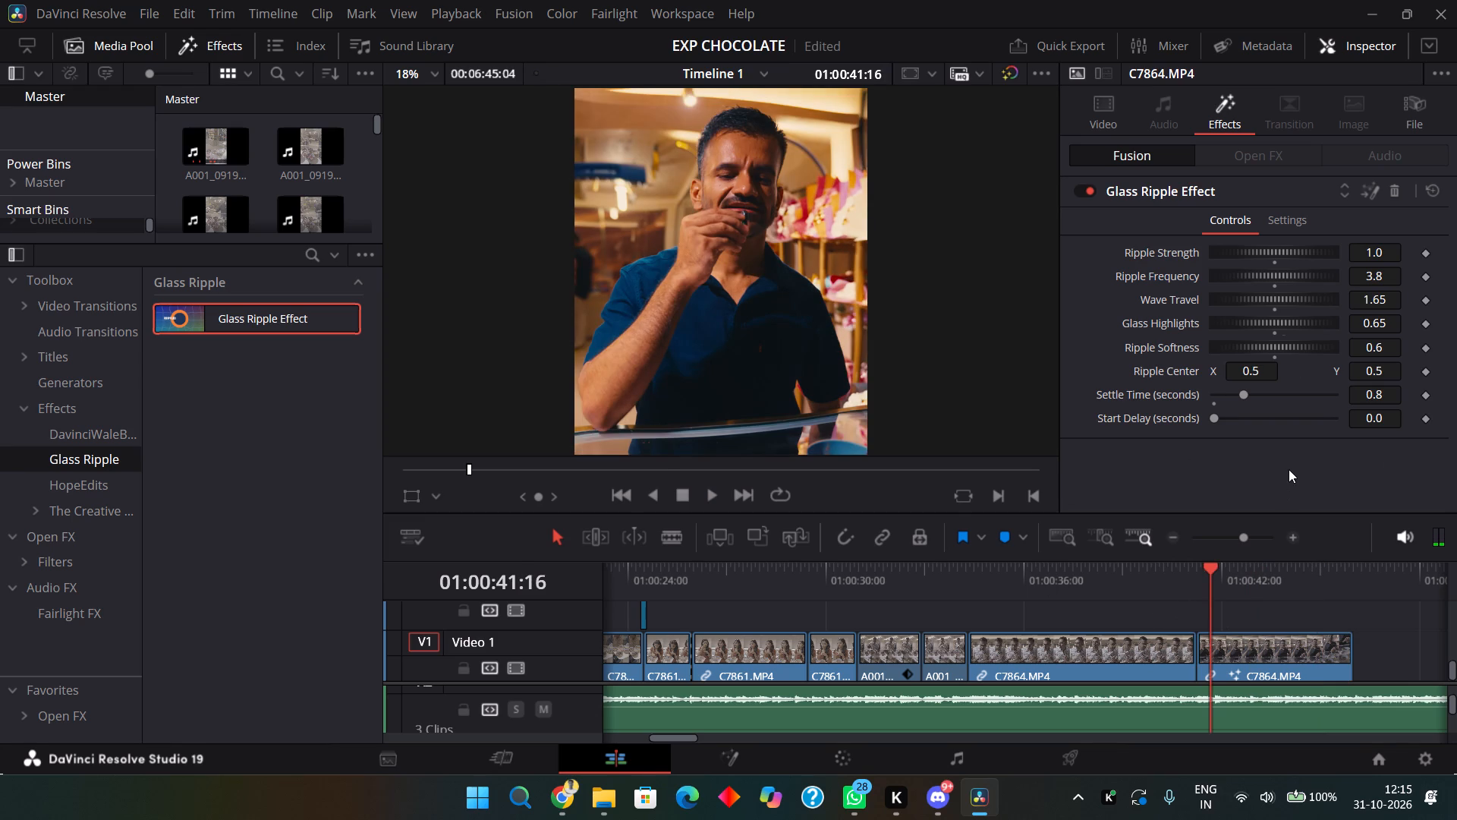
left_click(1259, 230)
left_click(1232, 225)
Apply the DWB Ripple Effect from the DavinciWaleBhaiya category to the second C7864.MP4 clip.
left_click(80, 439)
double_click(80, 439)
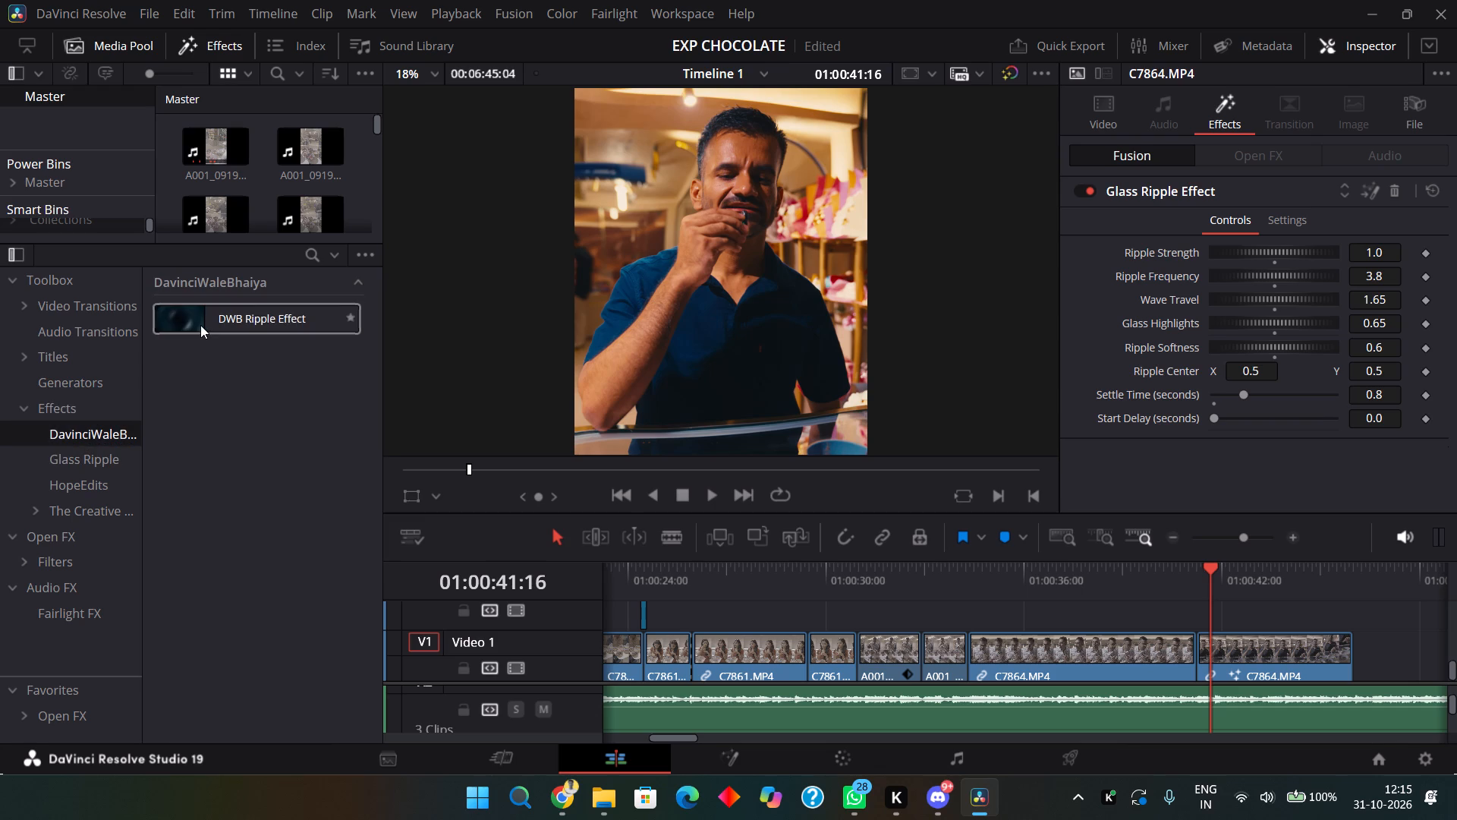
left_click_drag(200, 325, 1267, 645)
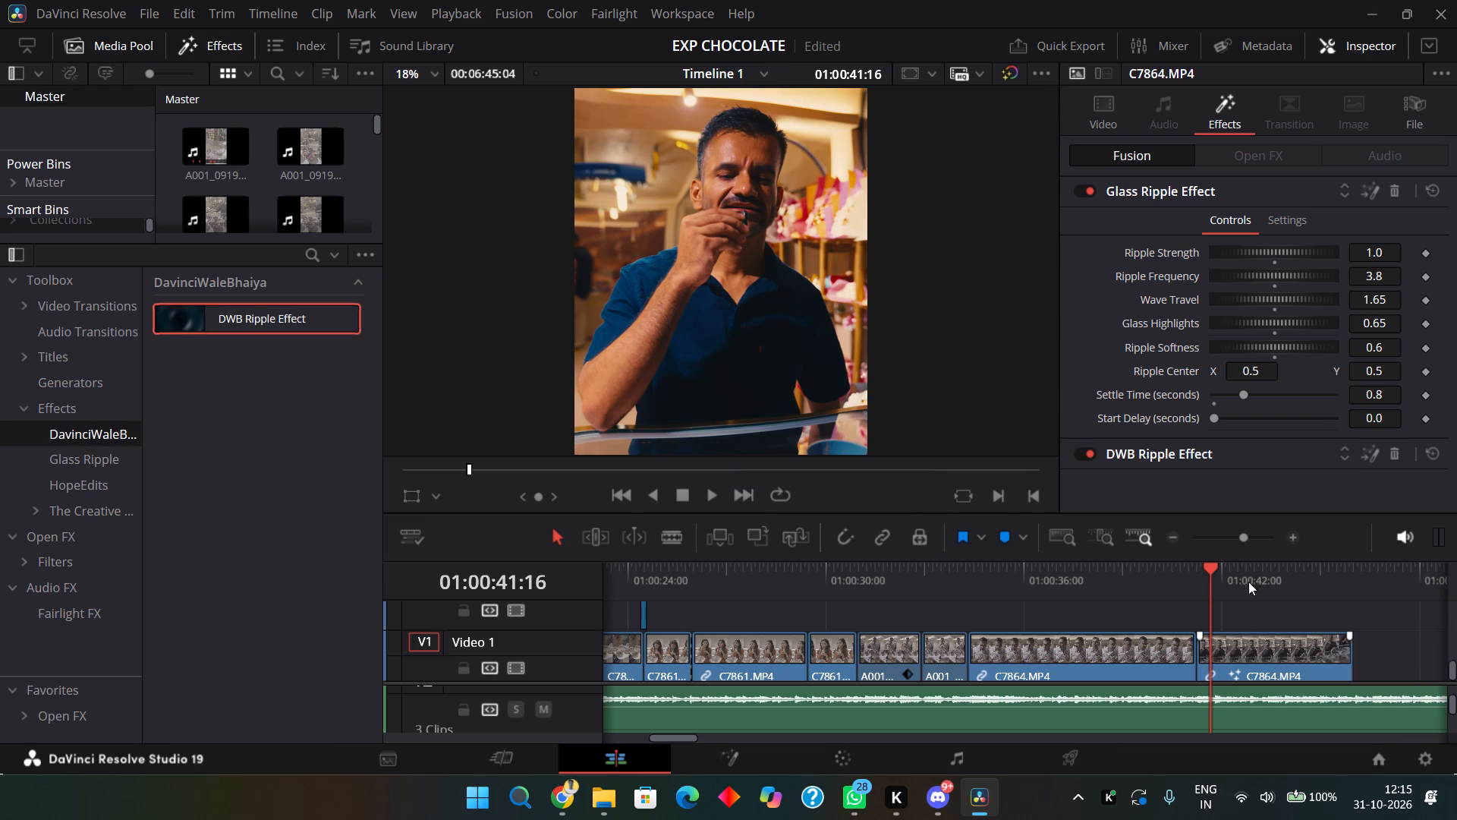
Place the playhead at 01:00:42:16 and remove the Glass Ripple Effect from the second C7864.MP4 clip.
left_click(1245, 572)
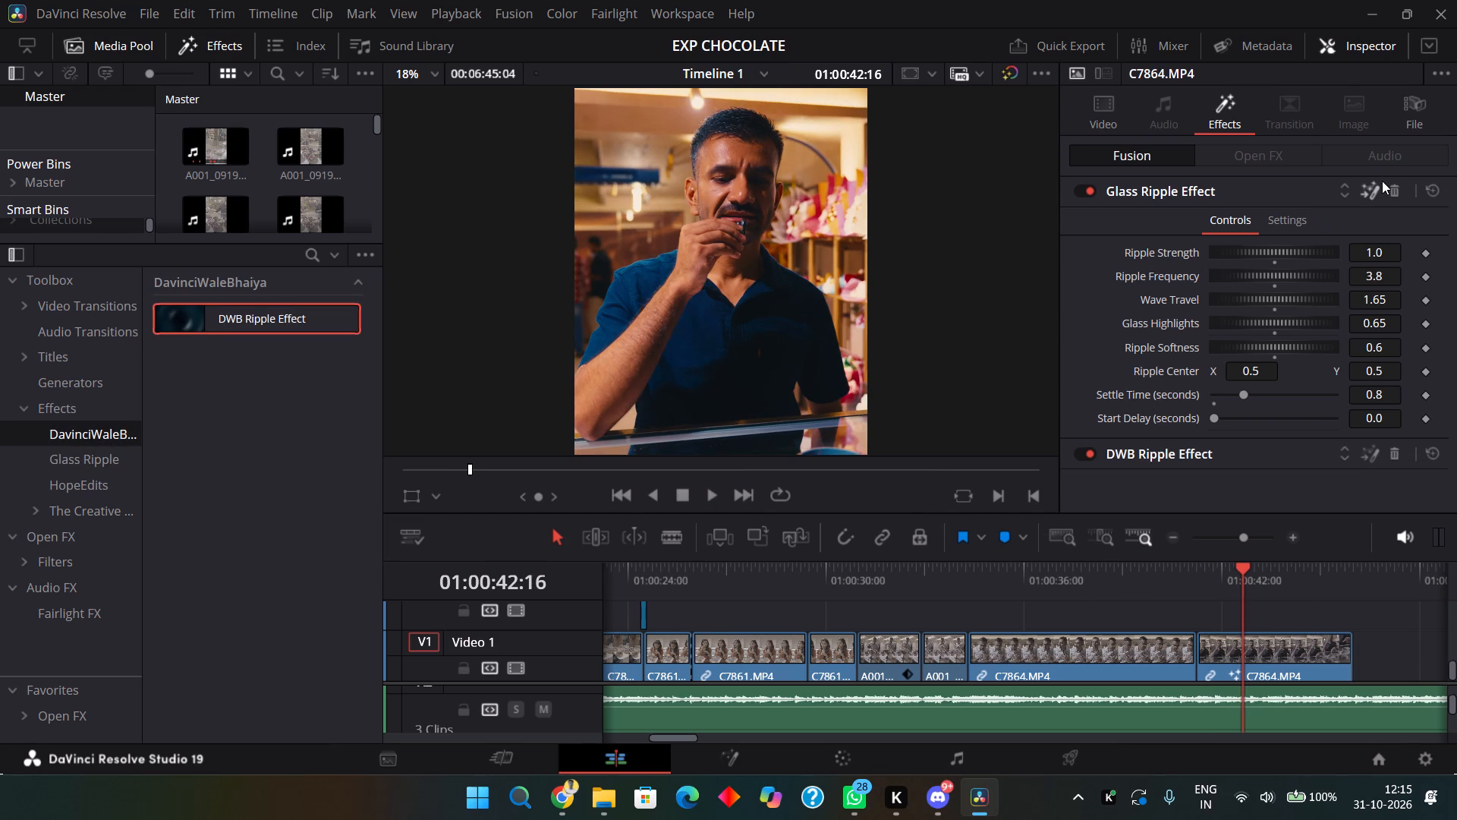
left_click(1389, 189)
Examine all DWB Ripple Effect controls on the second C7864.MP4 clip, including its sliders, color wheel and curves.
scroll(1238, 368, "down", 10)
scroll(1242, 355, "up", 1)
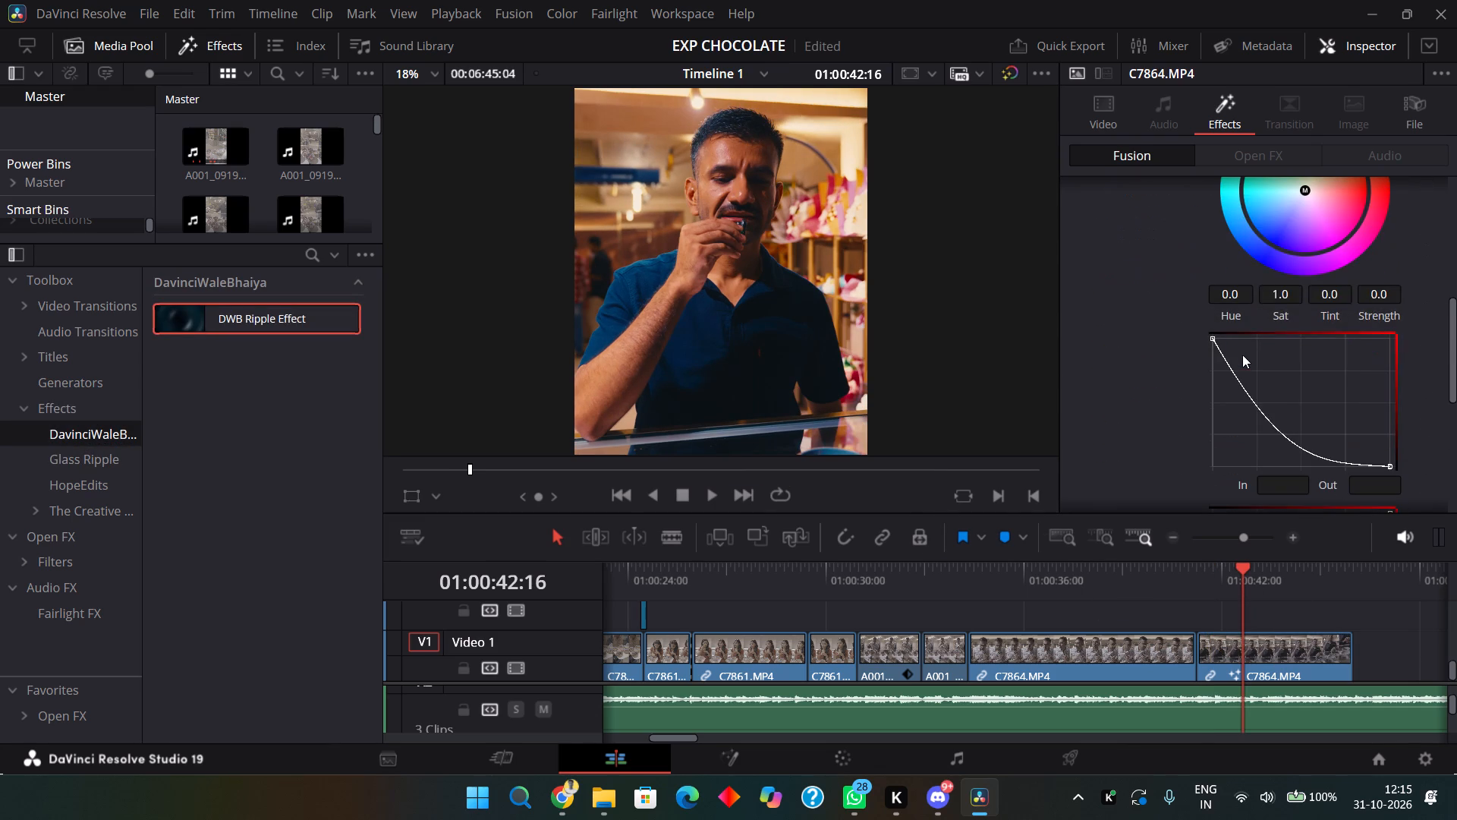
scroll(1242, 355, "down", 10)
scroll(1270, 397, "up", 6)
scroll(1270, 415, "down", 6)
left_click_drag(1452, 365, 1440, 463)
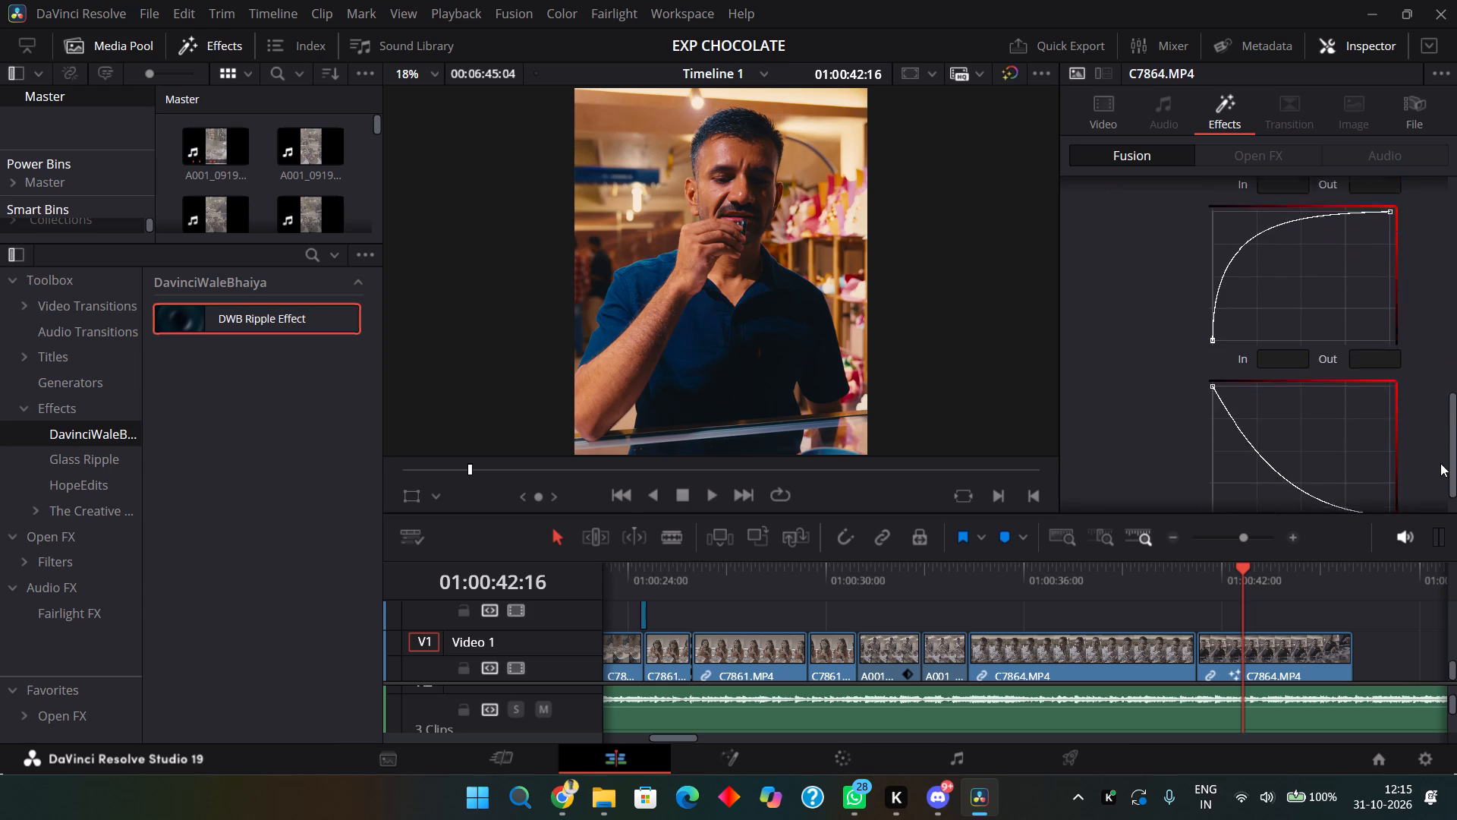
left_click_drag(1440, 463, 1443, 375)
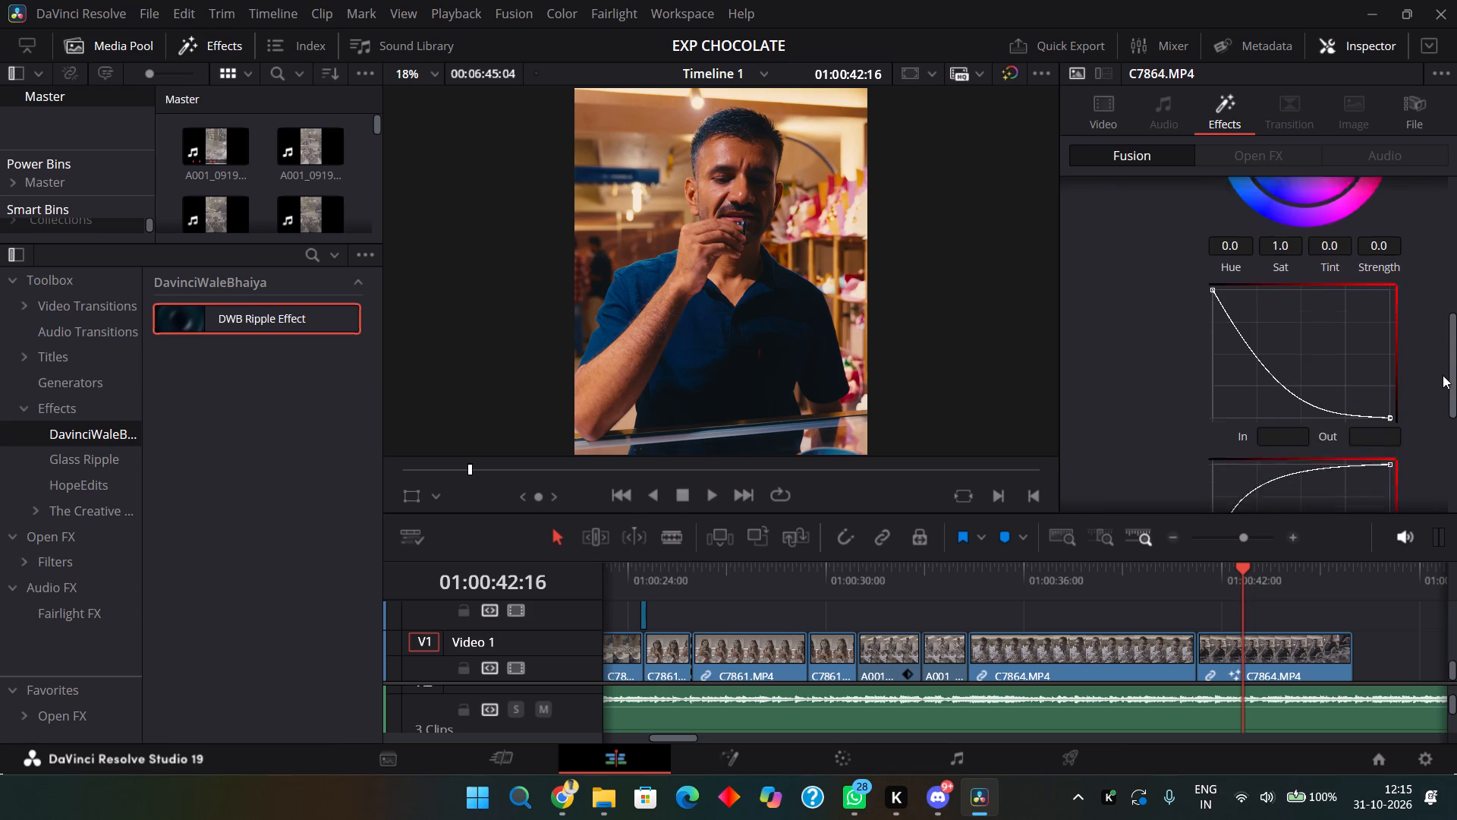
left_click_drag(1443, 375, 1424, 273)
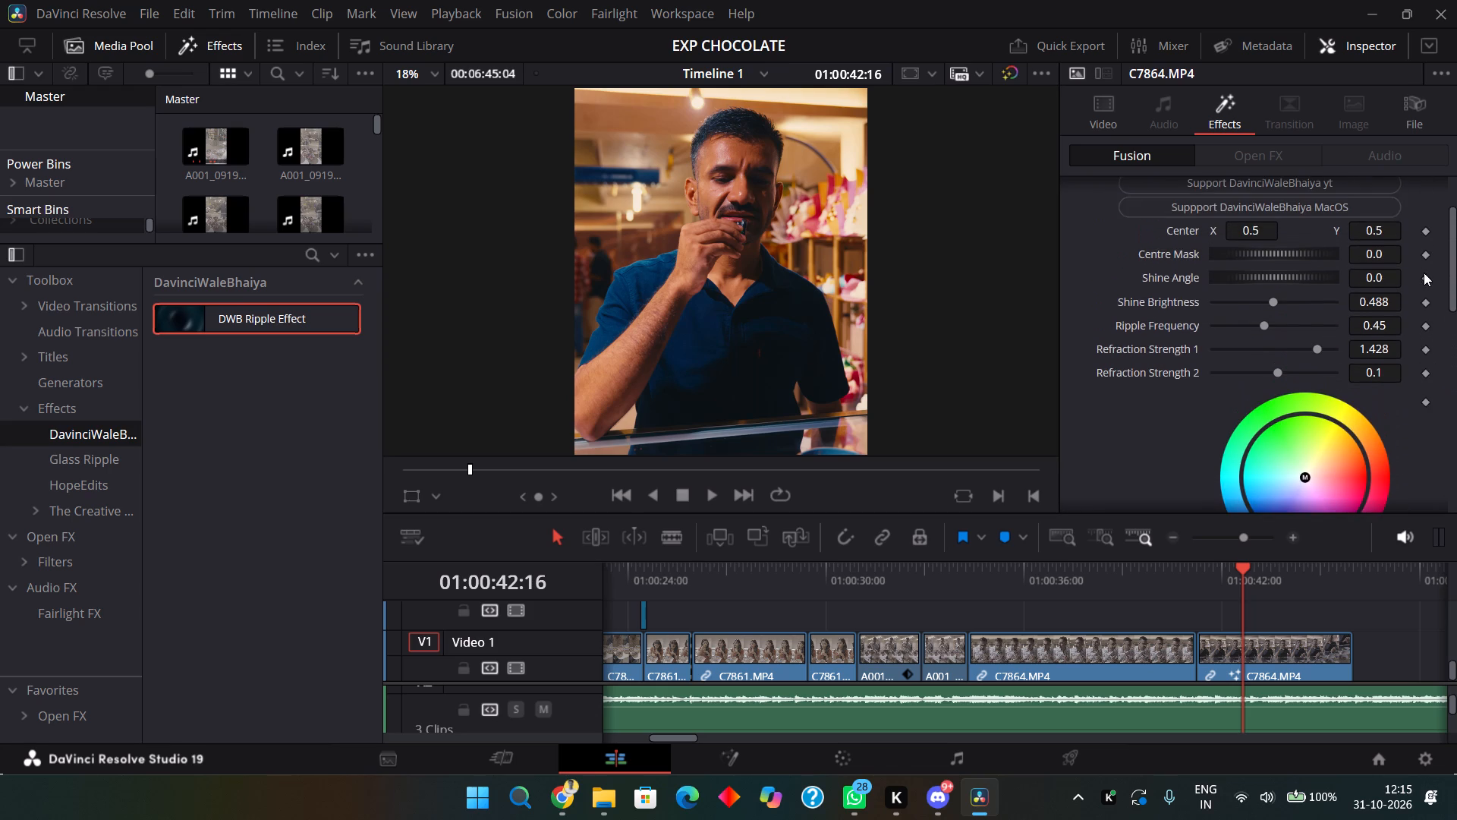
left_click_drag(1424, 273, 1444, 487)
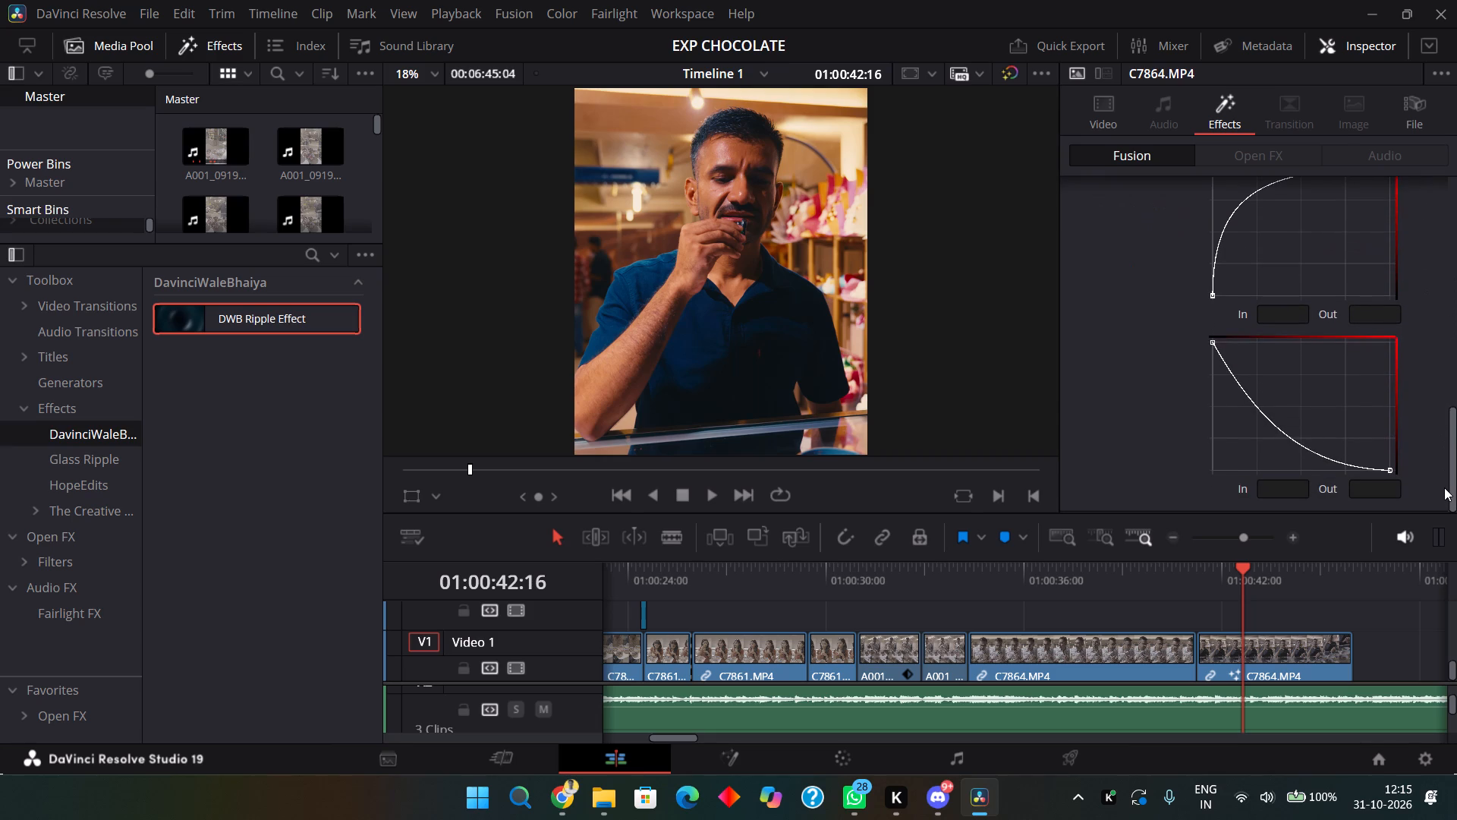
left_click_drag(1444, 487, 1435, 405)
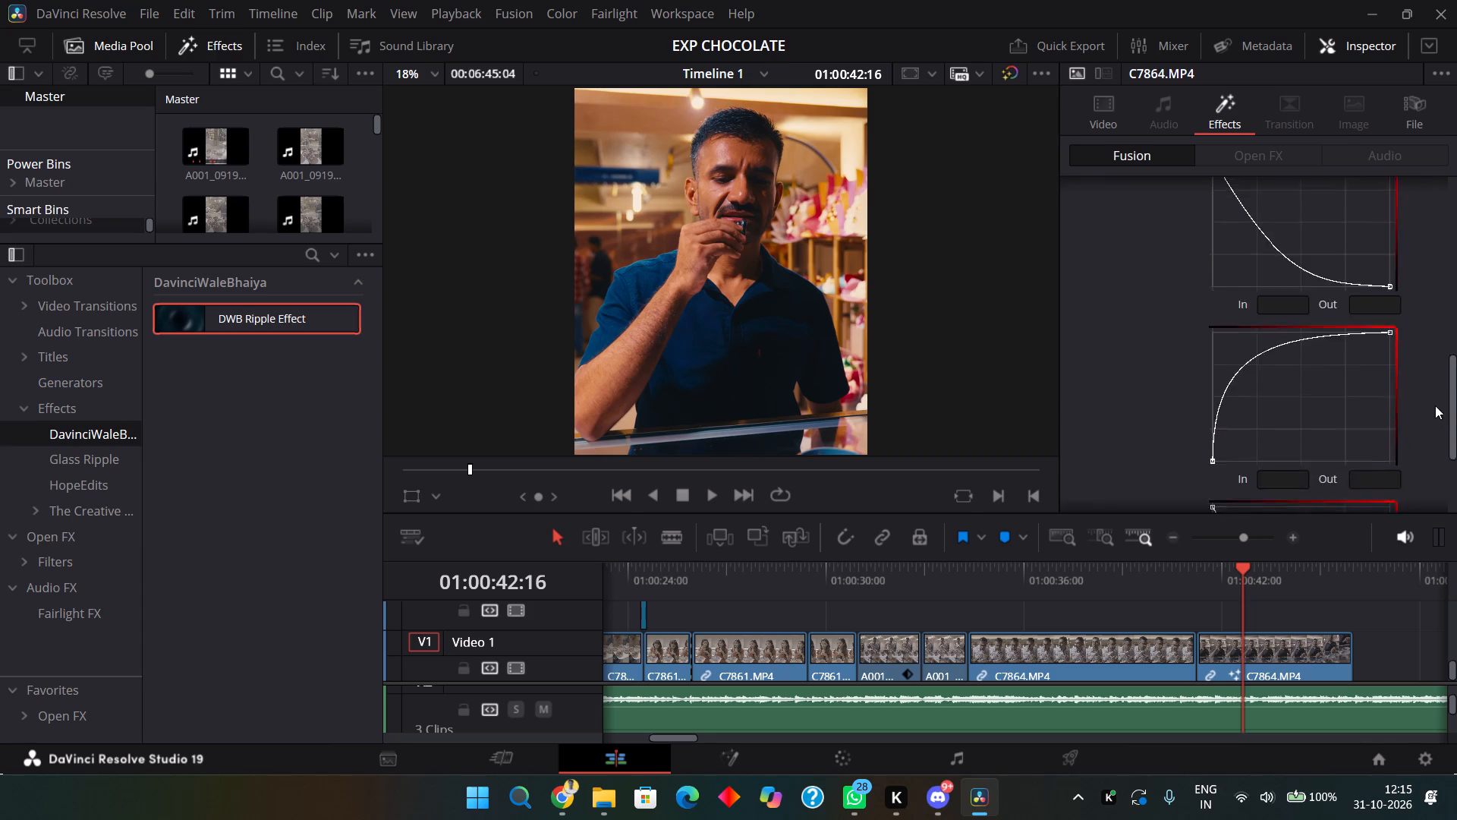
left_click_drag(1435, 405, 1439, 443)
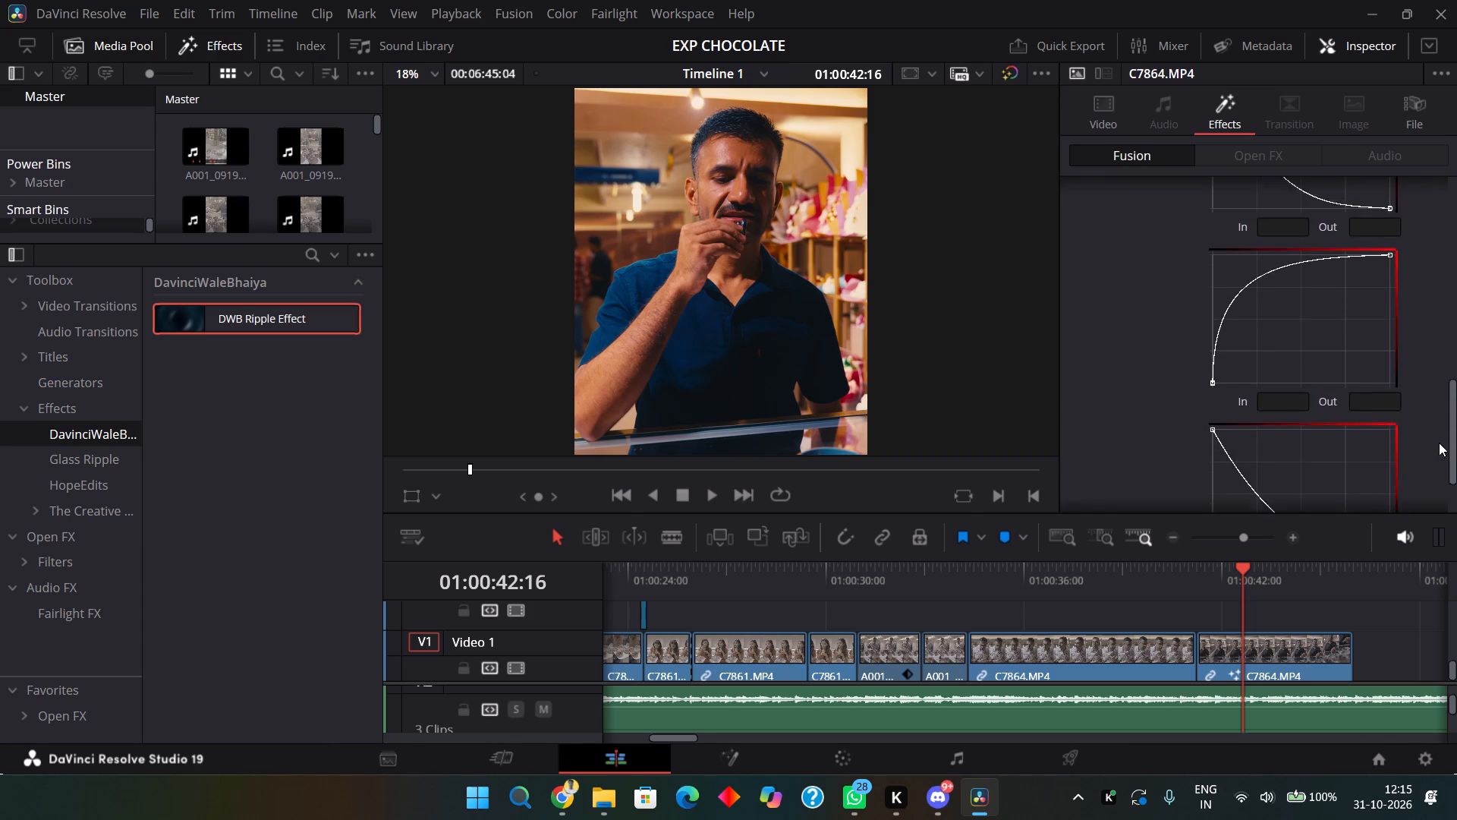
left_click_drag(1439, 443, 1421, 314)
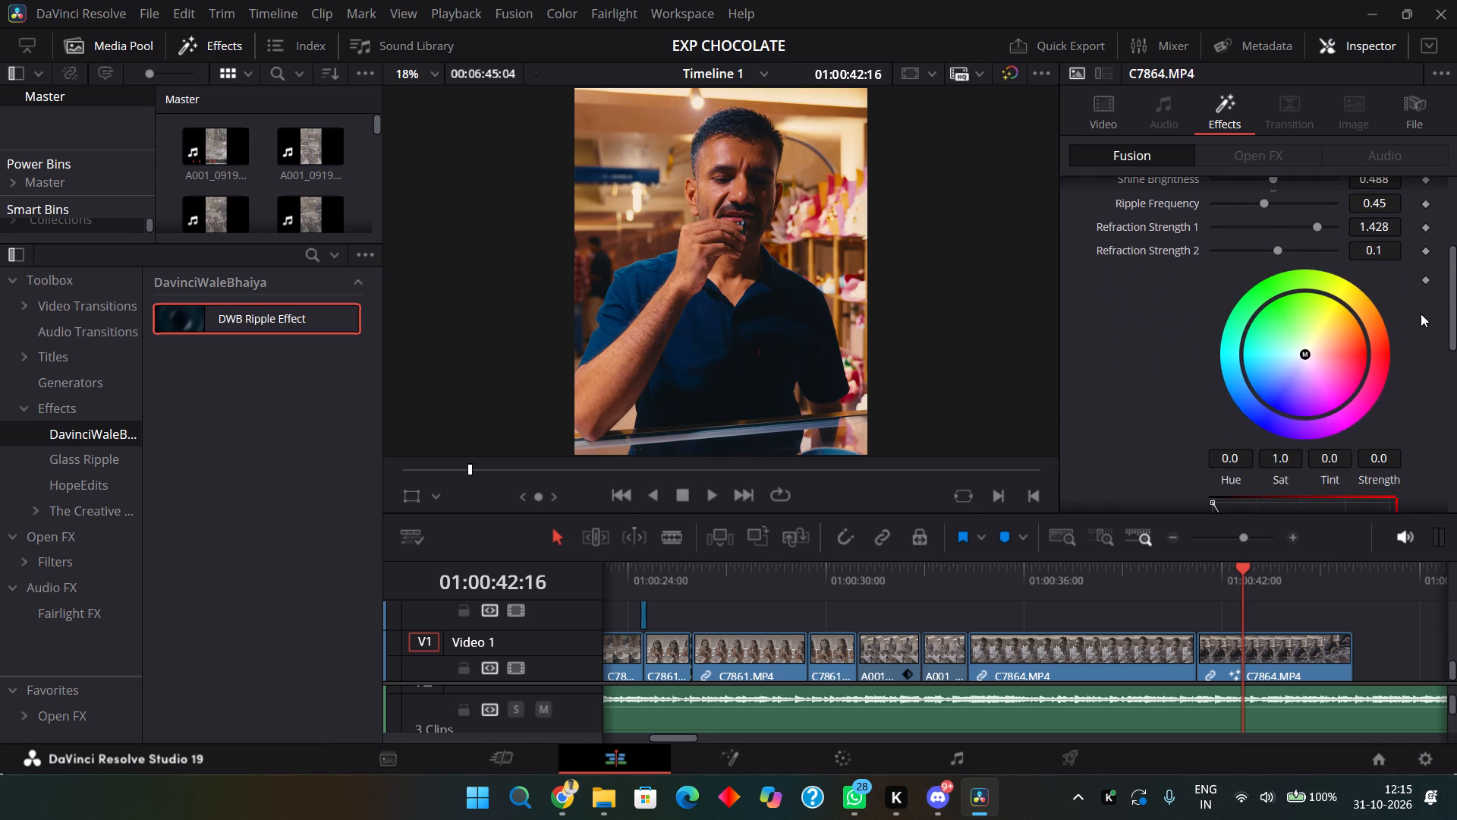
left_click_drag(1421, 314, 1353, 503)
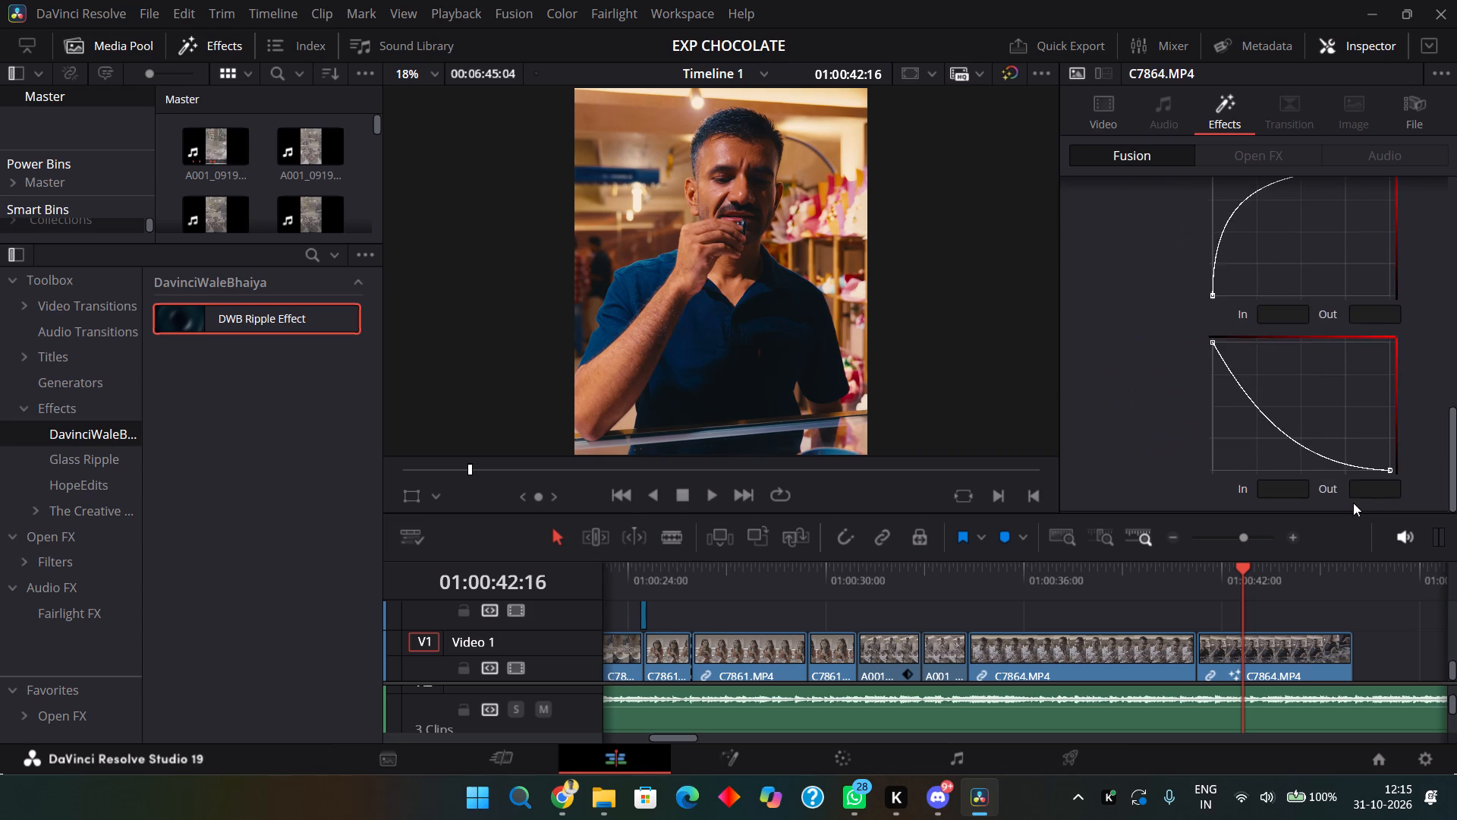
left_click_drag(1353, 503, 1452, 251)
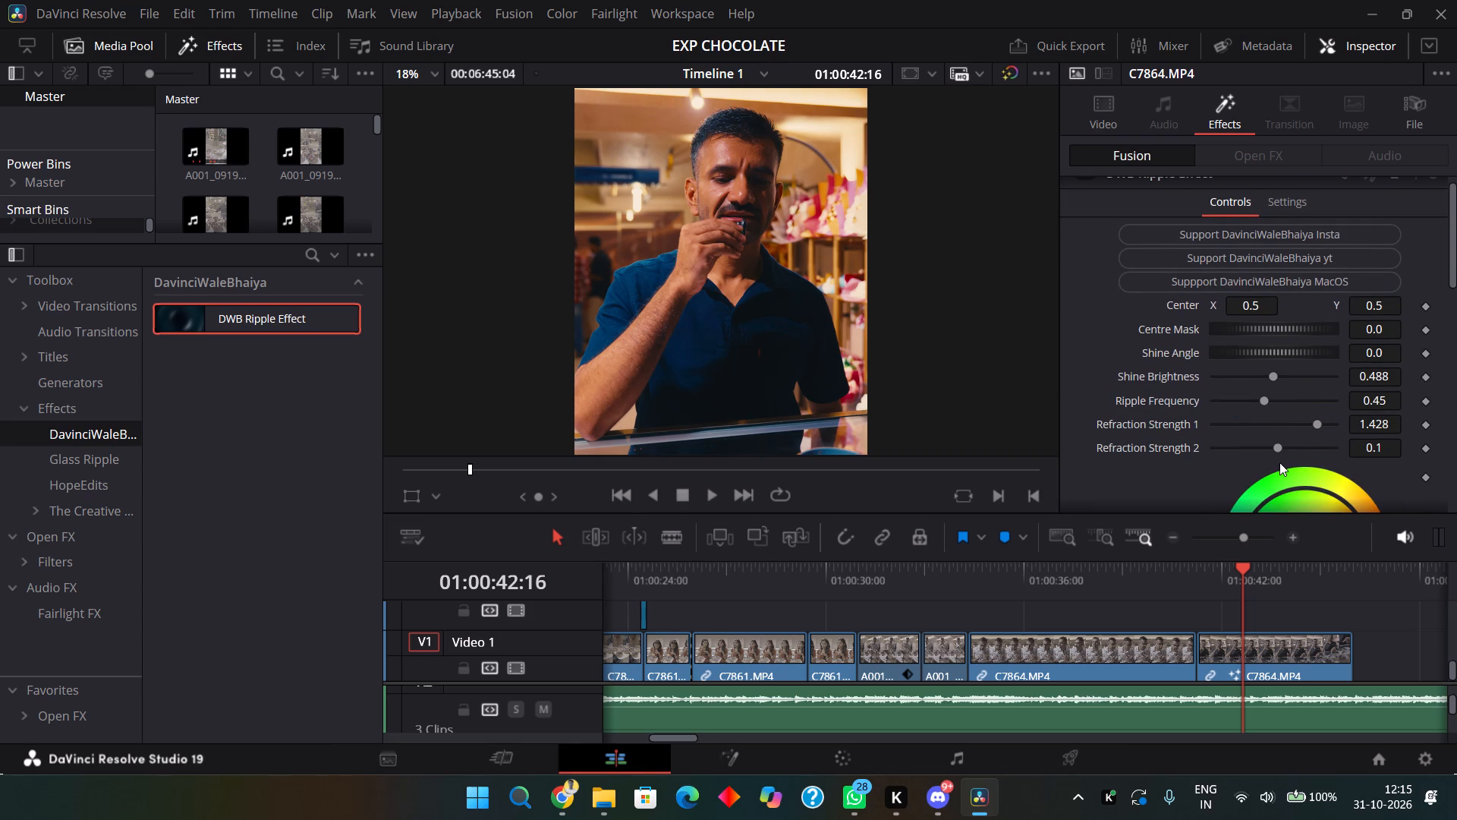
scroll(1265, 521, "down", 1)
scroll(1263, 582, "down", 5)
scroll(1334, 652, "down", 2)
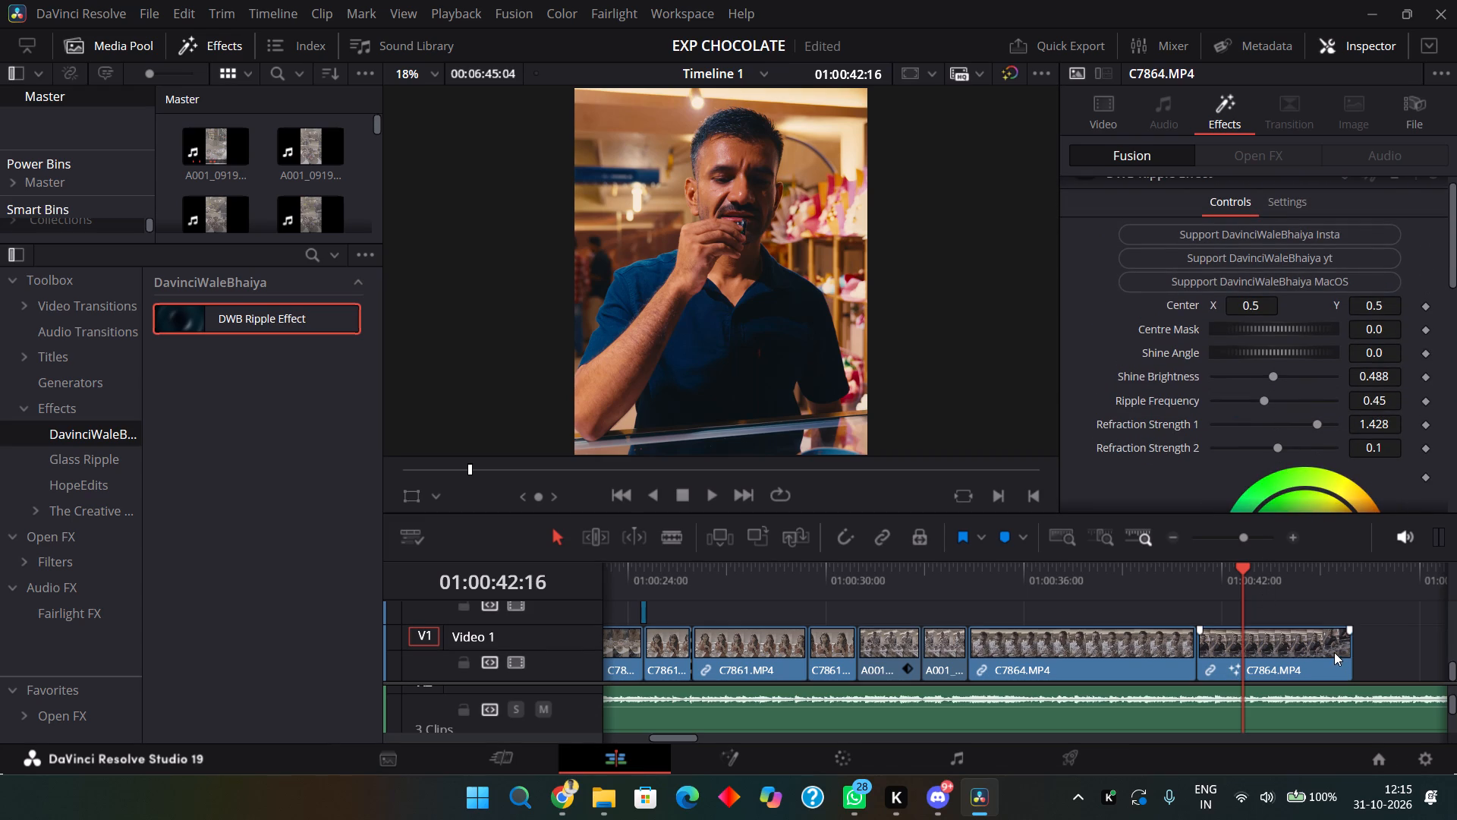
Move the playhead to 01:00:45:18, near the end of the second C7864.MP4 clip, to view the DWB Ripple Effect there.
scroll(1334, 652, "down", 1)
left_click(1364, 588)
left_click_drag(1362, 629, 1346, 632)
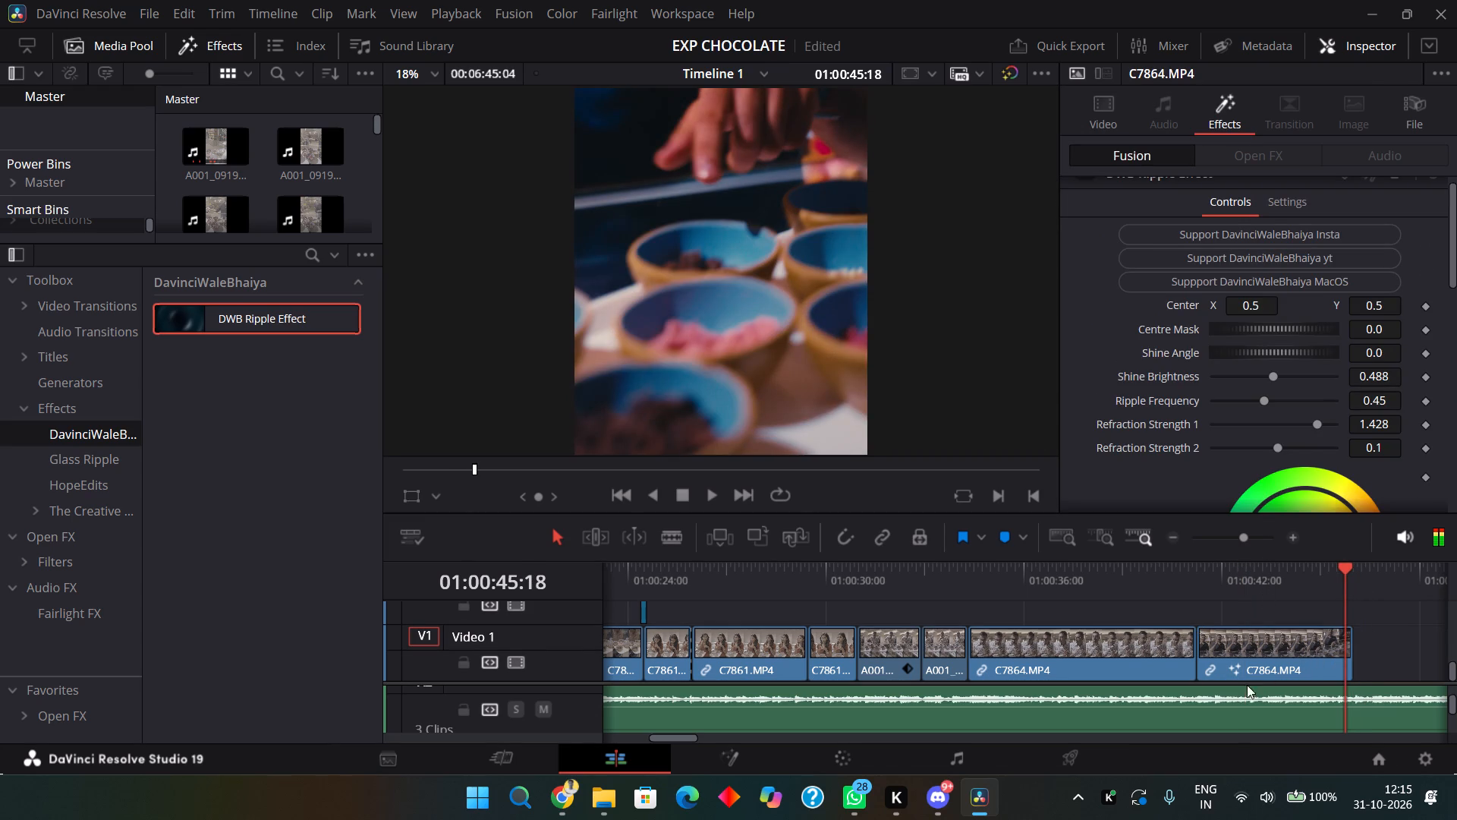
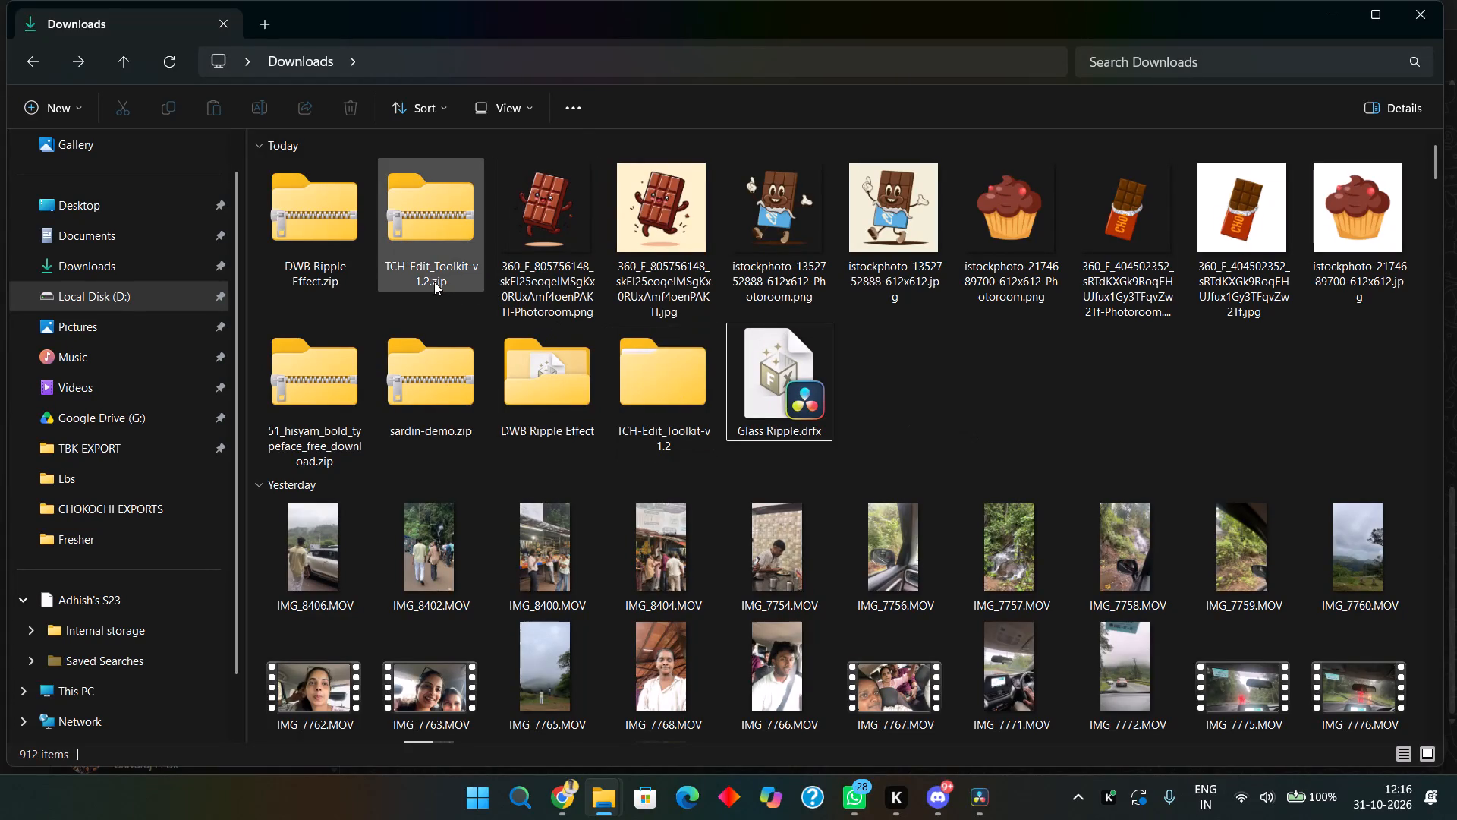
double_click(513, 397)
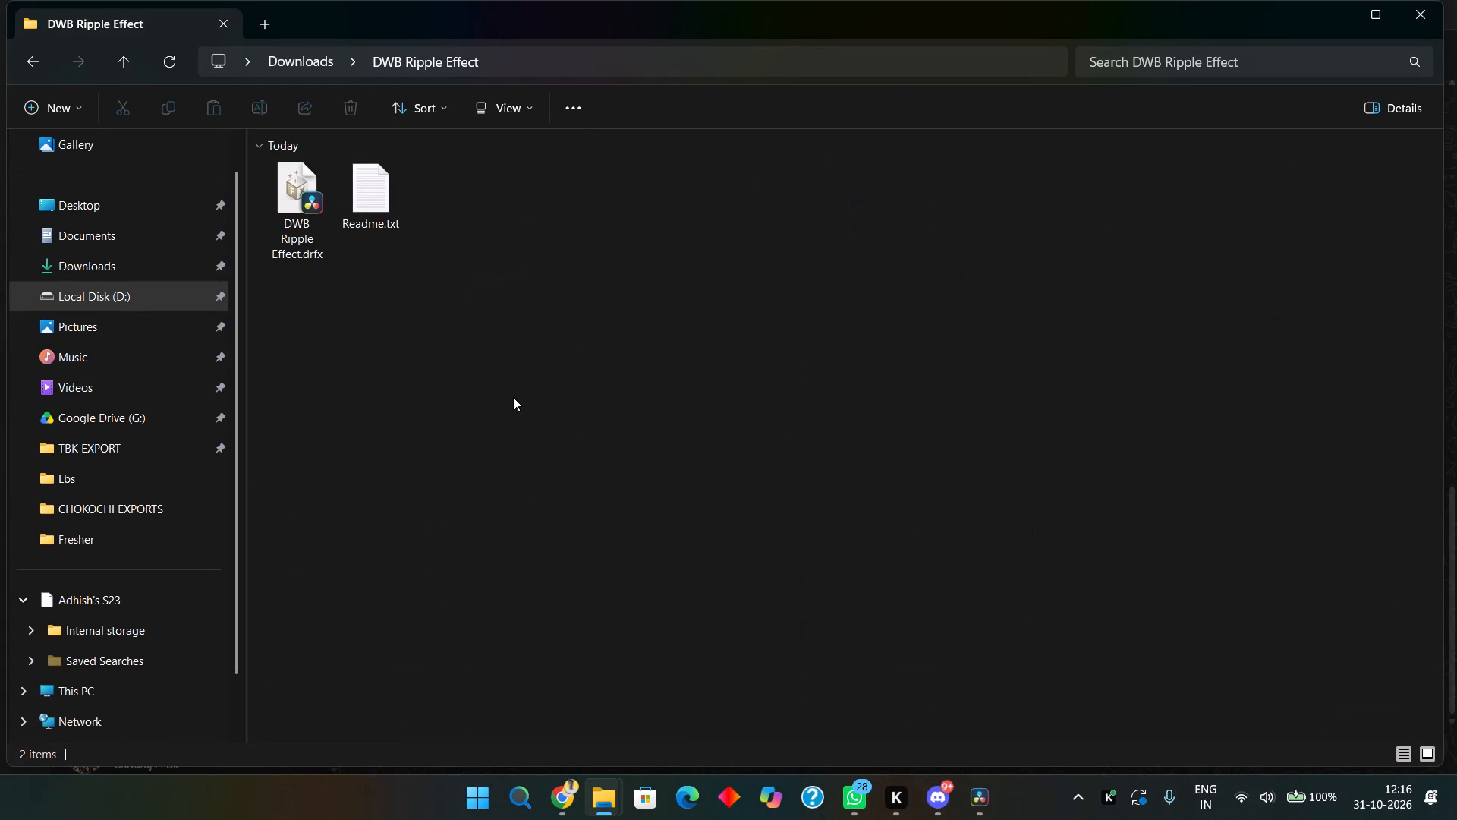